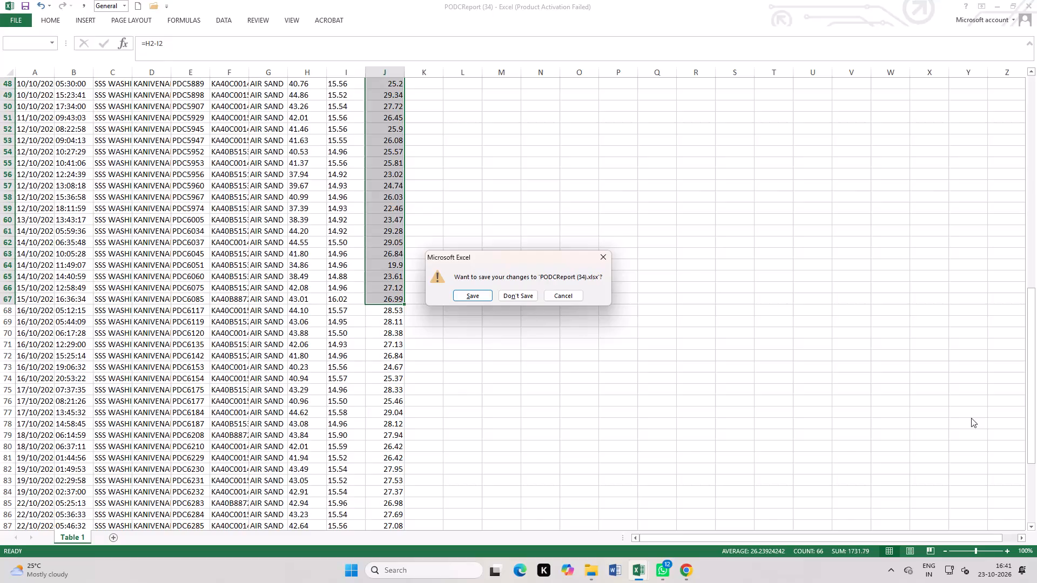
Close the PODCReport (34) workbook without saving its changes.
left_click(605, 257)
scroll(317, 238, "up", 5)
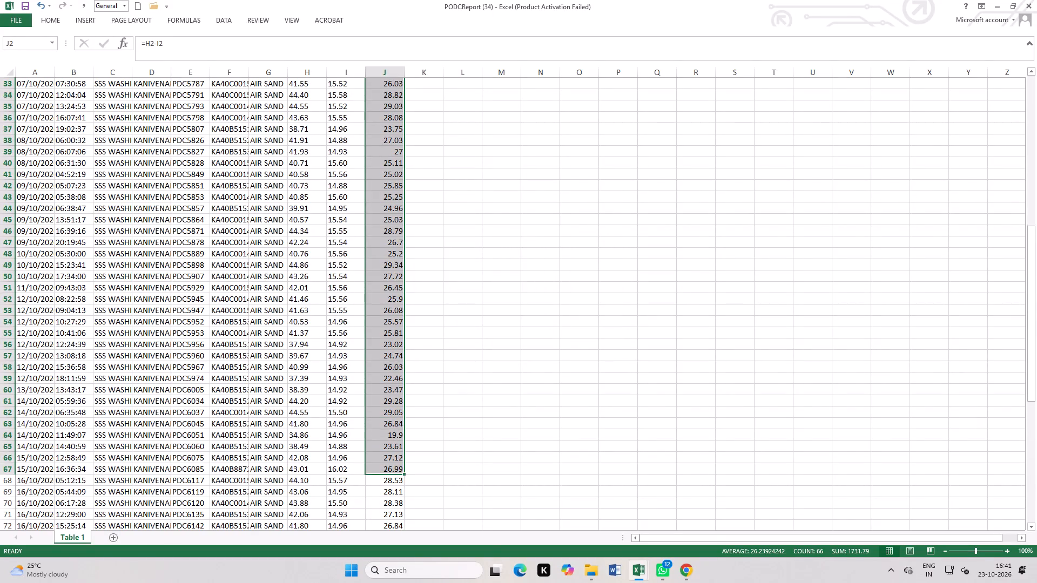
left_click(526, 293)
scroll(680, 328, "up", 5)
scroll(360, 342, "up", 13)
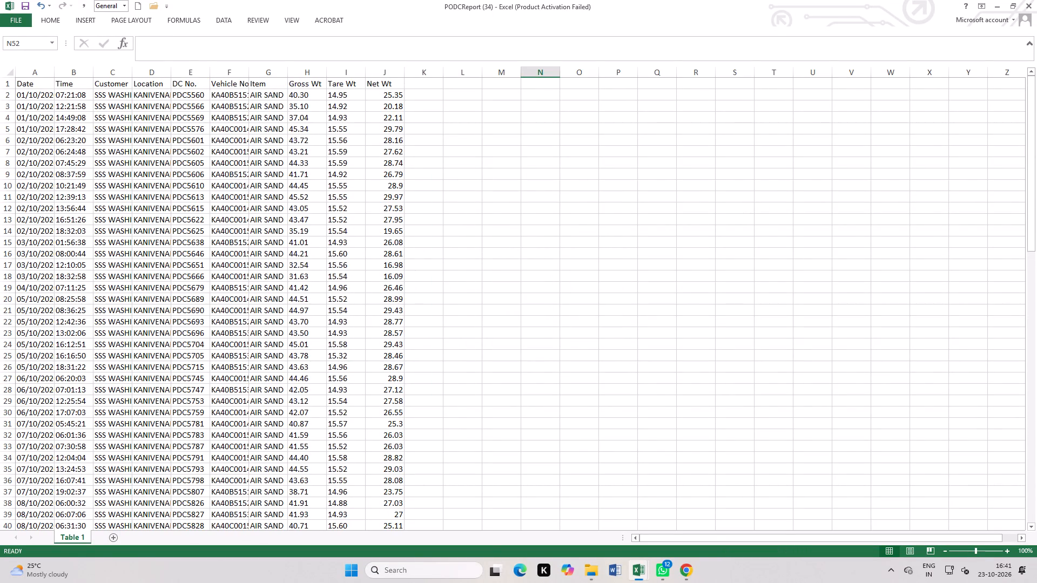
scroll(360, 342, "up", 10)
left_click(1036, 1)
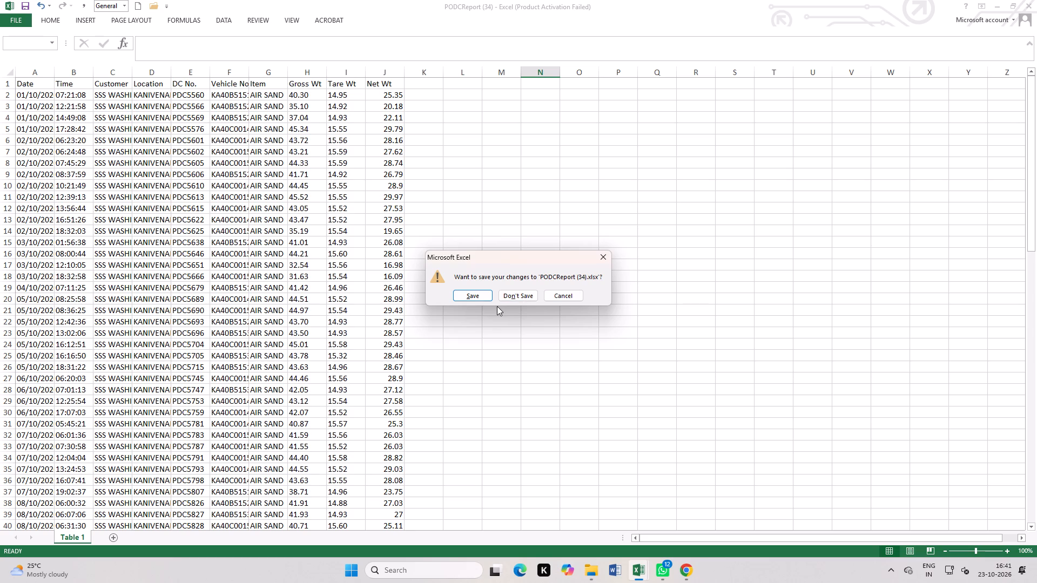
left_click(510, 300)
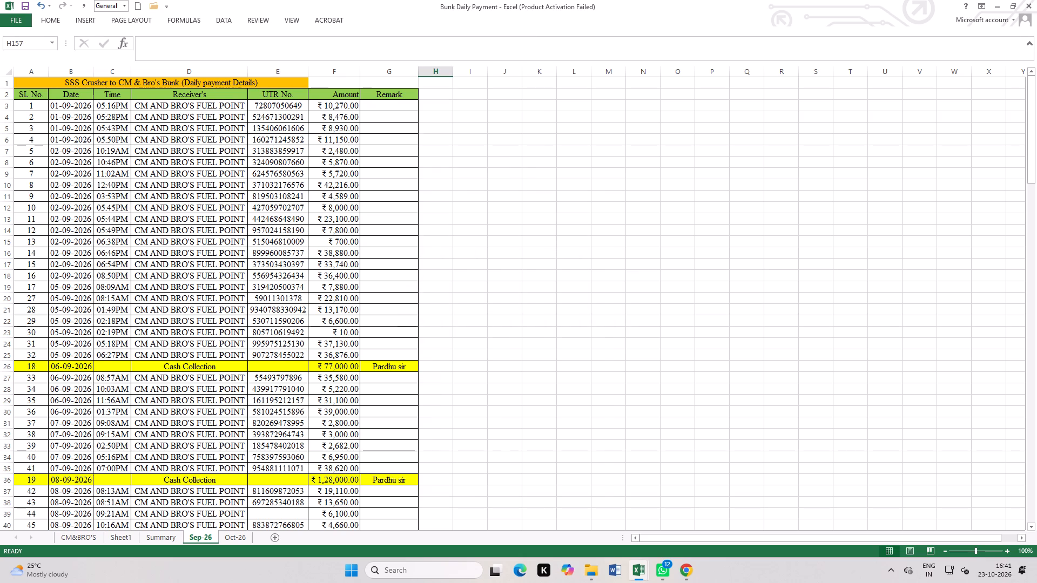
Look through the Summary, Sheet1 and CM&BRO'S sheets of Bunk Daily Payment and the July-26 sheet of the Bunk workbook.
left_click(159, 542)
left_click(124, 540)
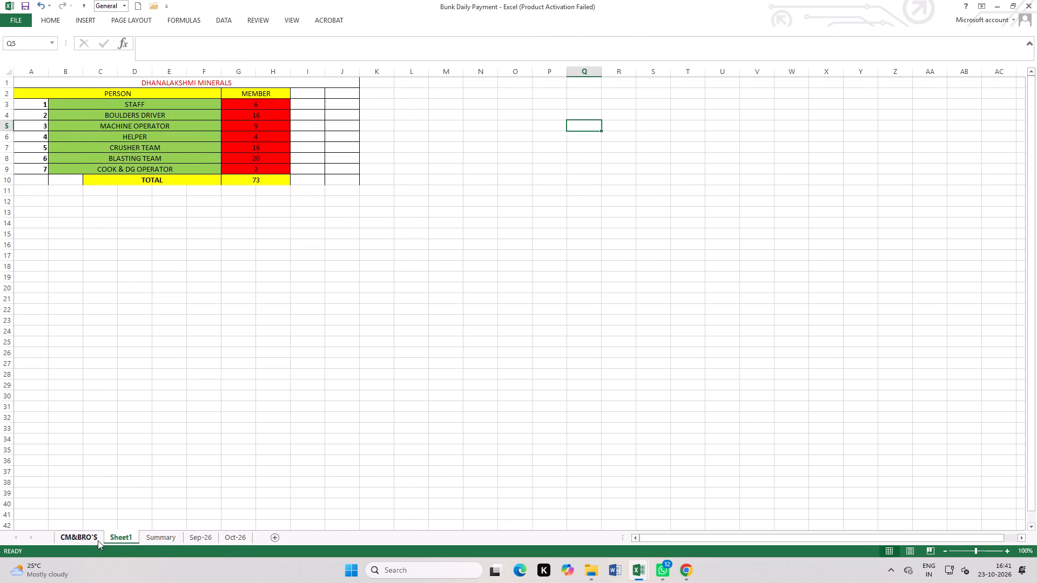
left_click(90, 540)
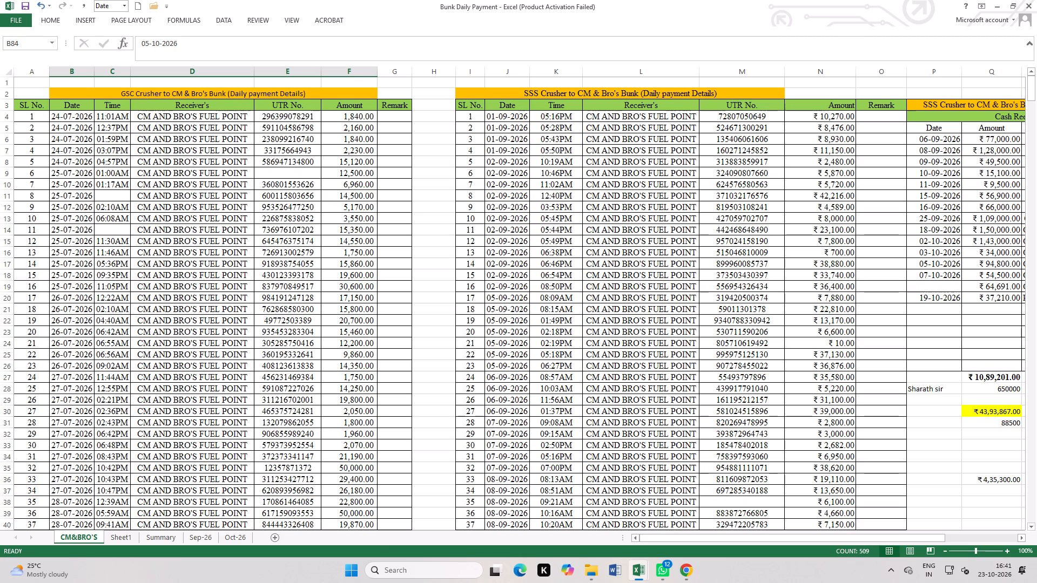
key("ctrl+Tab")
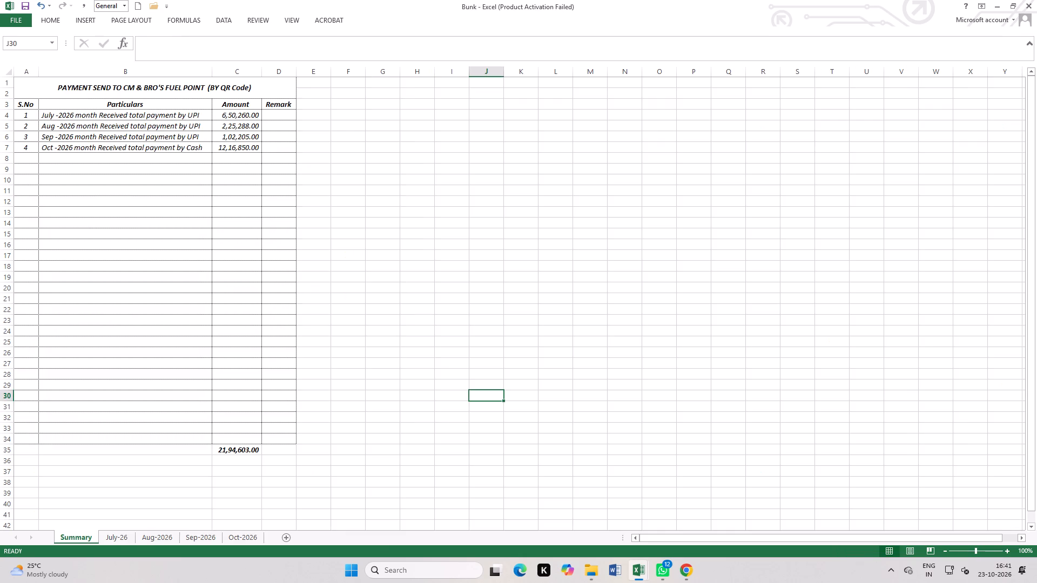
left_click(122, 537)
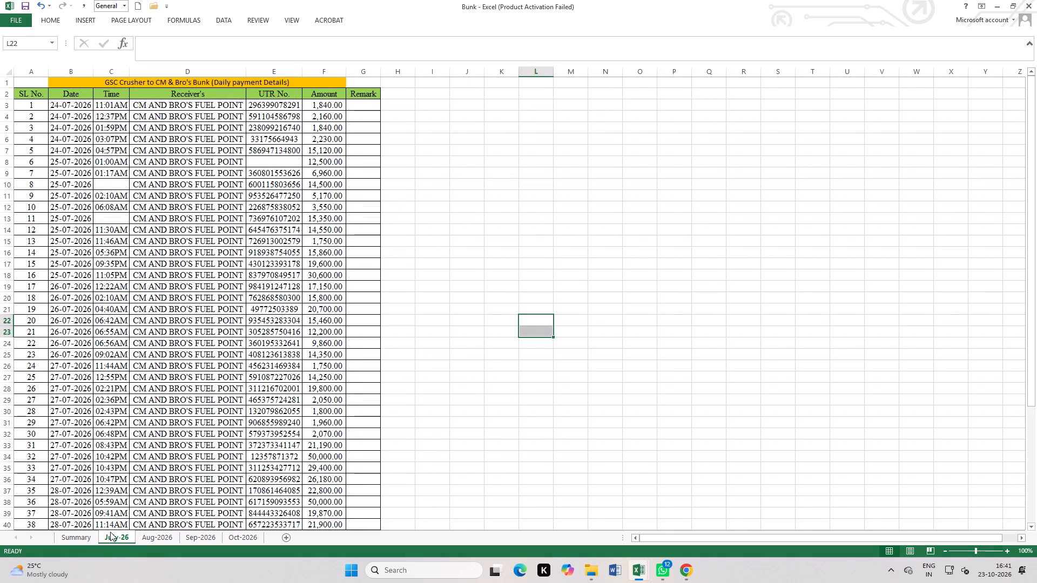
key("ctrl+Tab")
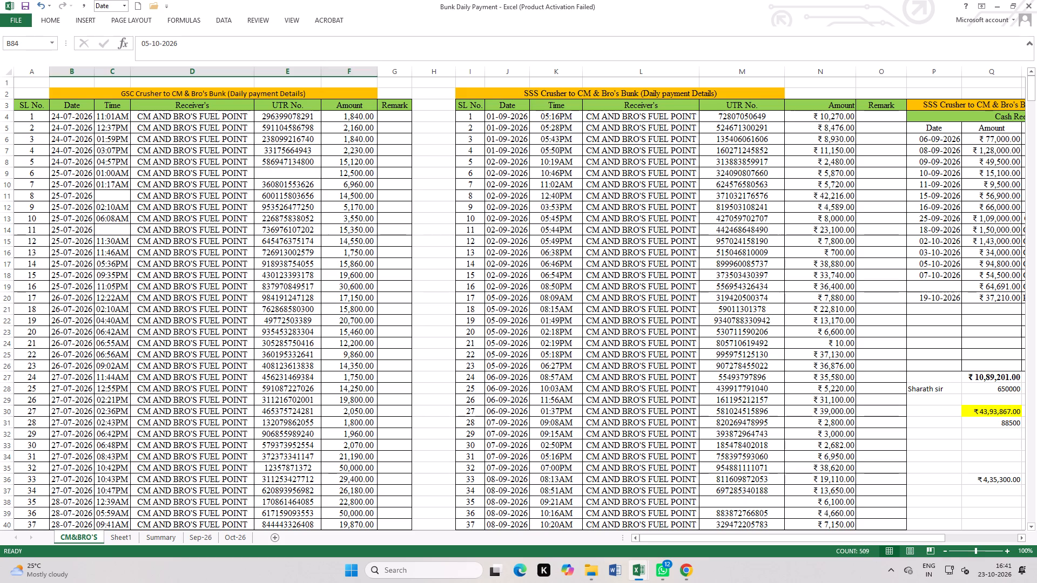
Switch to the OCT DLM SALE REPORT workbook and close it without saving its changes.
key("ctrl+Tab")
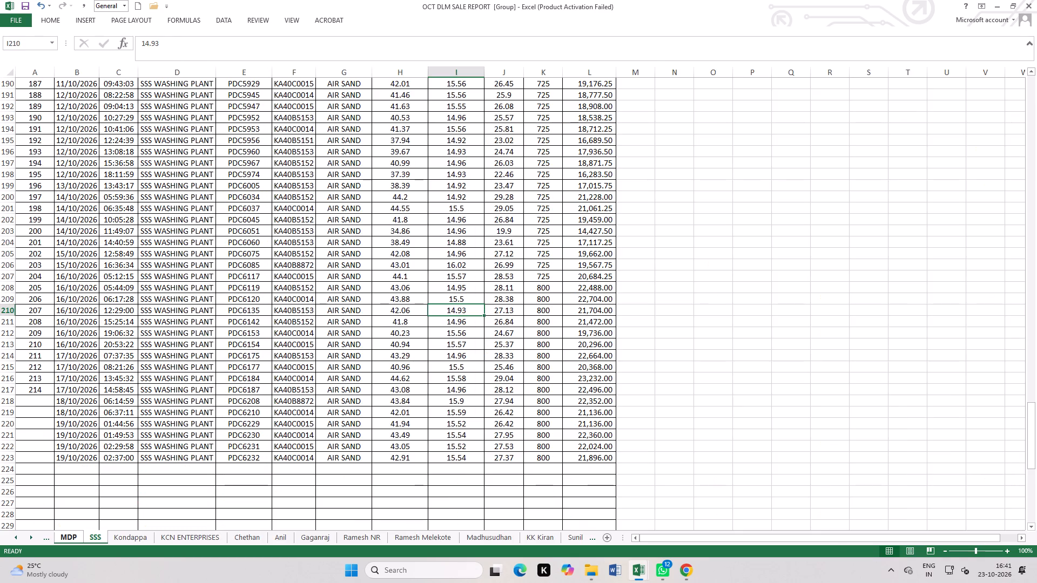
left_click(1036, 0)
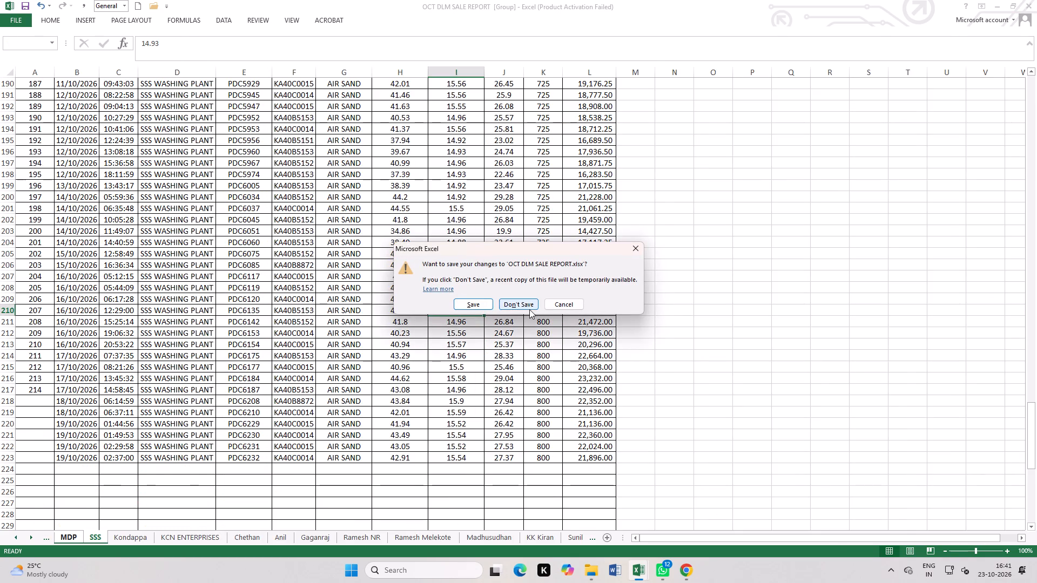
left_click(529, 309)
Return to the Bunk Daily Payment workbook and insert a new blank worksheet after CM&BRO'S.
key("ctrl+Tab")
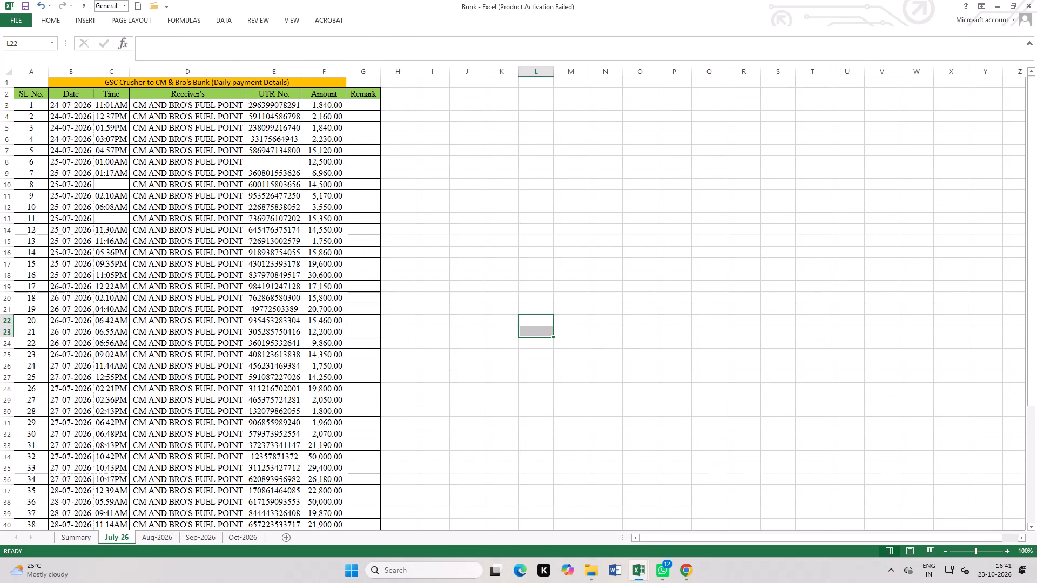
key("ctrl+Tab")
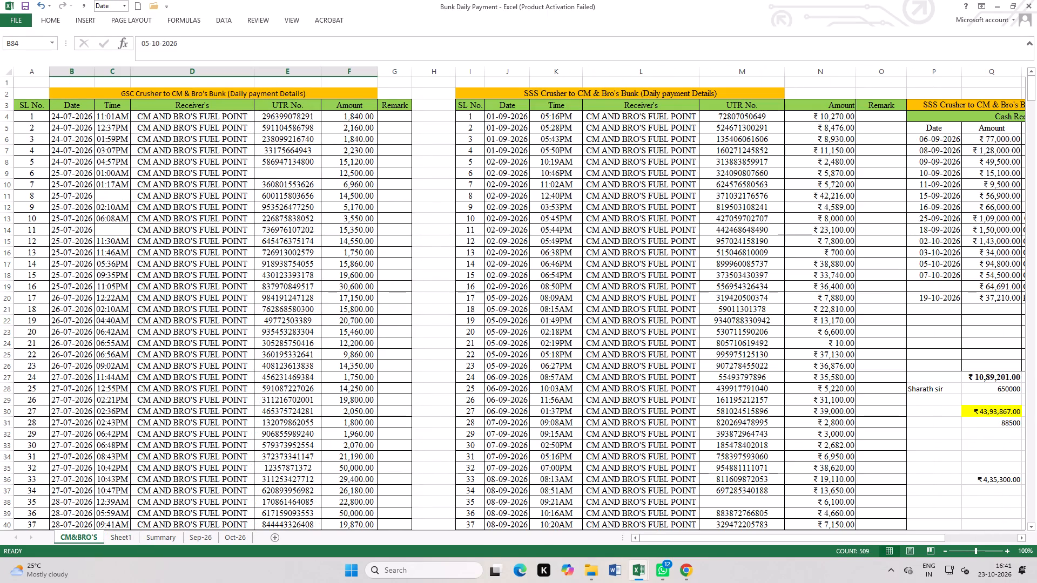
scroll(118, 350, "up", 1)
left_click(271, 535)
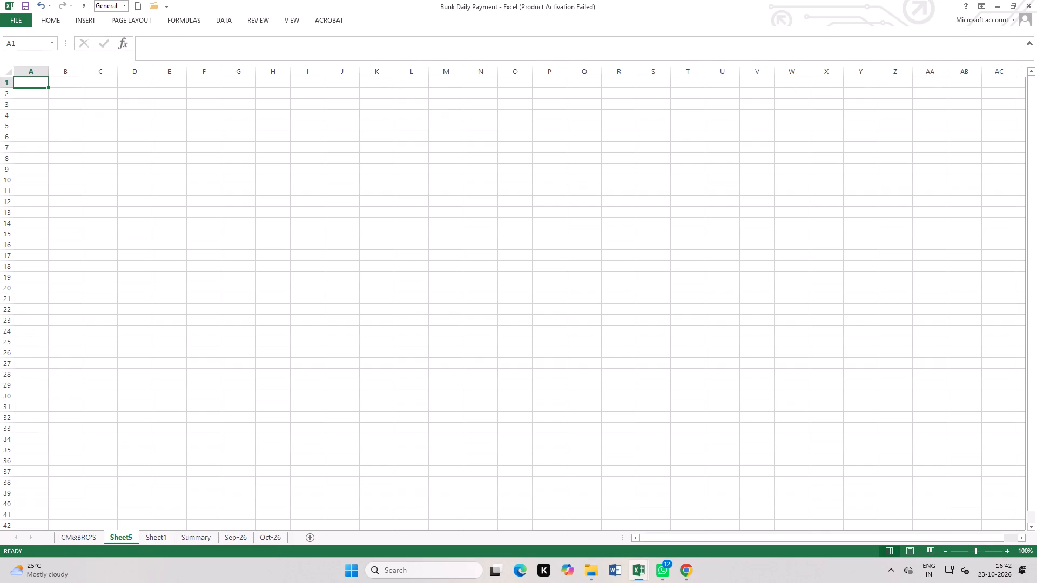
scroll(196, 479, "up", 3)
Copy the GSC Crusher payment table on the CM&BRO'S sheet, range A3:F188, from the SL No. header through the Amount column.
left_click(87, 537)
scroll(190, 390, "up", 2)
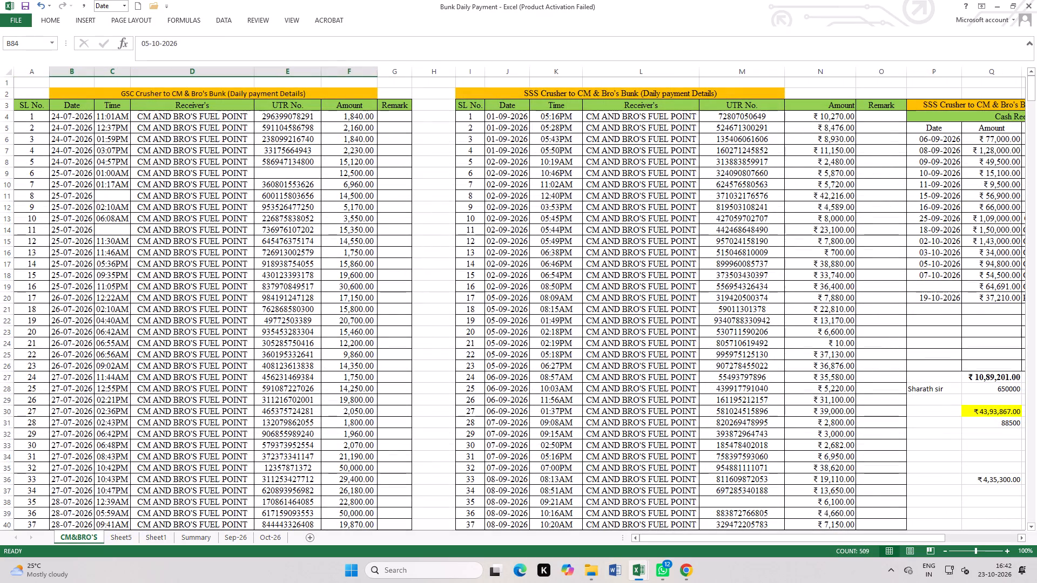
scroll(190, 390, "up", 4)
scroll(321, 278, "down", 4)
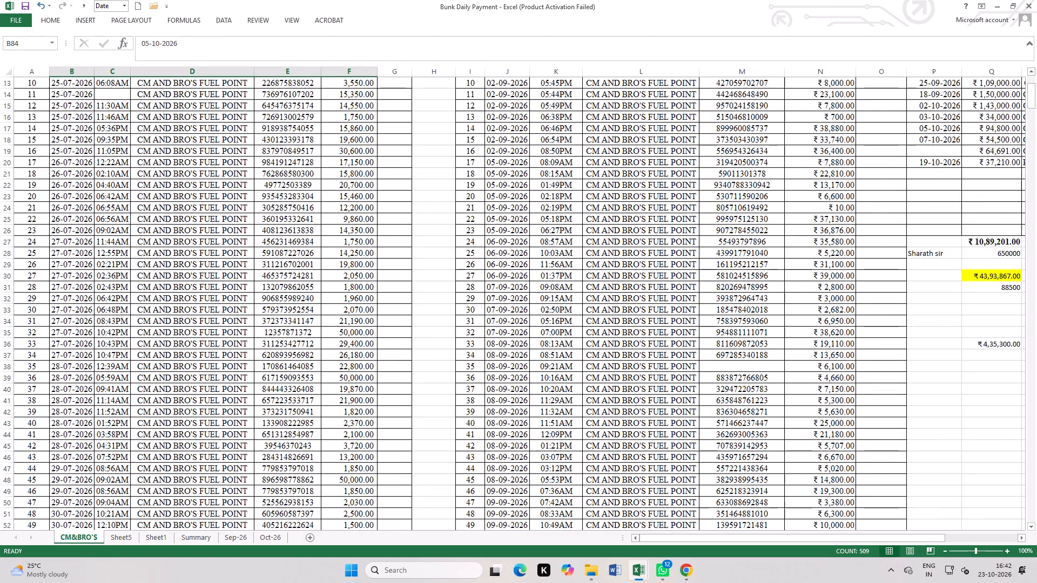
scroll(312, 276, "up", 4)
scroll(241, 267, "up", 3)
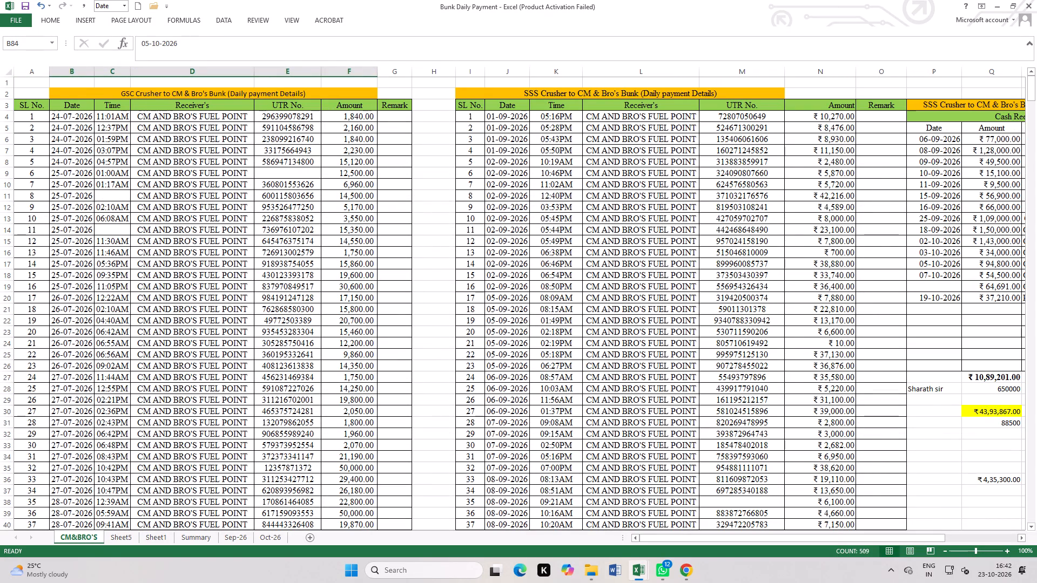
left_click_drag(30, 106, 360, 318)
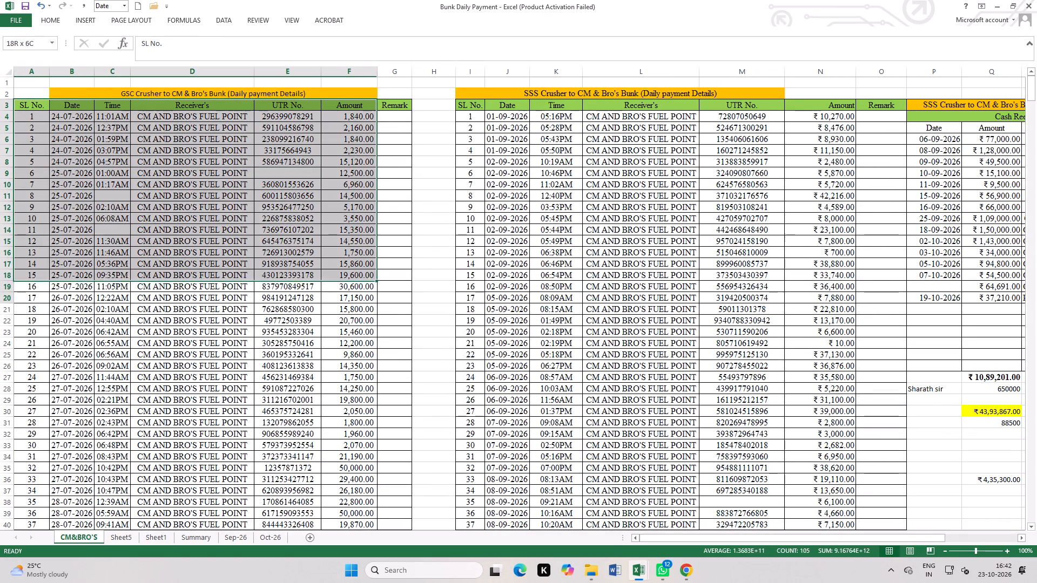
left_click_drag(360, 318, 374, 550)
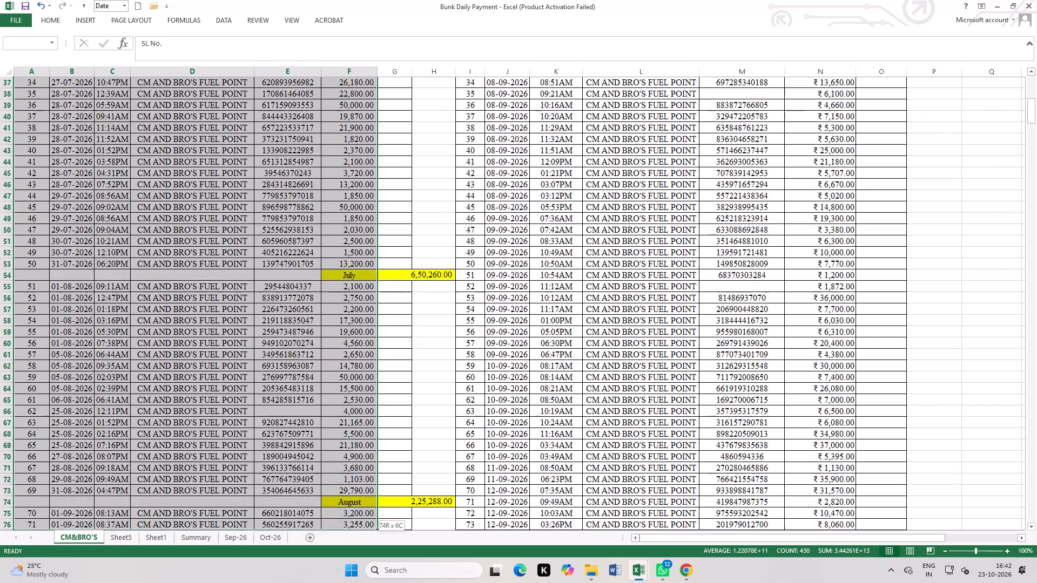
left_click_drag(374, 550, 376, 538)
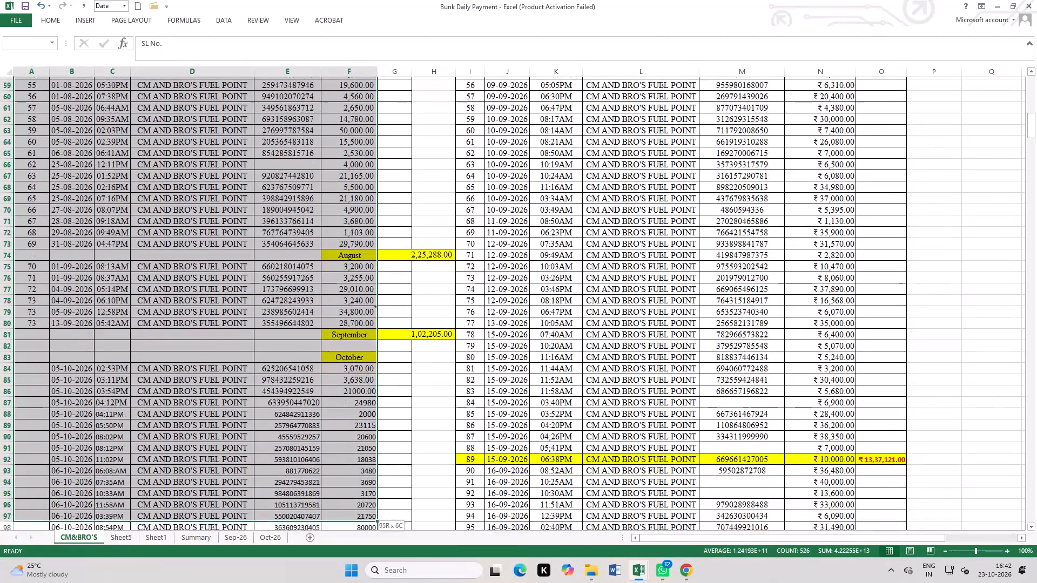
left_click_drag(376, 538, 380, 555)
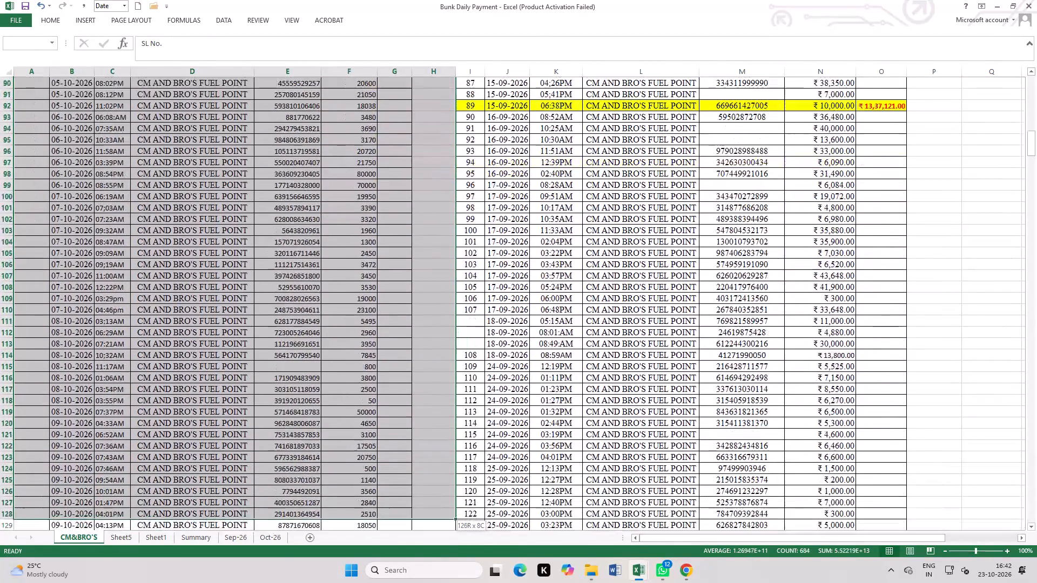
left_click_drag(380, 555, 371, 546)
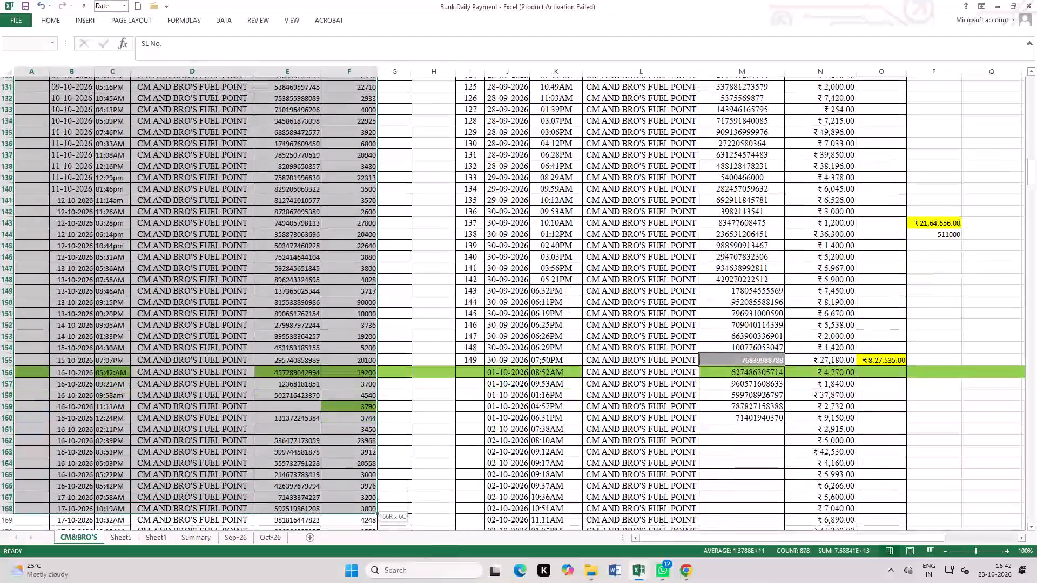
left_click_drag(371, 546, 397, 440)
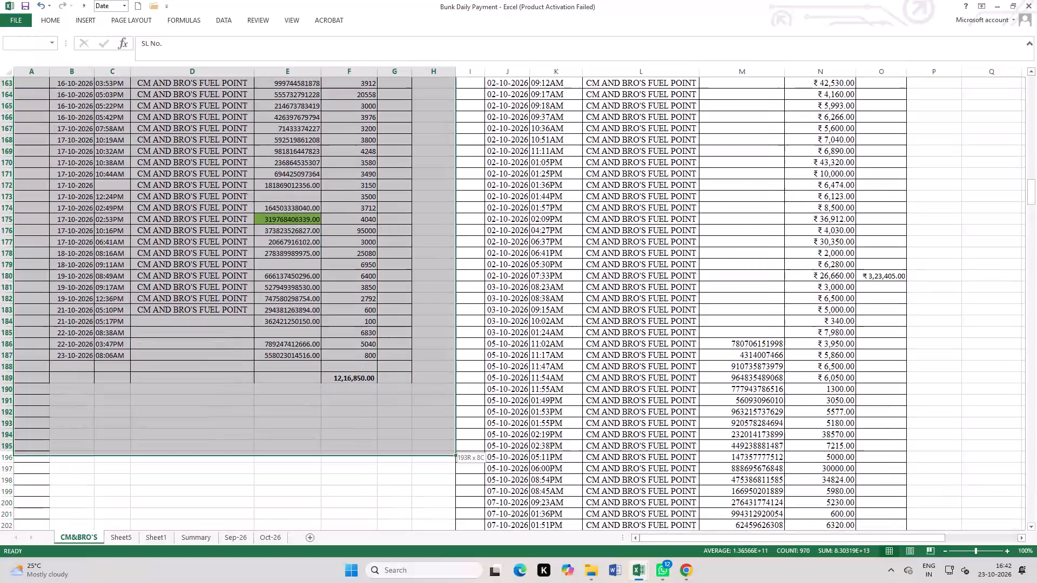
left_click_drag(397, 440, 388, 368)
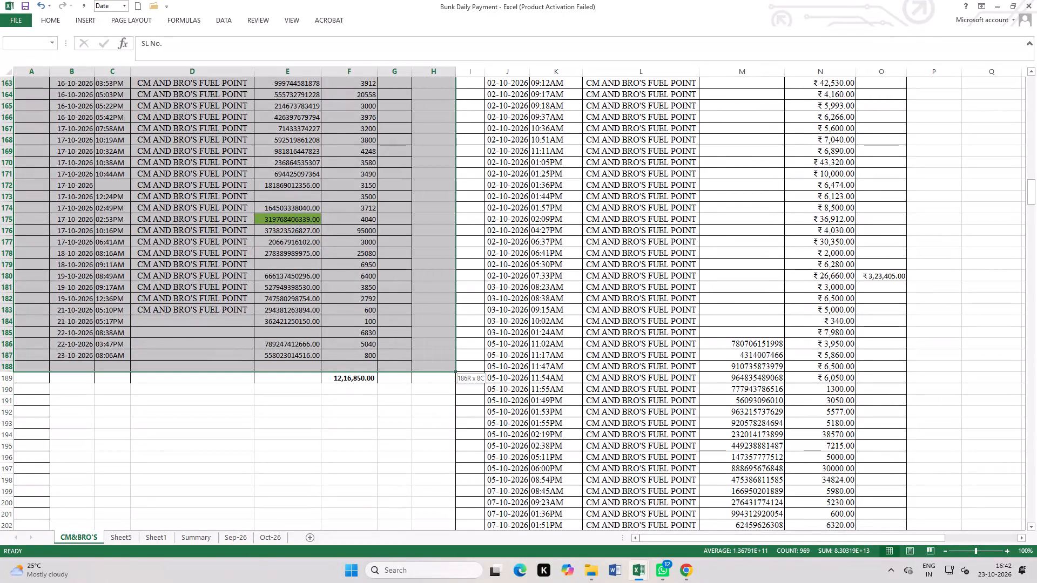
left_click_drag(388, 368, 373, 370)
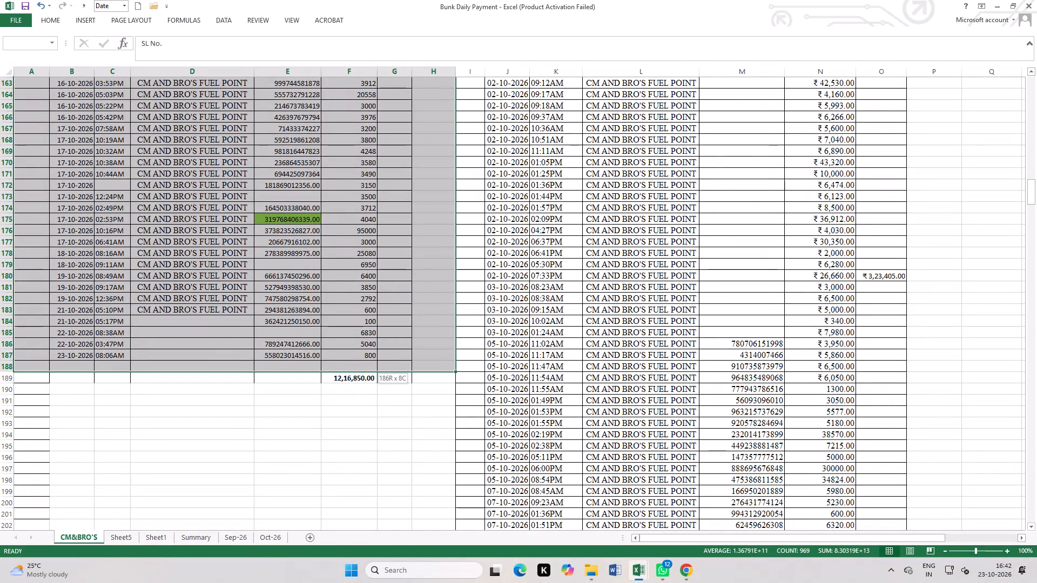
left_click_drag(373, 370, 368, 370)
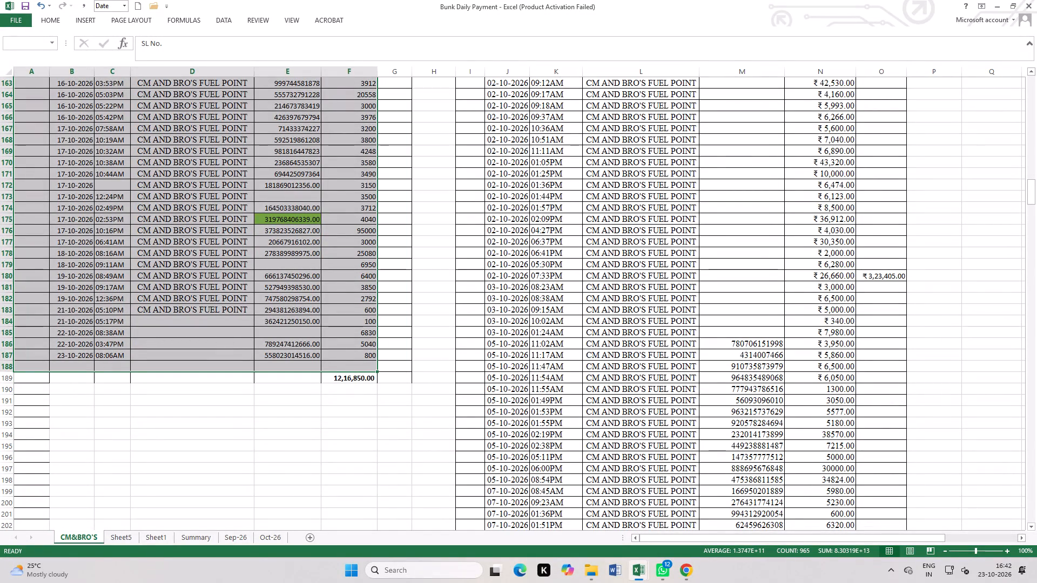
right_click(333, 341)
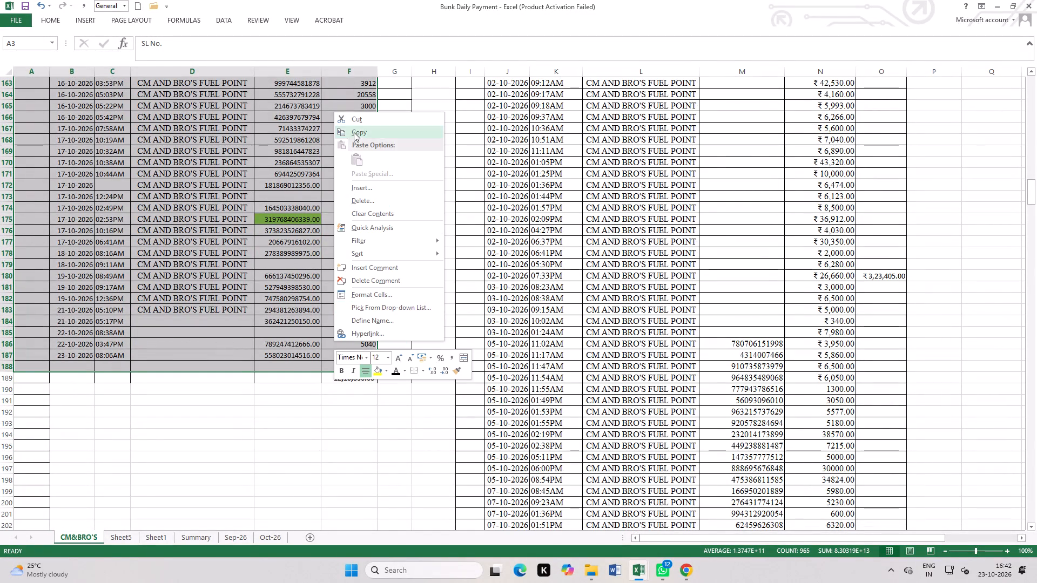
left_click(354, 132)
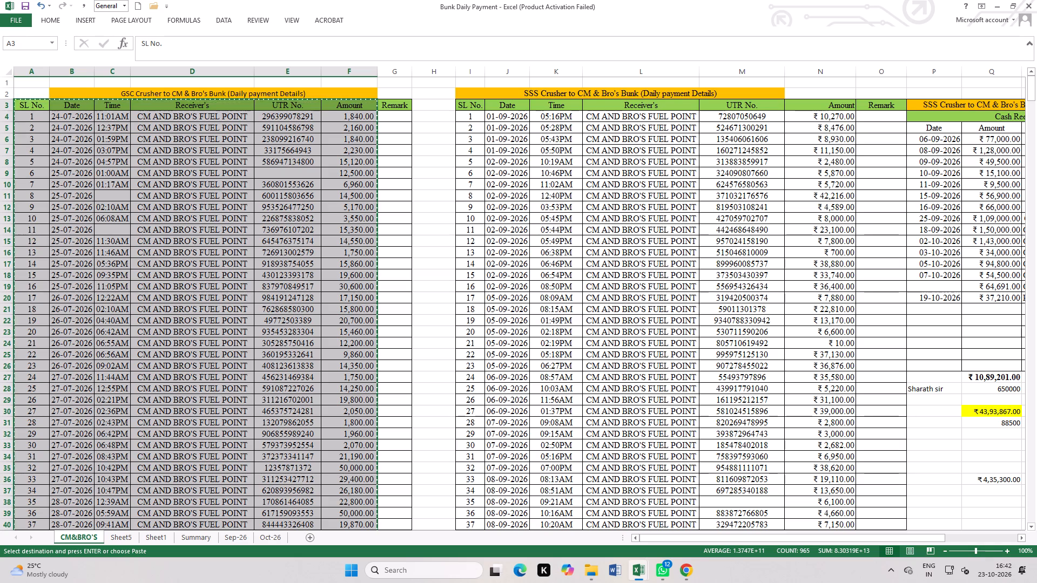
Insert another blank worksheet after CM&BRO'S in Bunk Daily Payment and paste the copied payment table at cell A1.
key("ctrl+Tab")
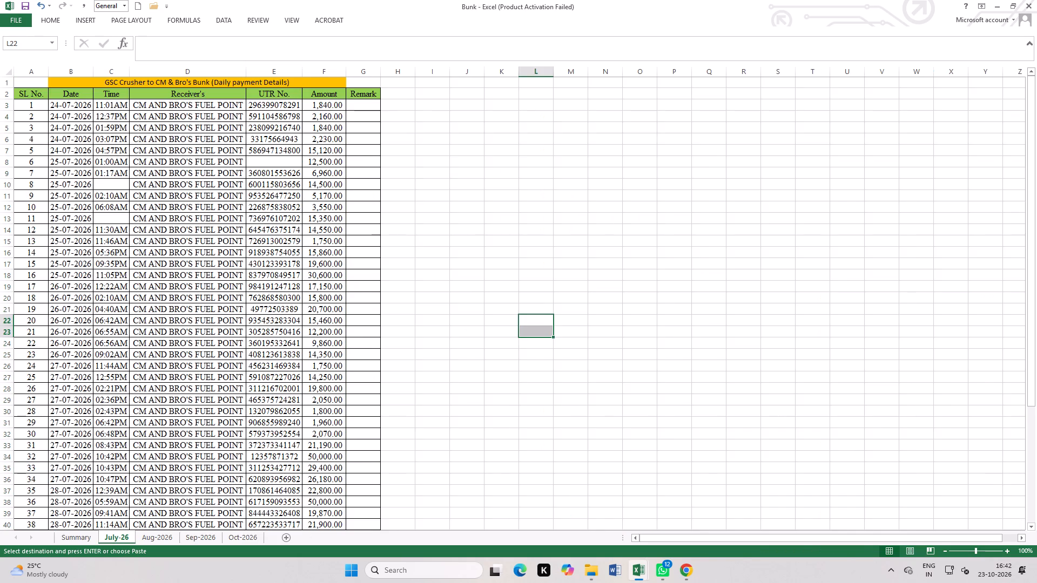
key("ctrl+Tab")
left_click(312, 538)
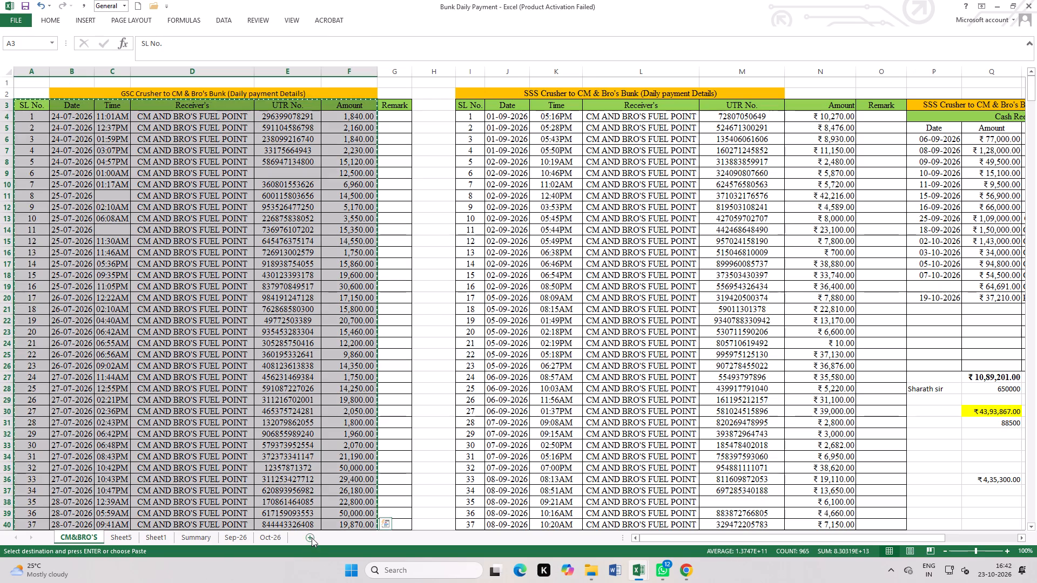
left_click(132, 538)
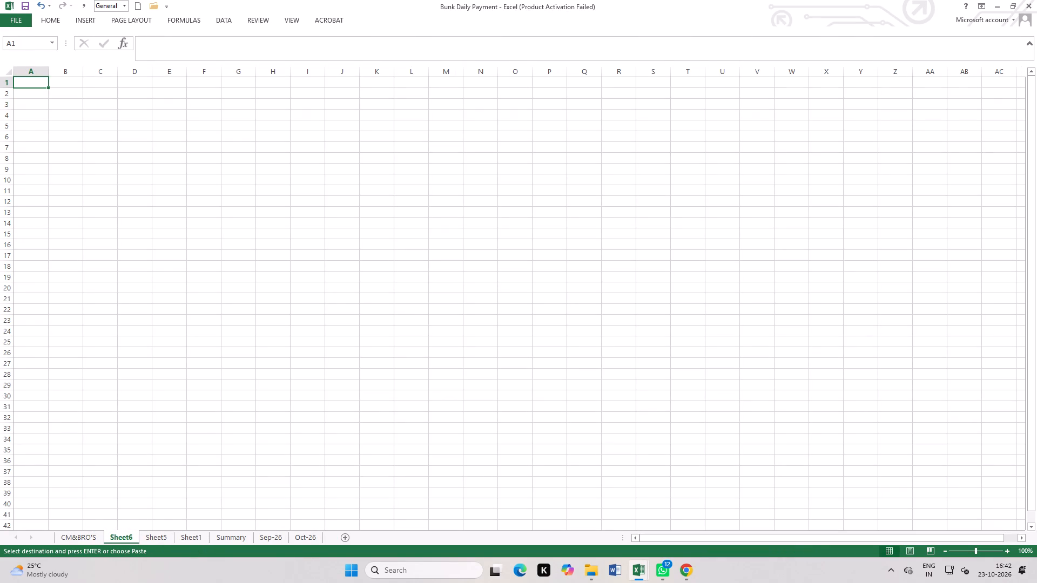
key("ctrl+v")
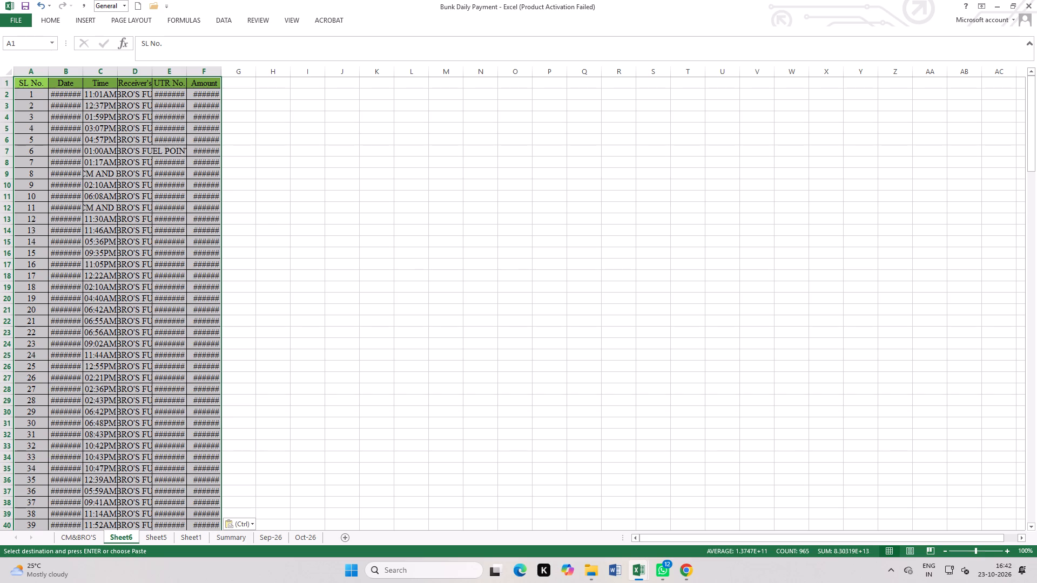
Autofit the Date, Time, Receiver's, UTR No. and Amount columns (B to F) of the pasted table on Sheet6.
double_click(84, 69)
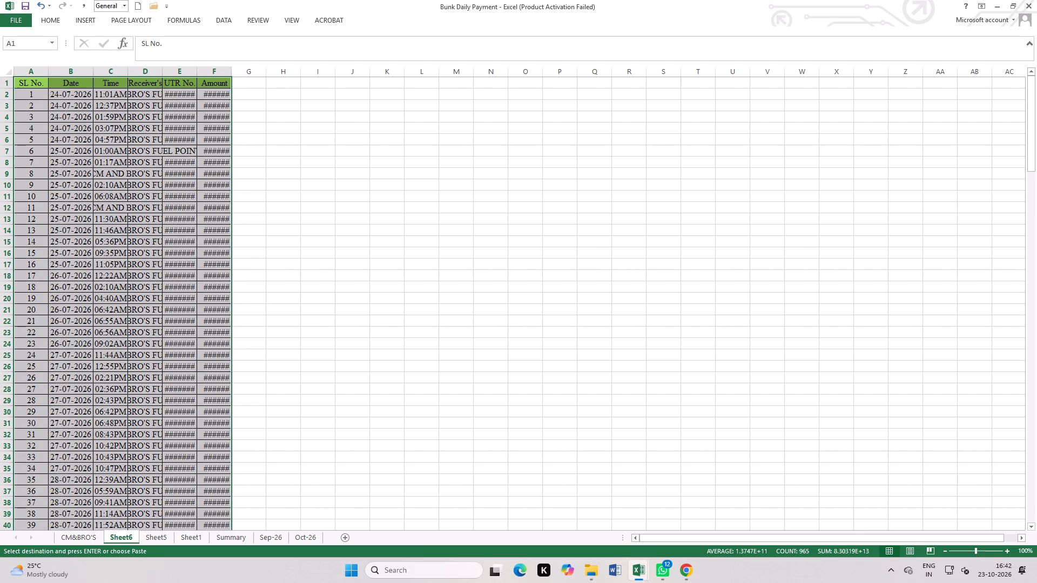
double_click(128, 71)
double_click(168, 73)
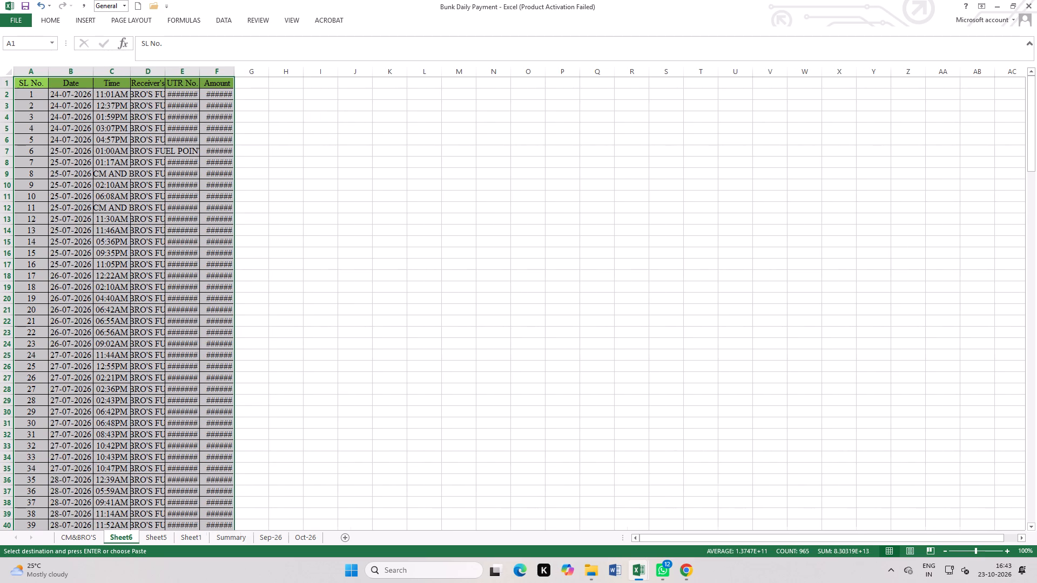
double_click(282, 74)
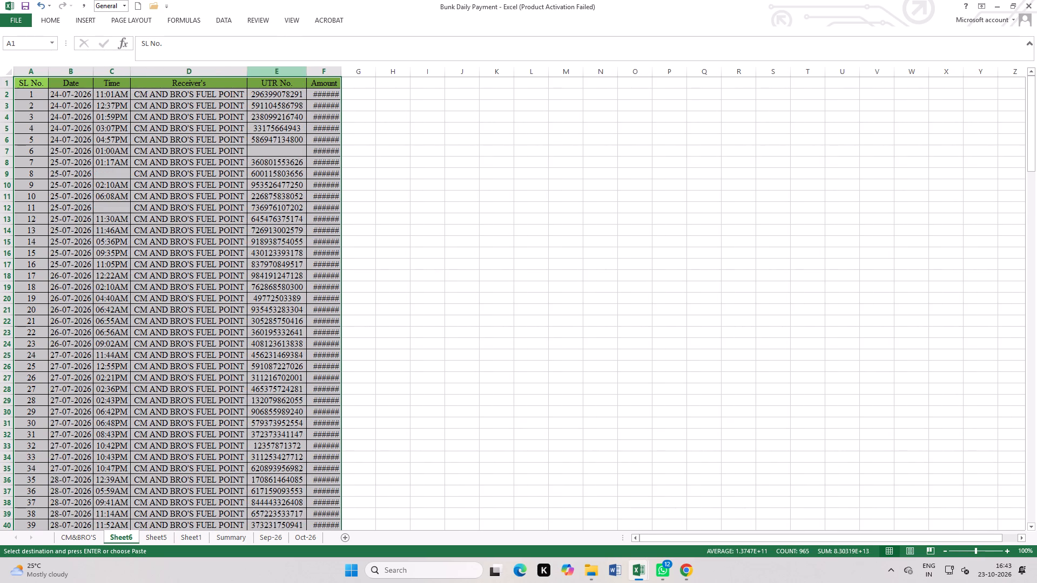
double_click(342, 70)
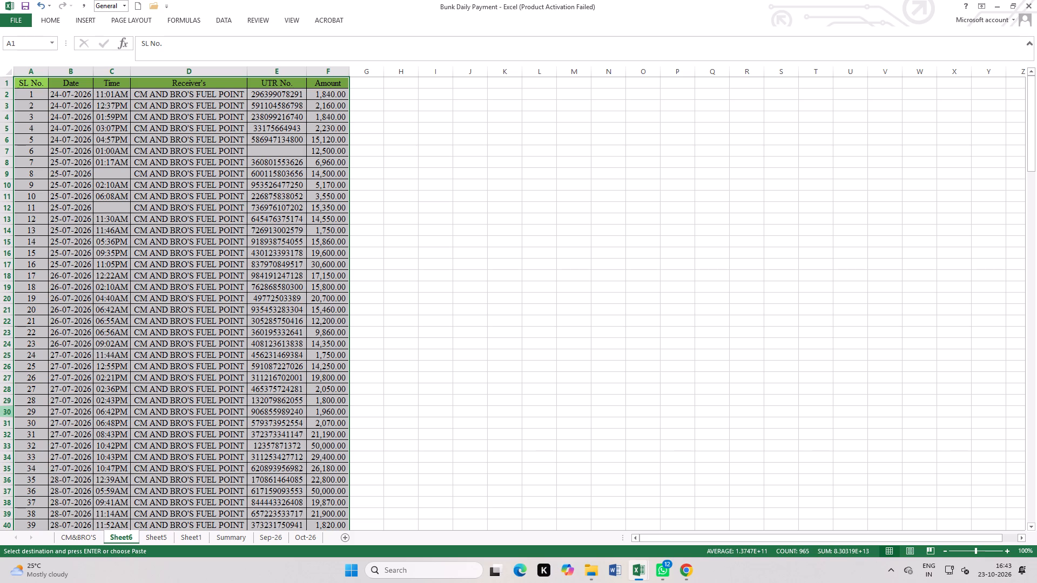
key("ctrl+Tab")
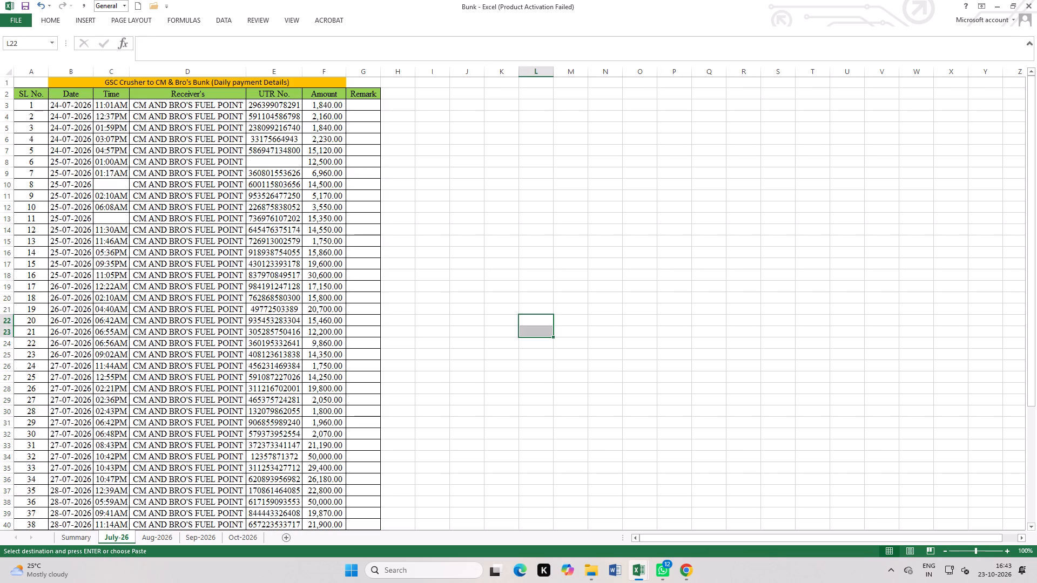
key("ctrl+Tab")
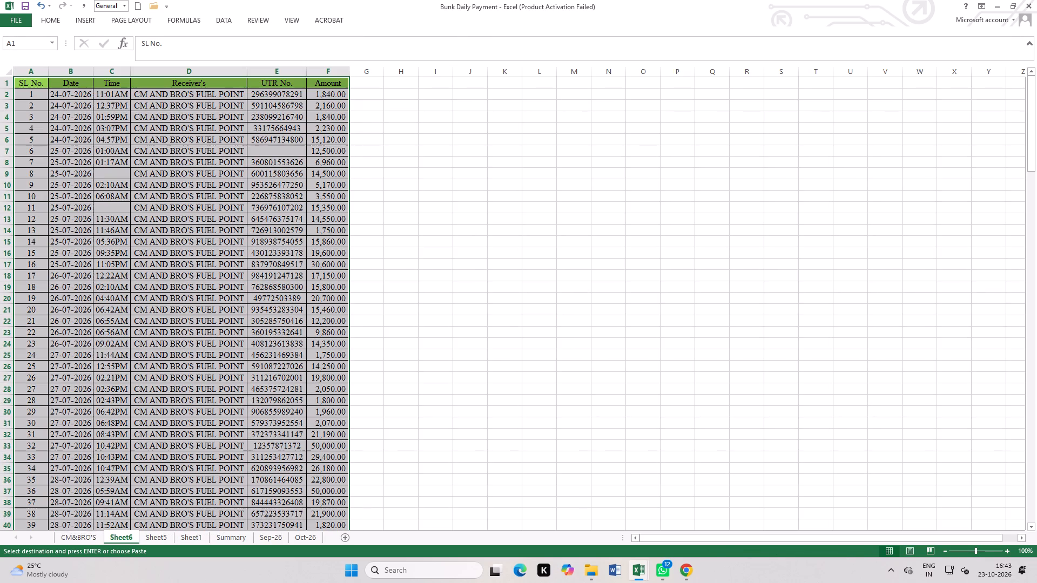
Copy the SSS Crusher payment rows on the CM&BRO'S sheet, range J4:N264, from Date through Amount without the headers.
left_click(84, 533)
scroll(535, 362, "up", 2)
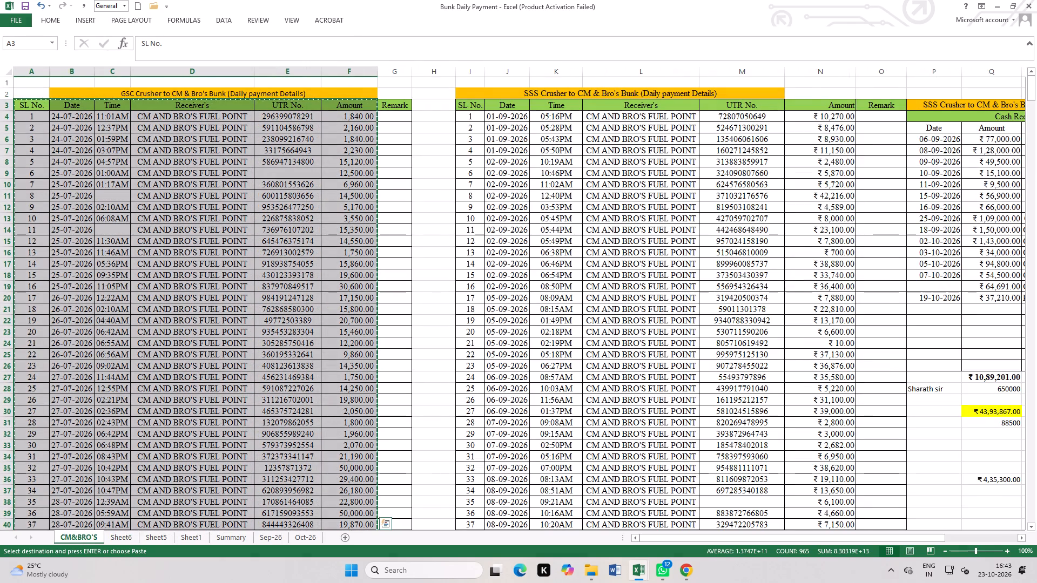
scroll(537, 359, "up", 2)
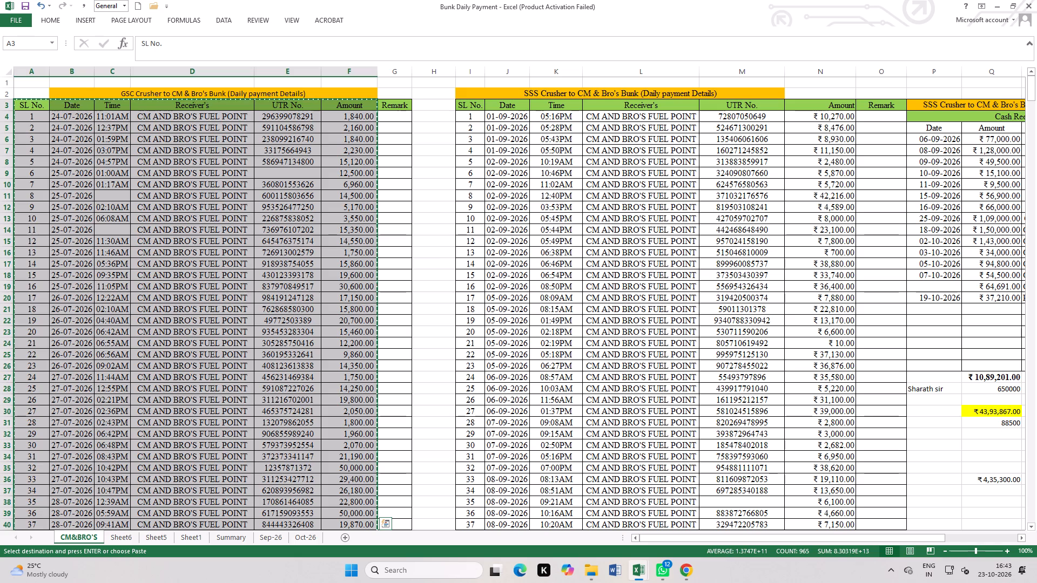
left_click_drag(503, 120, 556, 158)
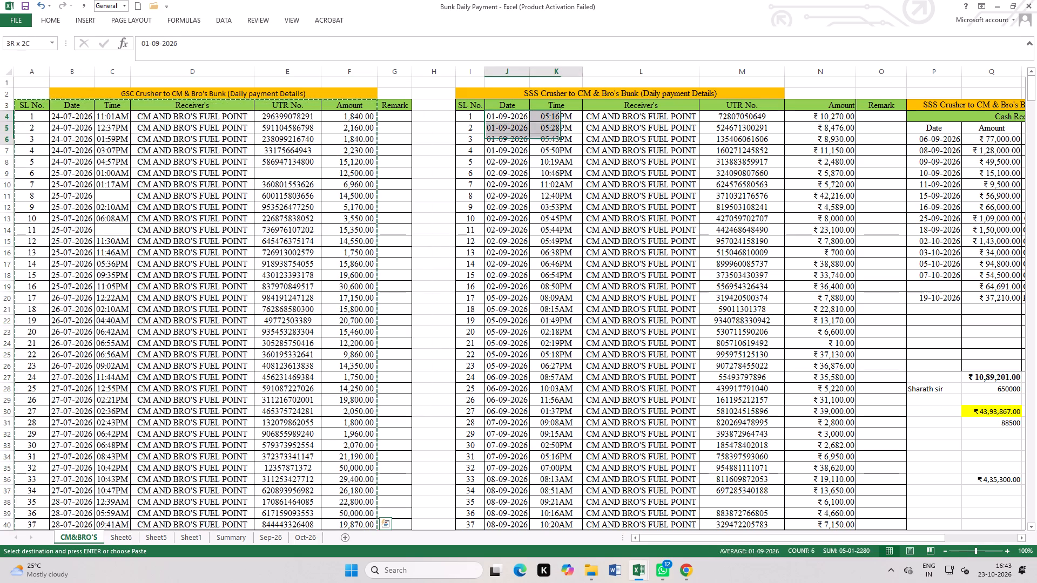
left_click_drag(556, 158, 837, 582)
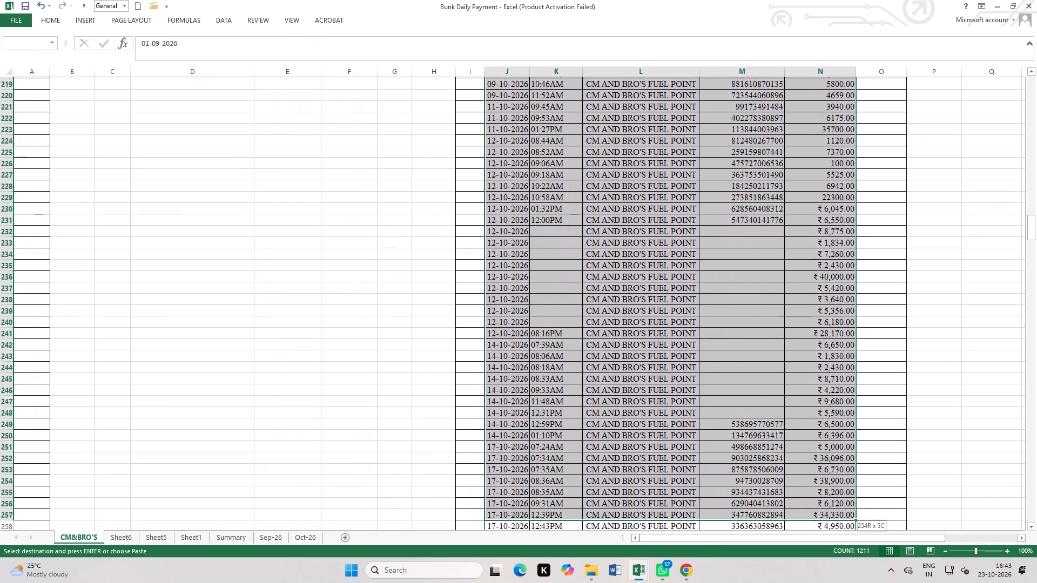
left_click_drag(837, 582, 831, 525)
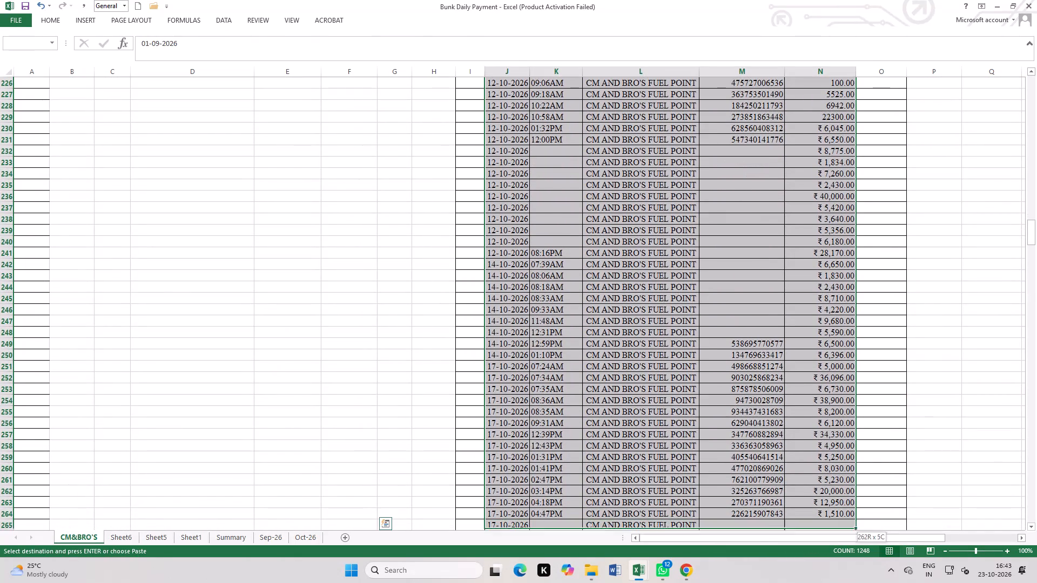
left_click_drag(831, 525, 832, 516)
scroll(749, 422, "down", 4)
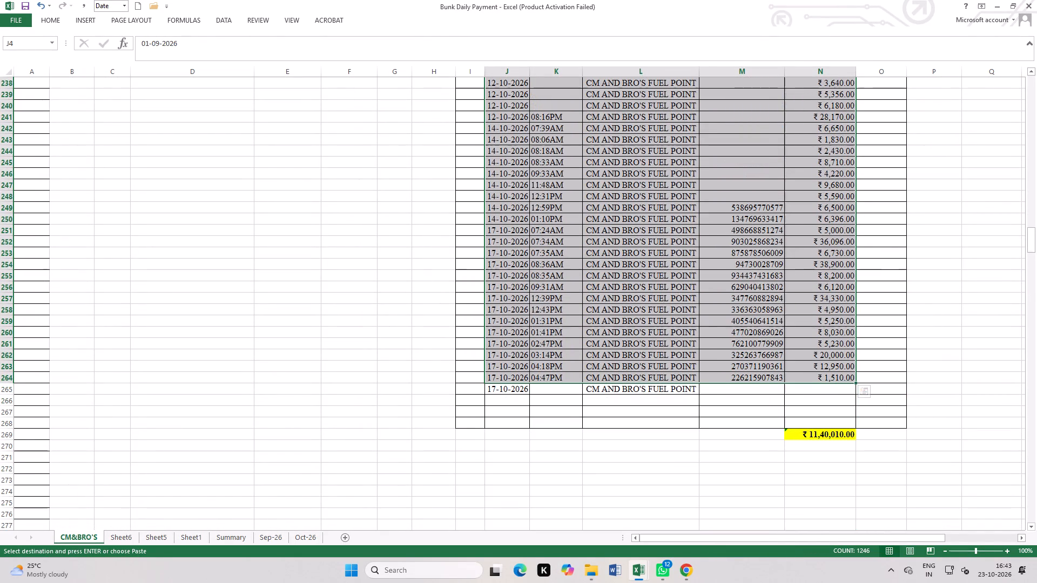
right_click(753, 336)
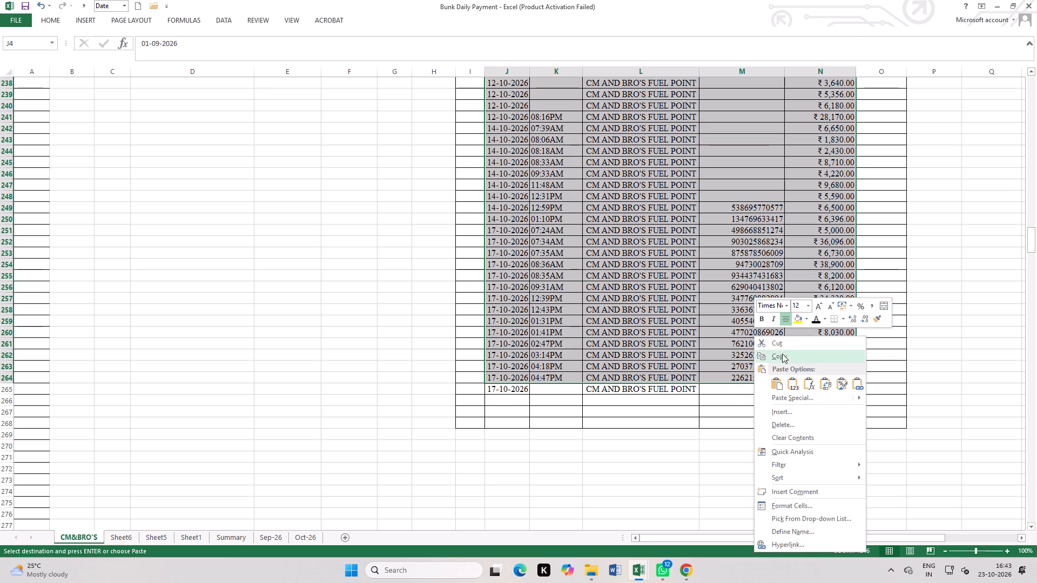
left_click(782, 356)
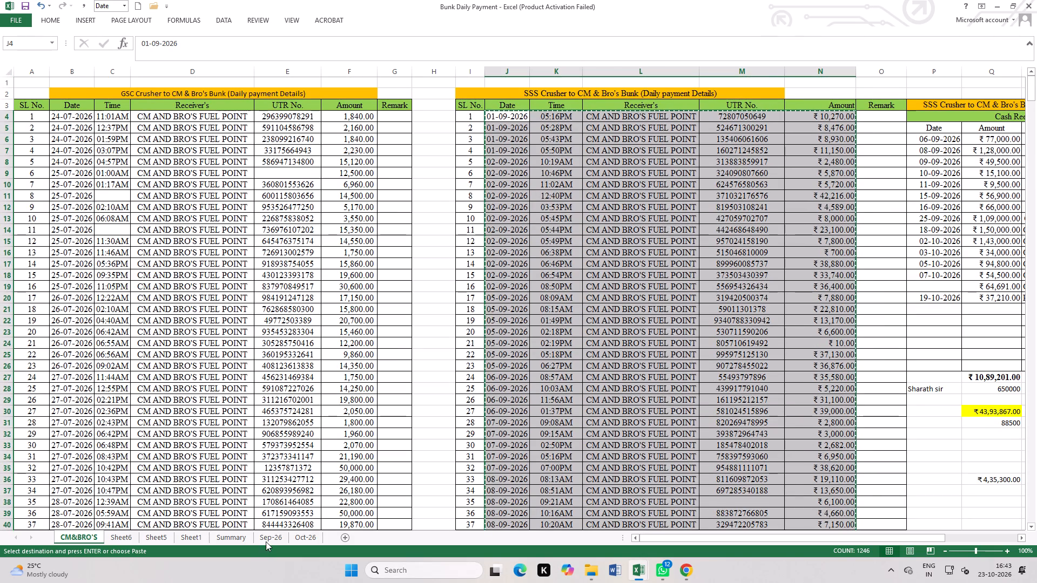
Paste the copied SSS Crusher rows into Sheet6 at cell B187, directly below the GSC Crusher payment rows.
left_click(125, 540)
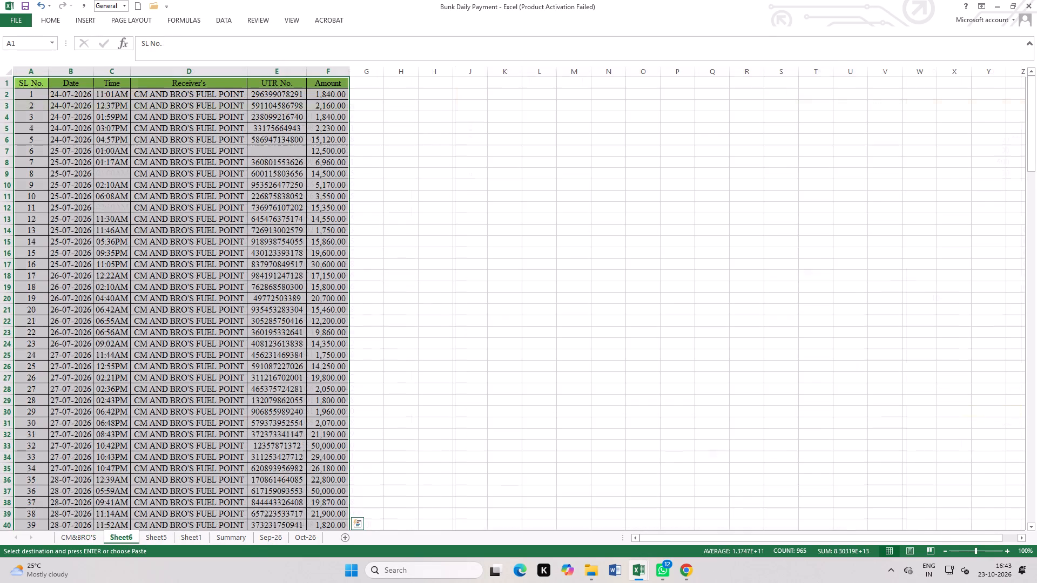
scroll(250, 329, "down", 20)
scroll(250, 329, "down", 4)
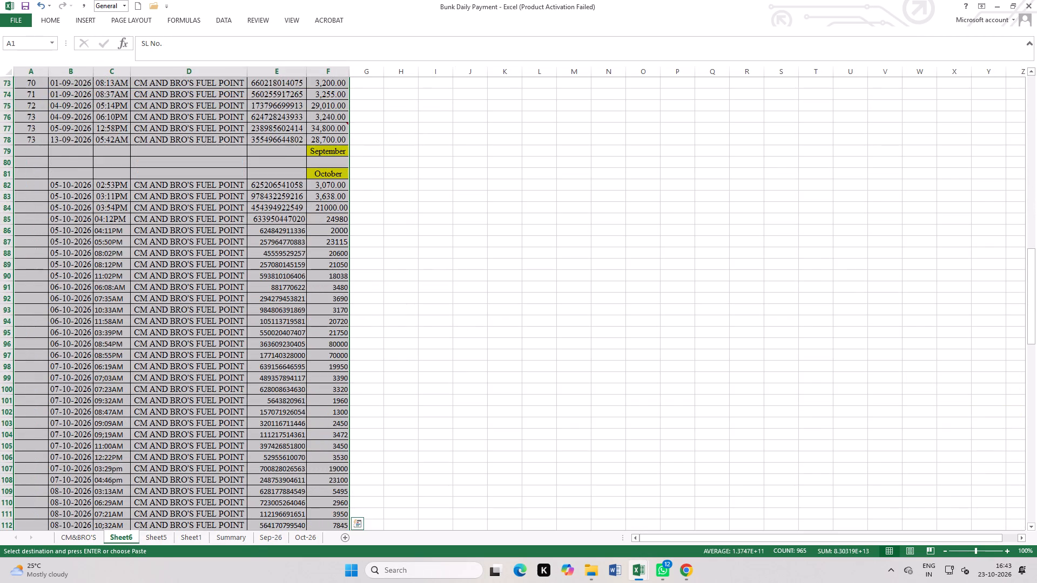
scroll(200, 399, "down", 5)
scroll(150, 410, "down", 6)
scroll(86, 428, "down", 19)
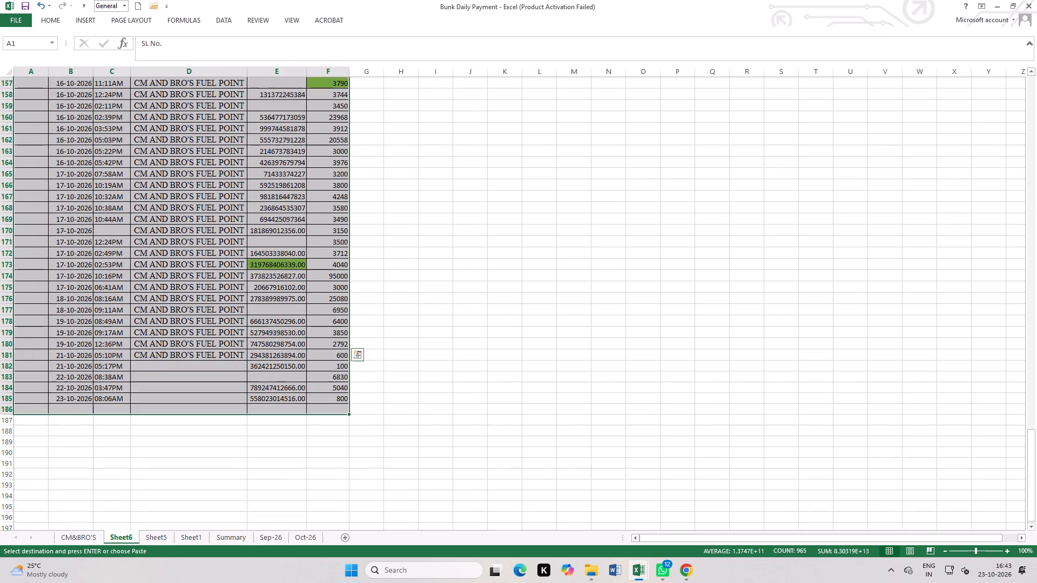
scroll(87, 430, "down", 3)
scroll(101, 356, "up", 1)
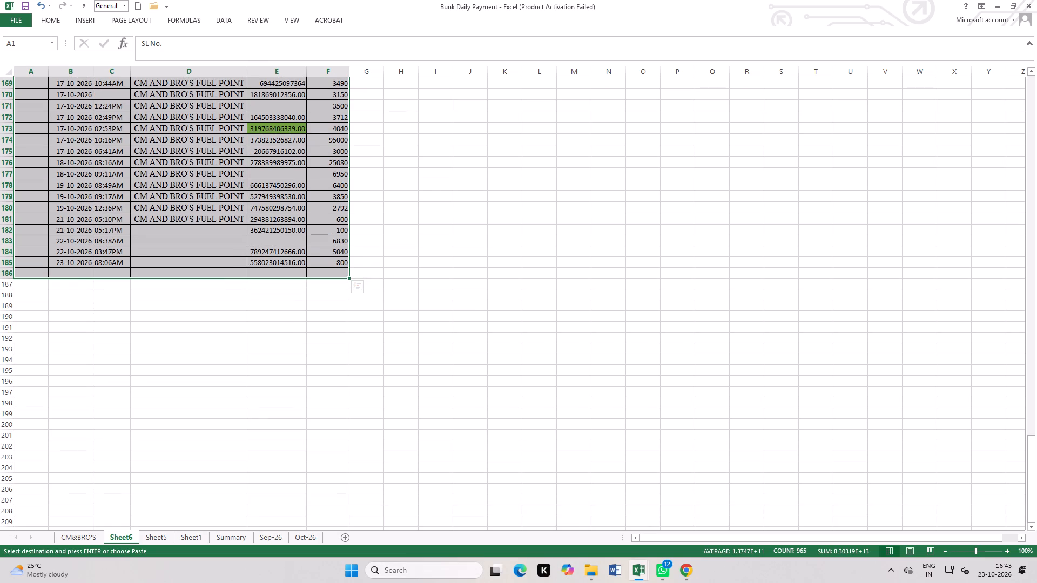
left_click(63, 287)
right_click(65, 284)
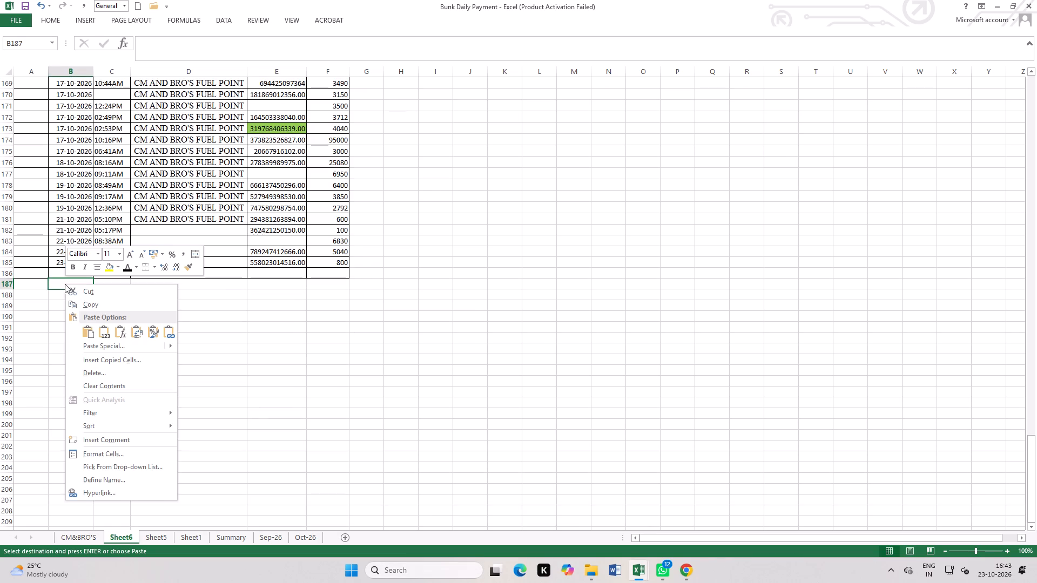
left_click(89, 327)
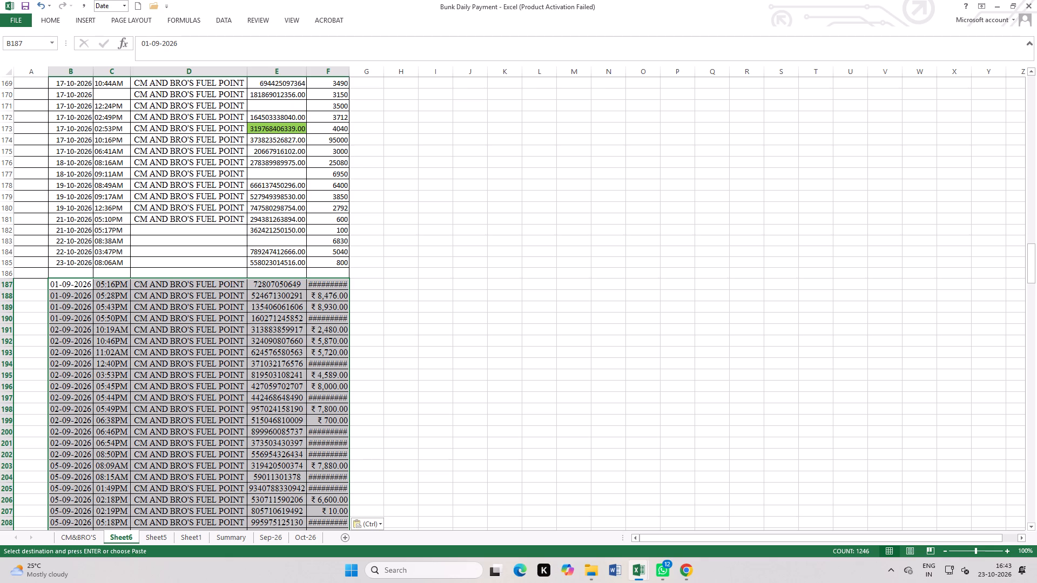
left_click(454, 349)
Add the column header Remark in cell G1 of Sheet6, beside the Amount header.
scroll(377, 205, "up", 9)
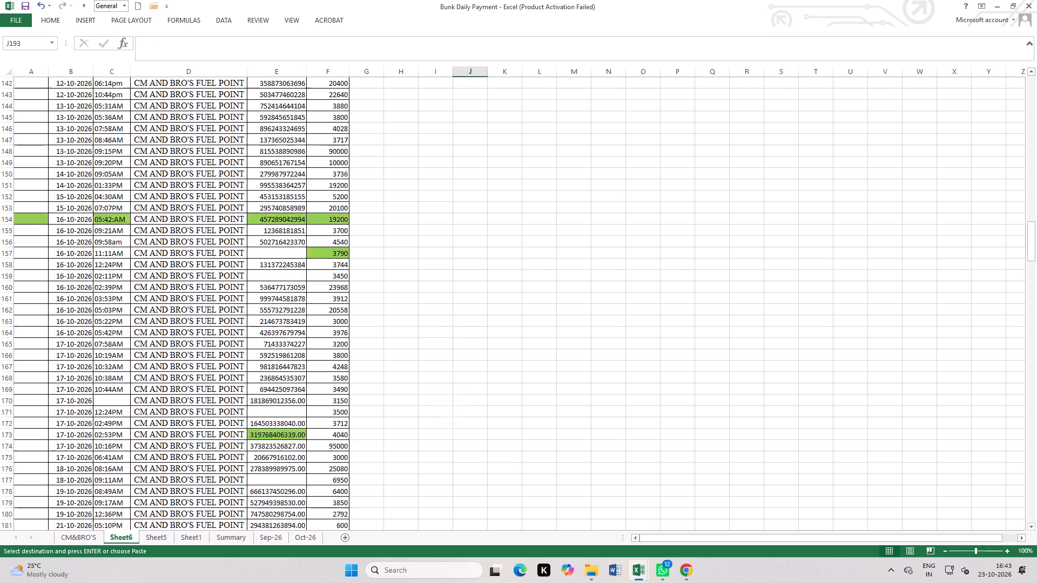
scroll(380, 186, "up", 20)
scroll(380, 186, "up", 19)
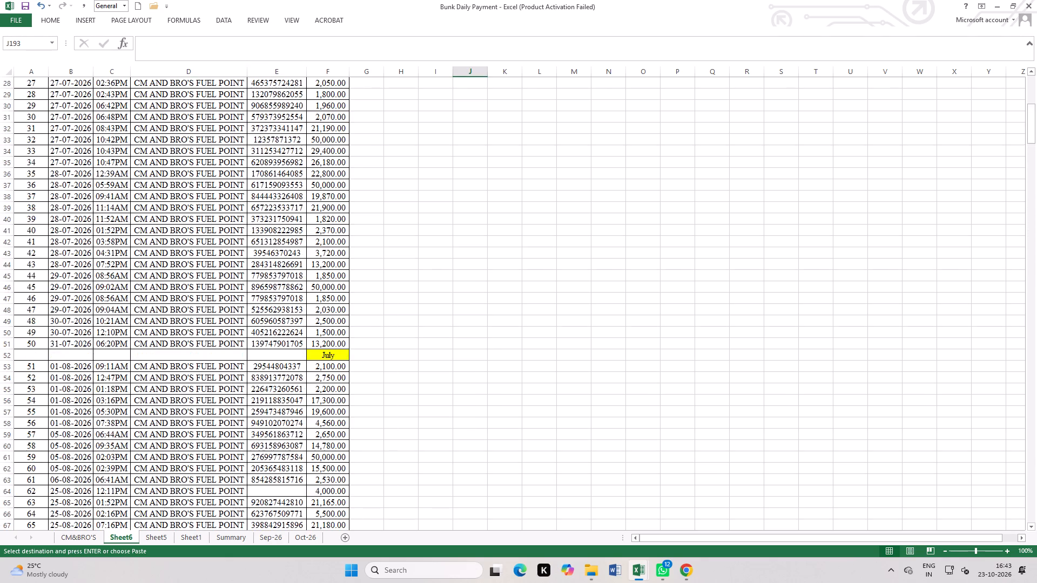
scroll(380, 186, "up", 15)
left_click(360, 85)
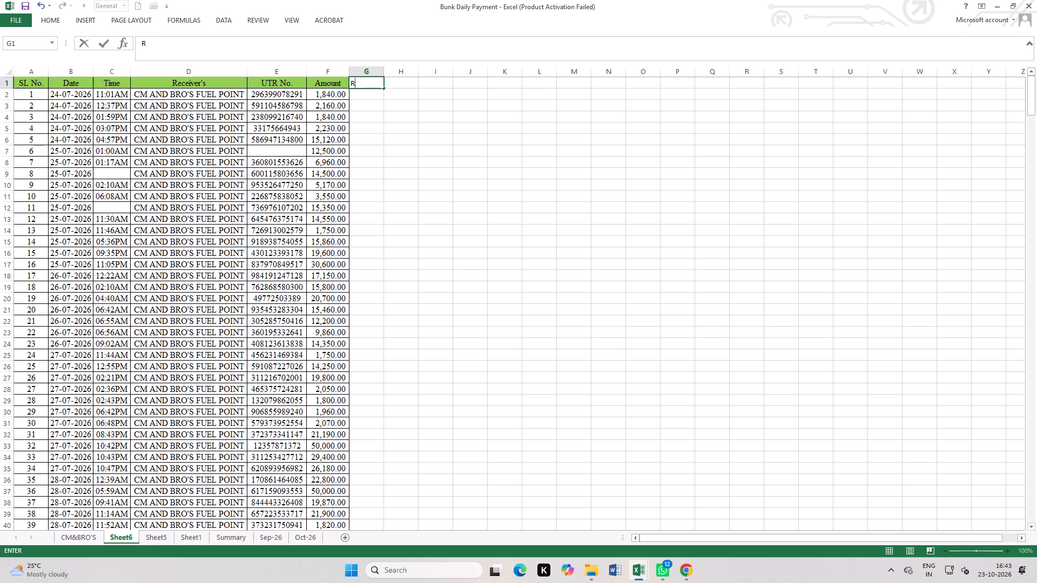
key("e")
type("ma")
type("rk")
left_click(386, 144)
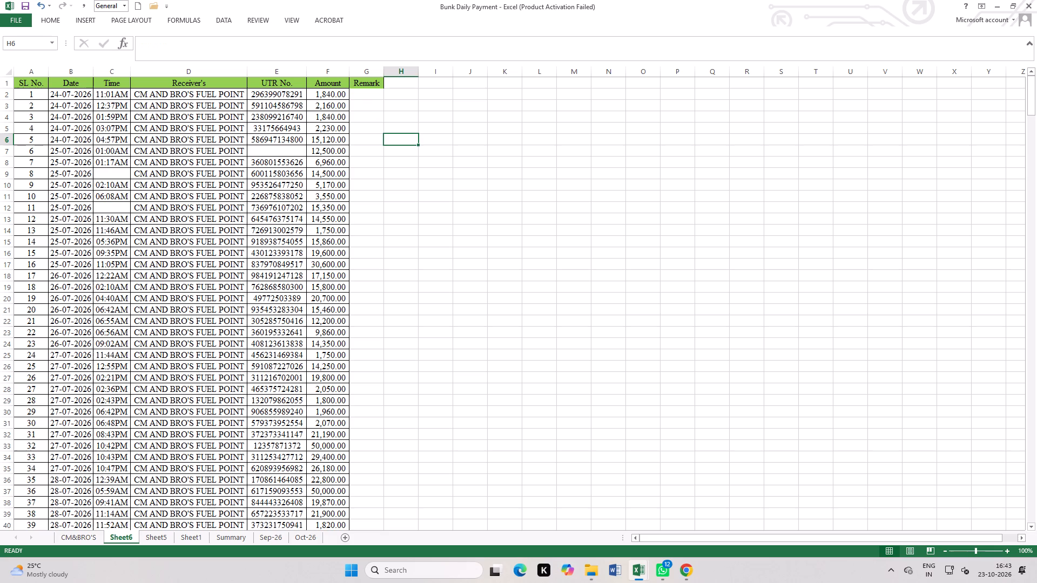
Apply All Borders to the Remark column cells G2:G447, down to the last payment row.
left_click_drag(372, 91, 369, 582)
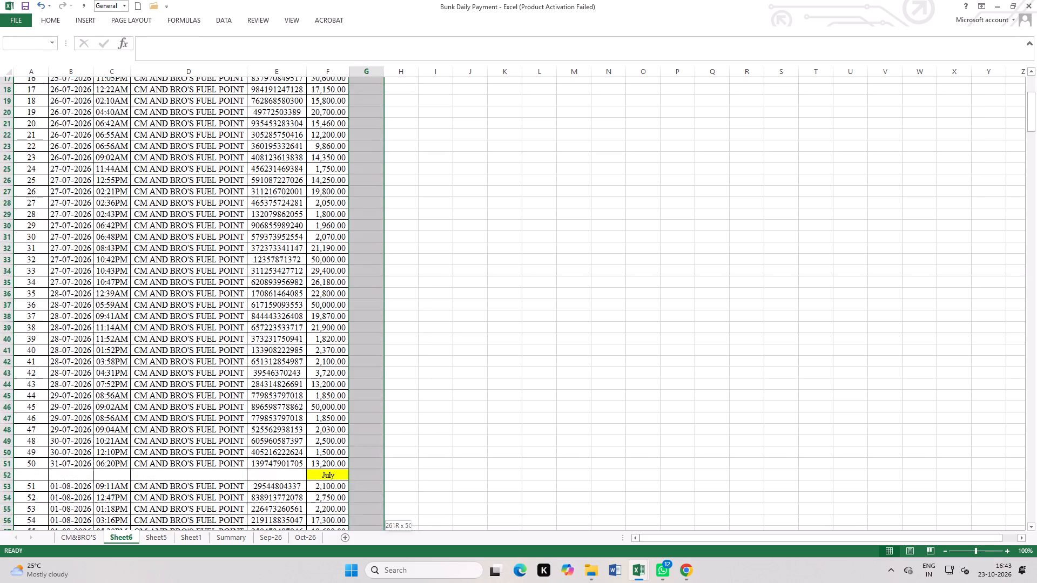
left_click_drag(369, 582, 355, 582)
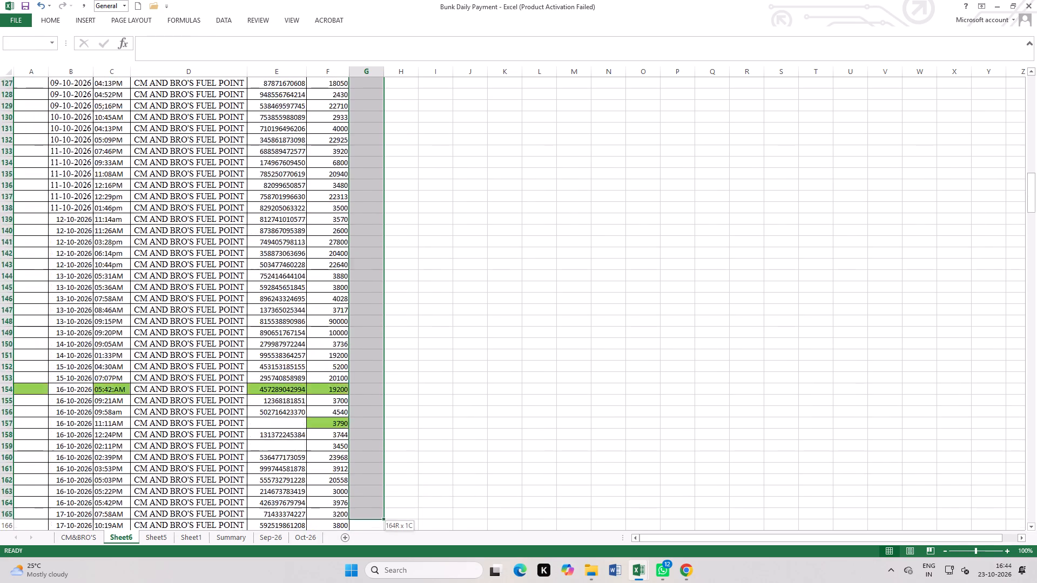
left_click_drag(355, 582, 359, 526)
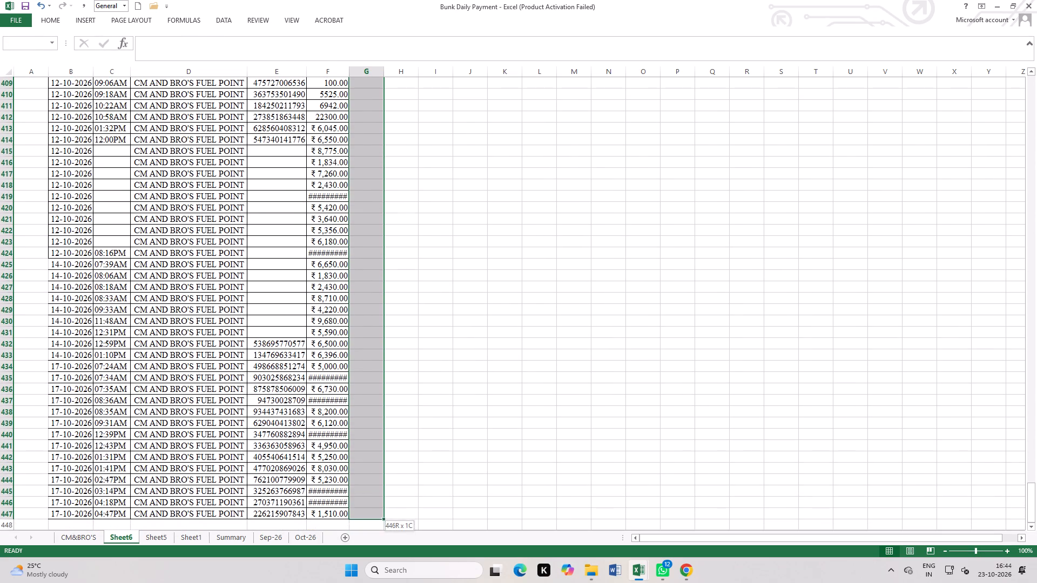
left_click_drag(359, 526, 361, 518)
left_click(56, 16)
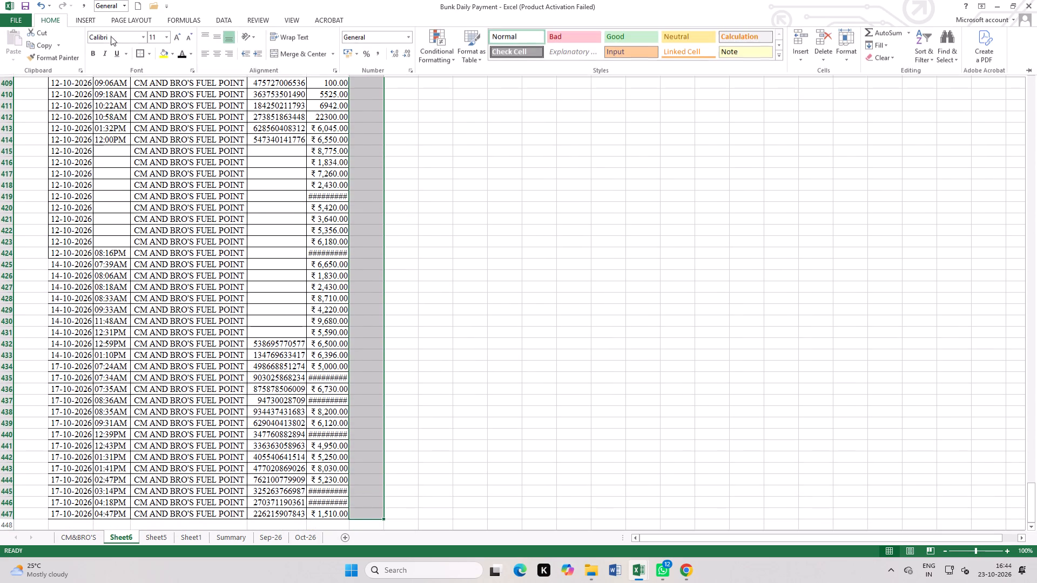
left_click(149, 54)
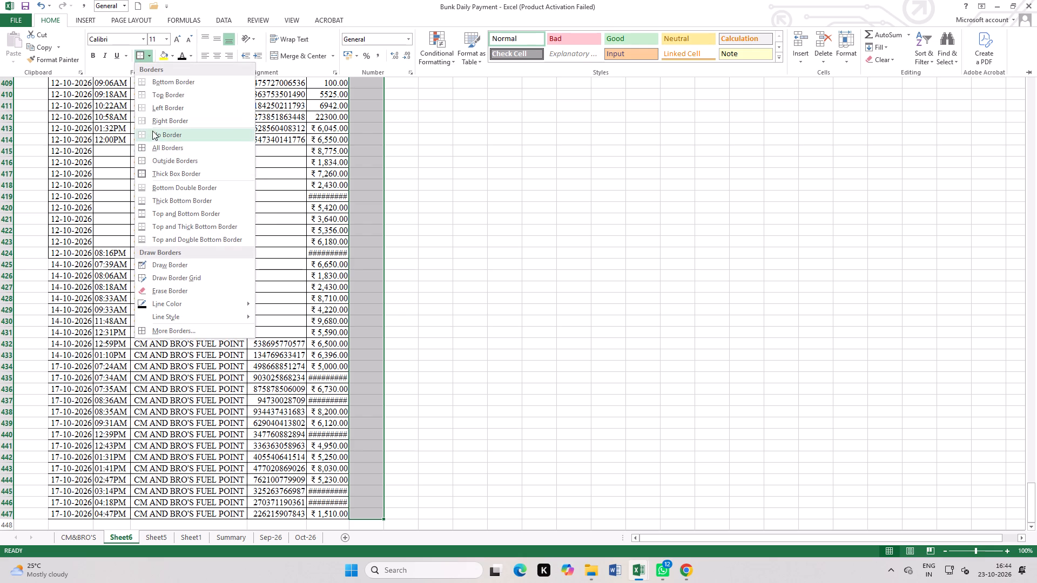
left_click(153, 148)
left_click(421, 232)
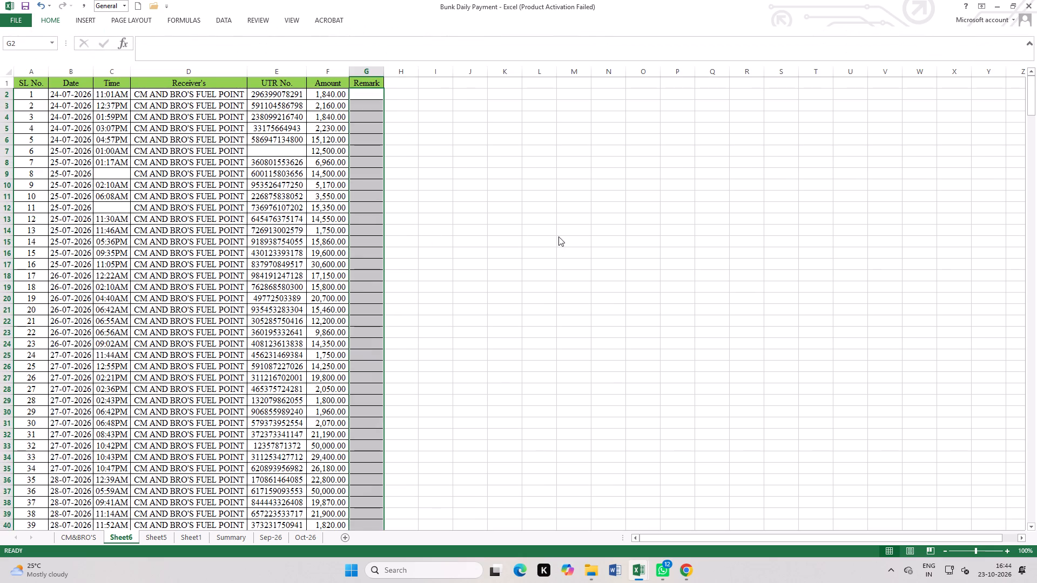
left_click(564, 236)
Check the combined payment rows on Sheet6 and autofit the Amount column F so its rupee values fit.
left_click(367, 92)
scroll(327, 305, "down", 3)
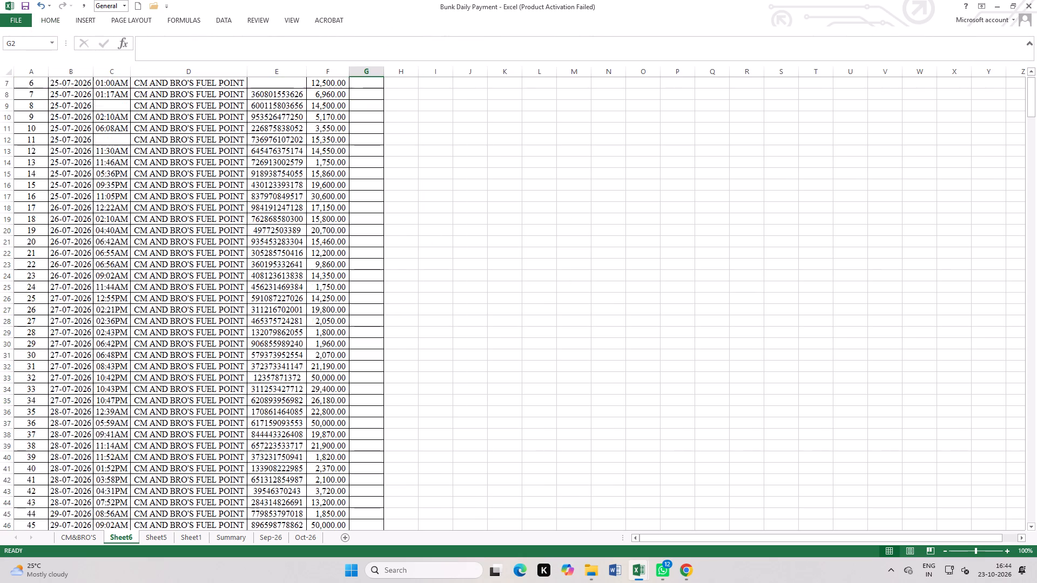
scroll(326, 307, "down", 3)
scroll(250, 310, "down", 20)
scroll(250, 310, "down", 1)
scroll(175, 308, "down", 6)
scroll(176, 308, "up", 5)
scroll(176, 307, "down", 20)
scroll(176, 307, "down", 13)
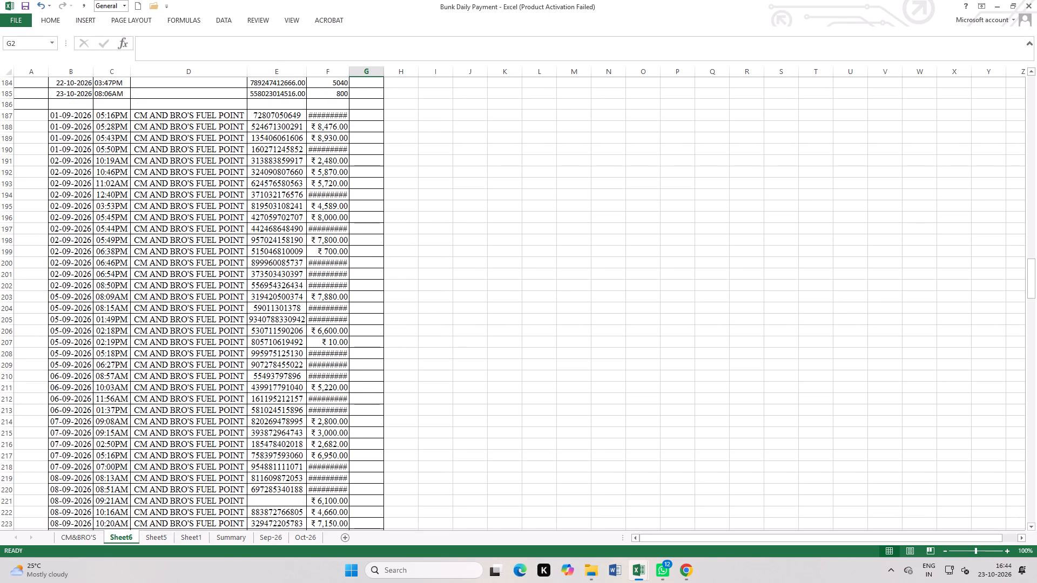
double_click(351, 73)
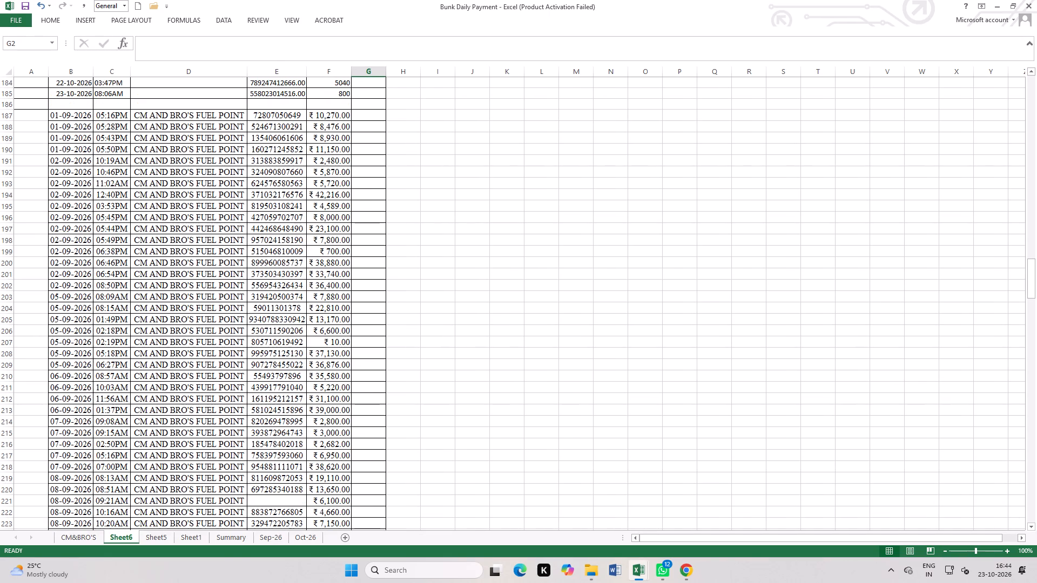
Enter SSS Plant as the remark in G187 and fill it down the Remark column to the last payment row, G447.
left_click(369, 115)
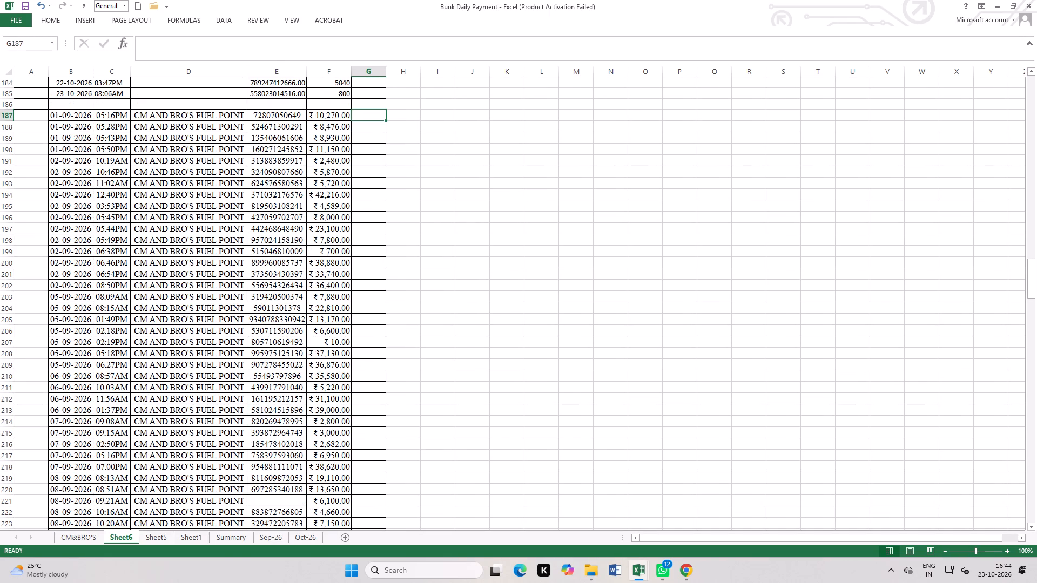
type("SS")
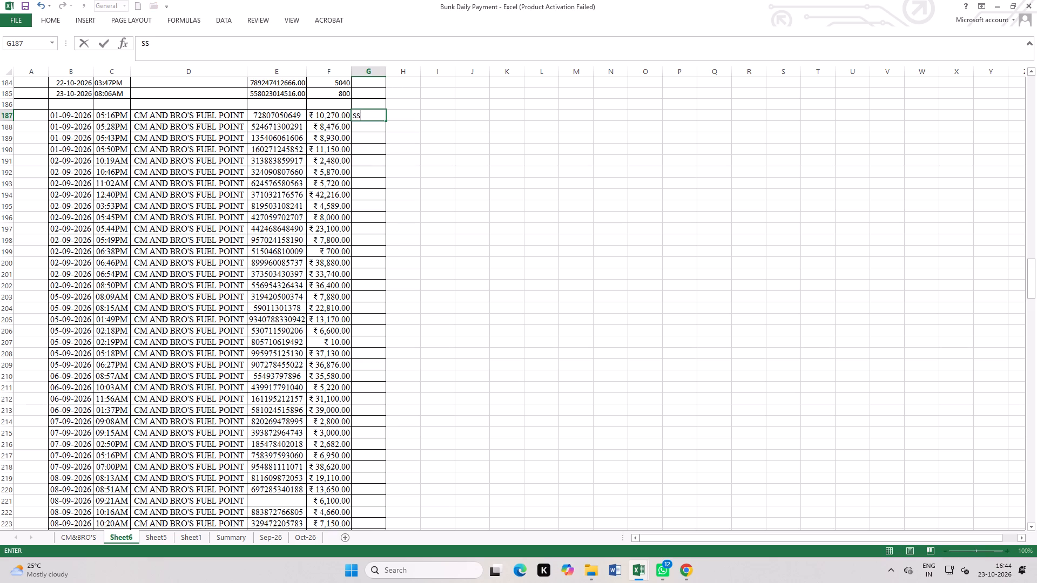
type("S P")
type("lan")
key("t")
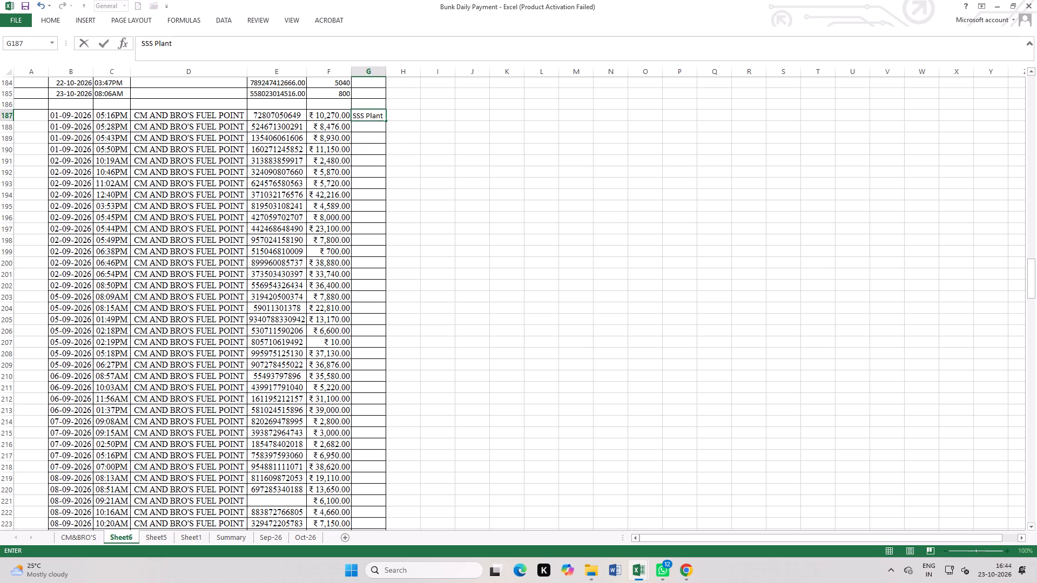
left_click(532, 314)
left_click(363, 120)
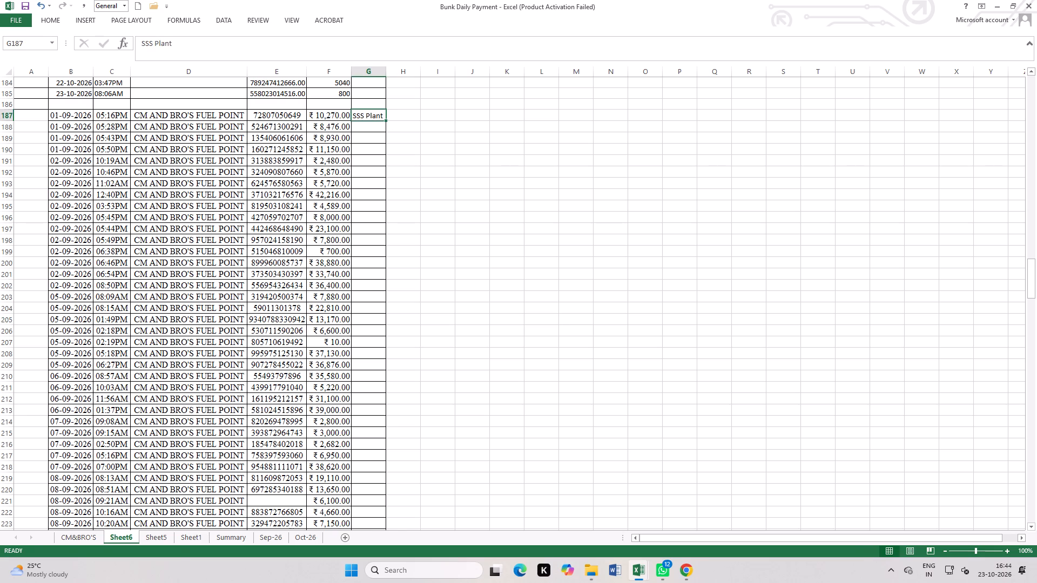
double_click(385, 119)
scroll(466, 316, "down", 18)
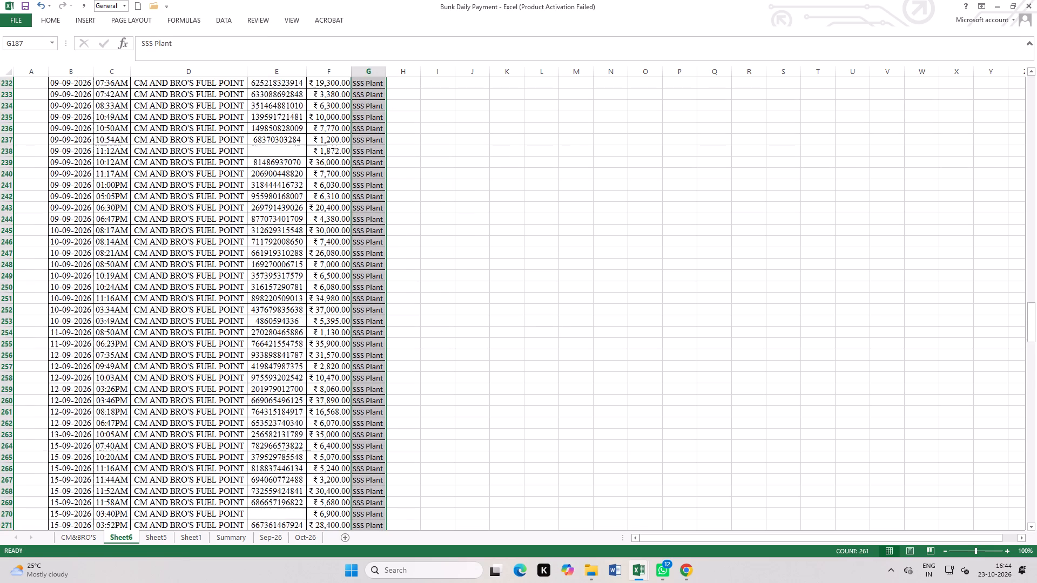
scroll(342, 358, "down", 20)
scroll(342, 358, "down", 3)
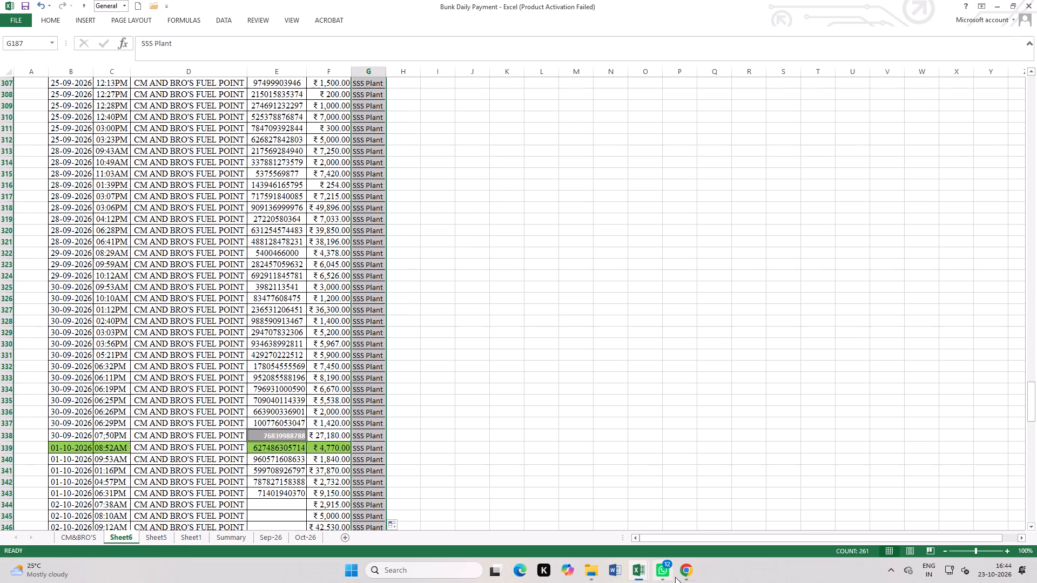
left_click(685, 572)
left_click(72, 240)
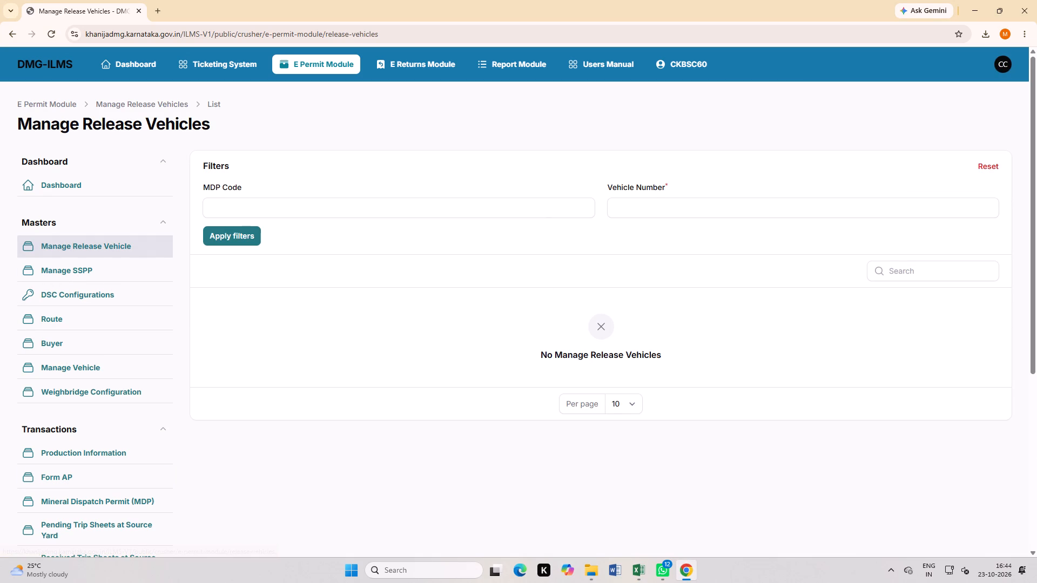
left_click(635, 207)
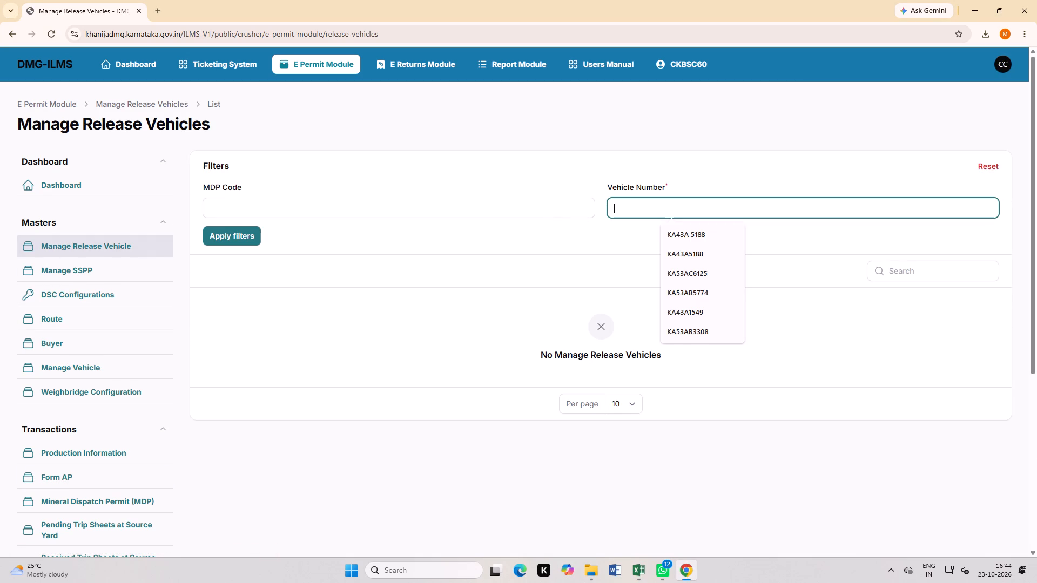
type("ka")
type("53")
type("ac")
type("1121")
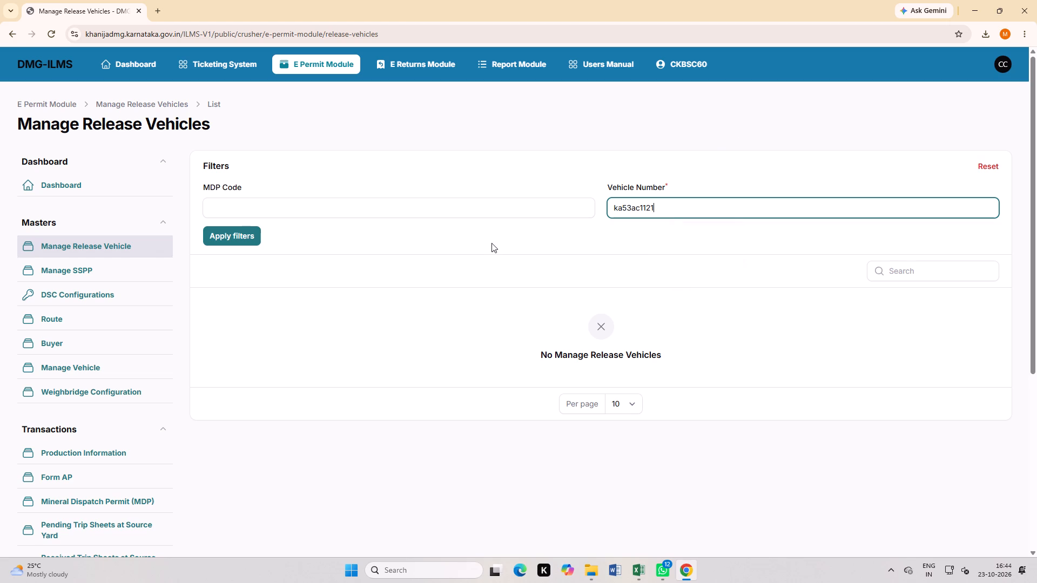
left_click(491, 243)
left_click(233, 242)
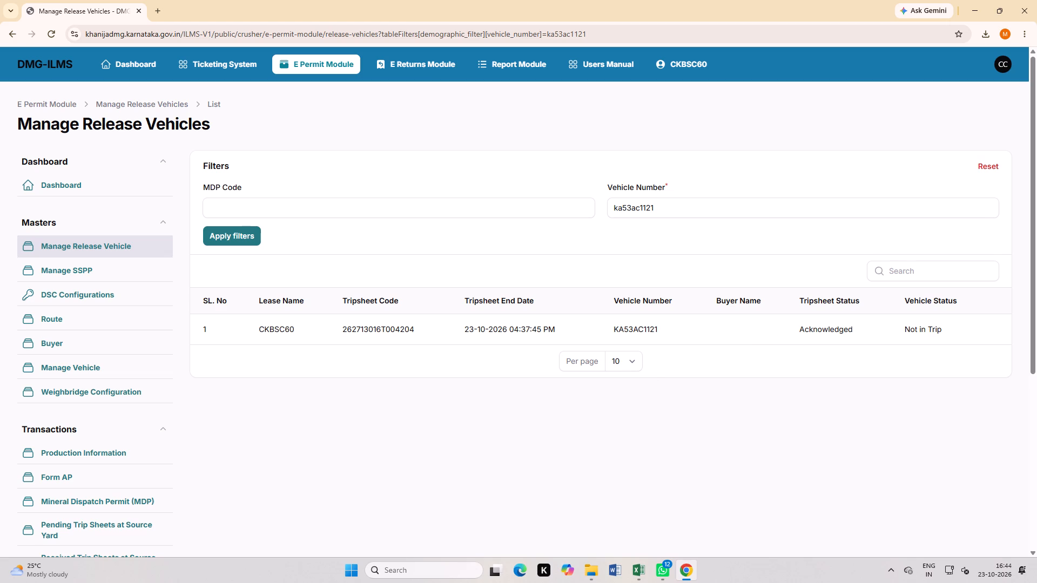
left_click_drag(944, 327, 854, 336)
left_click(699, 425)
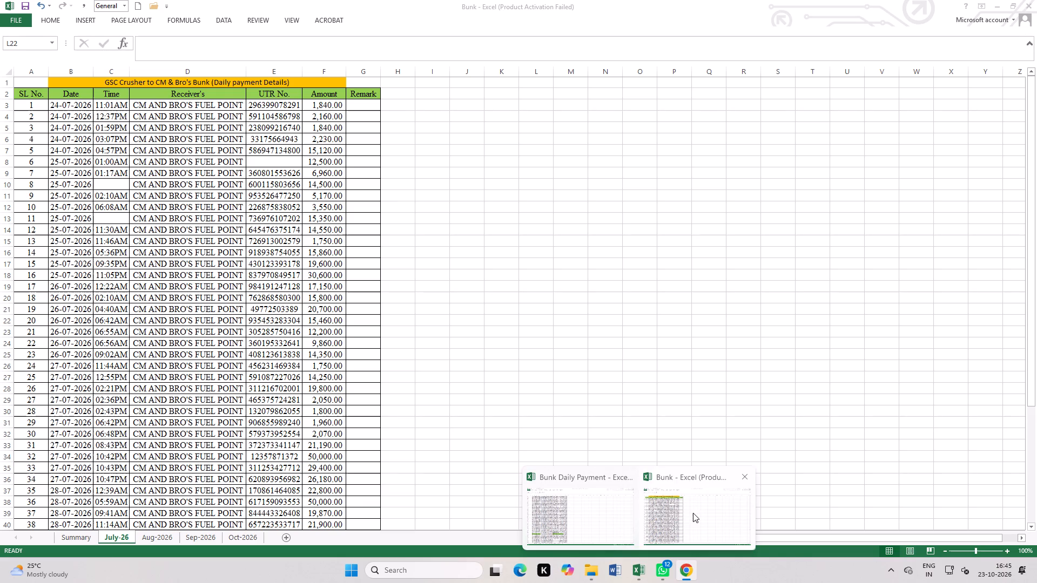
Switch to Excel, look over the July-26 sheet of the Bunk workbook, and return to the Bunk Daily Payment workbook.
left_click(693, 513)
scroll(233, 405, "down", 6)
scroll(293, 405, "up", 12)
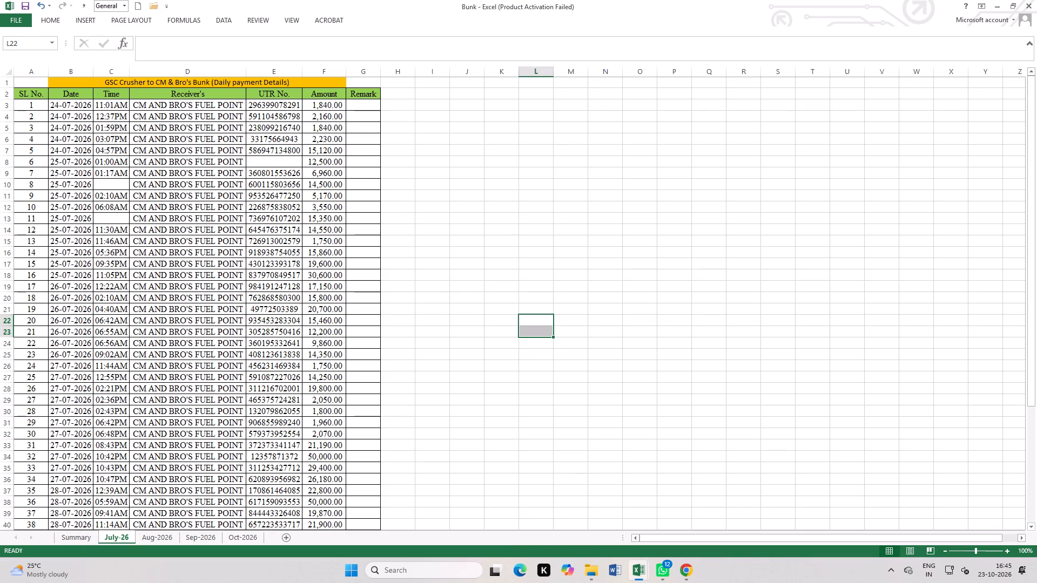
key("Tab")
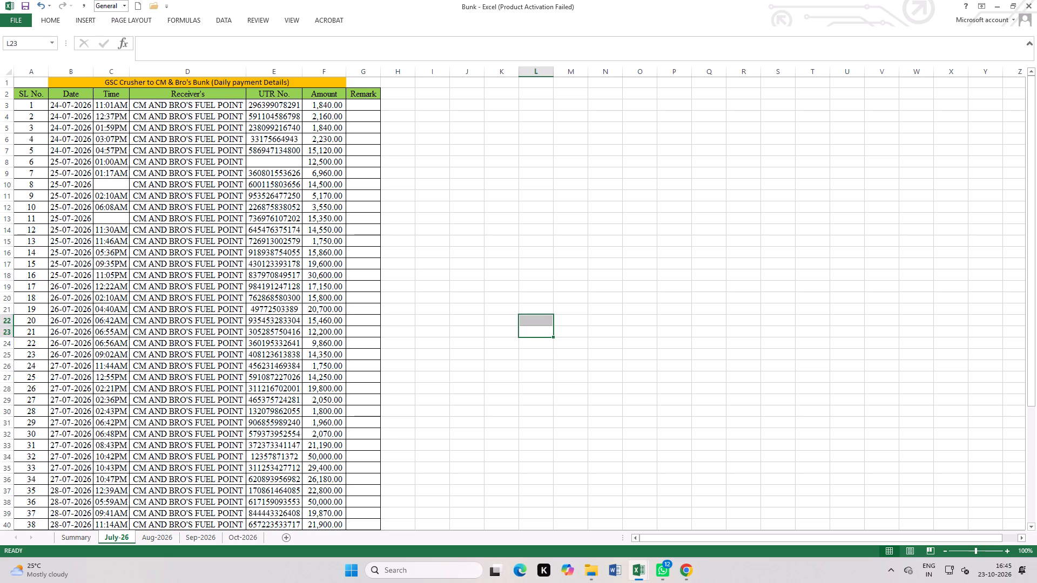
left_click(602, 384)
key("ctrl+Tab")
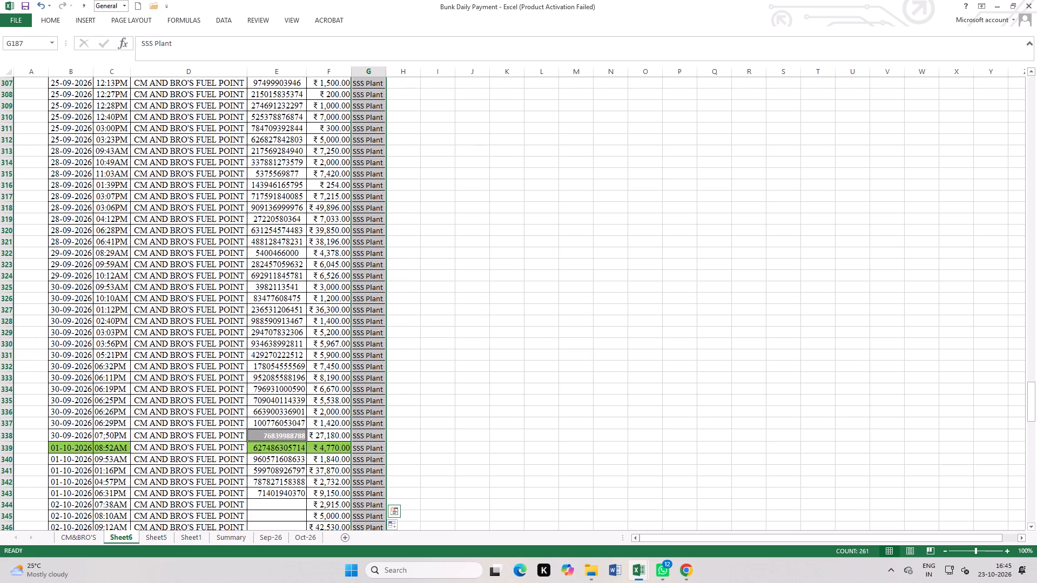
Enter GSC as the remark for the first payment row in cell G2 of Sheet6.
scroll(490, 330, "up", 5)
scroll(490, 330, "up", 20)
scroll(490, 330, "up", 7)
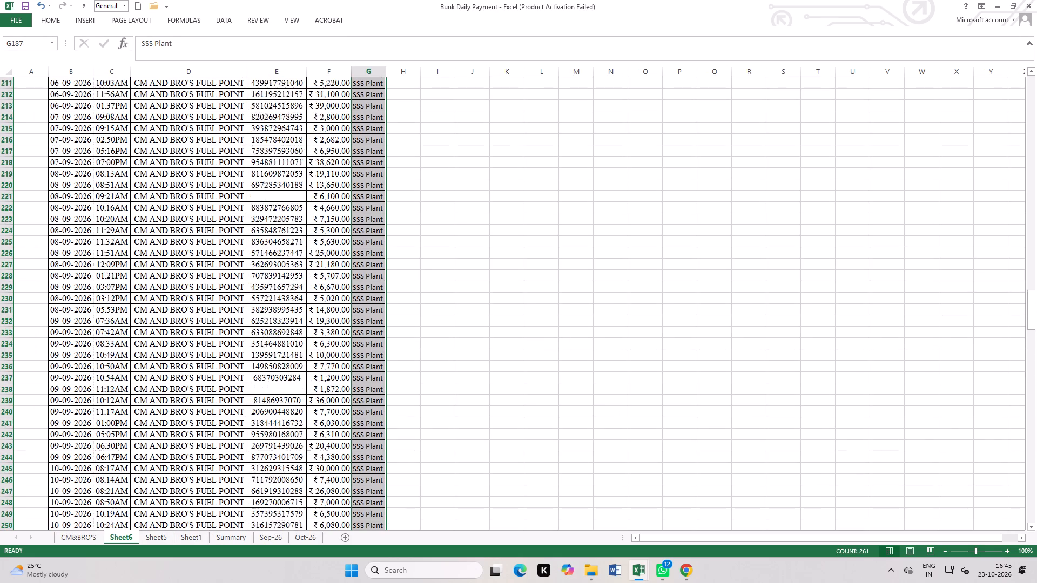
scroll(489, 336, "up", 19)
scroll(488, 335, "up", 8)
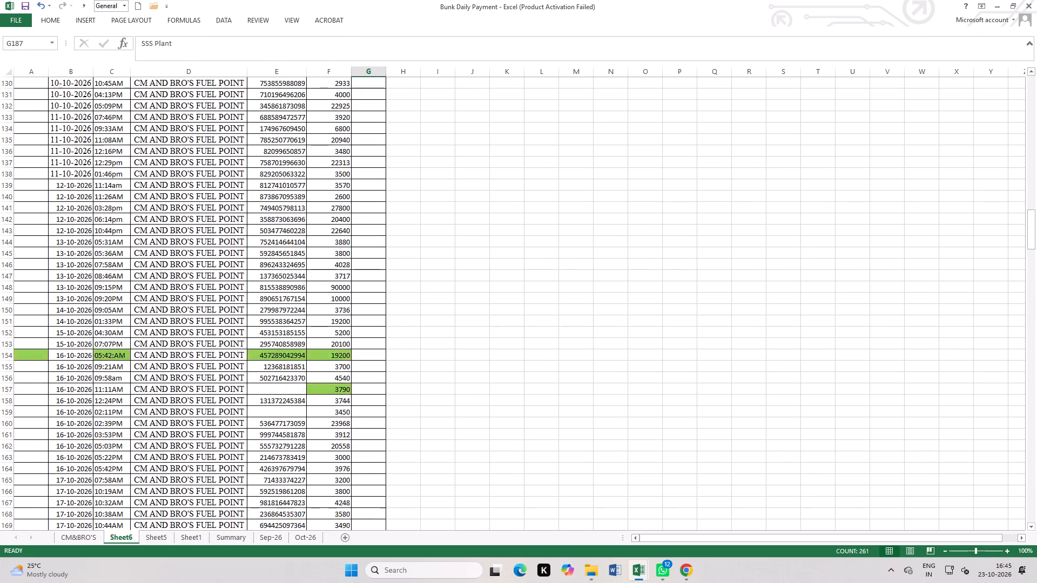
scroll(482, 347, "up", 20)
scroll(482, 347, "up", 8)
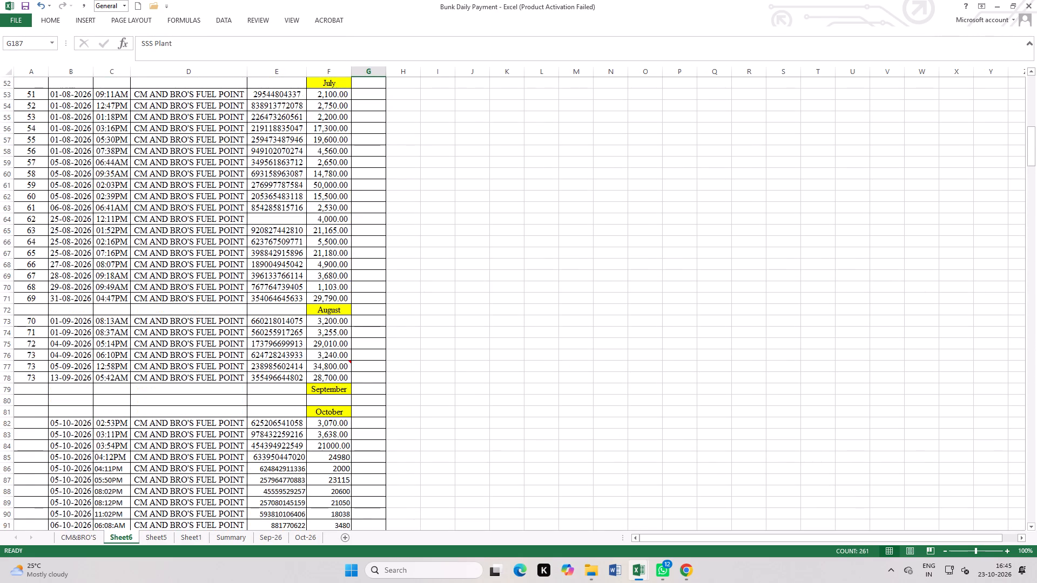
scroll(482, 347, "up", 20)
scroll(482, 347, "up", 3)
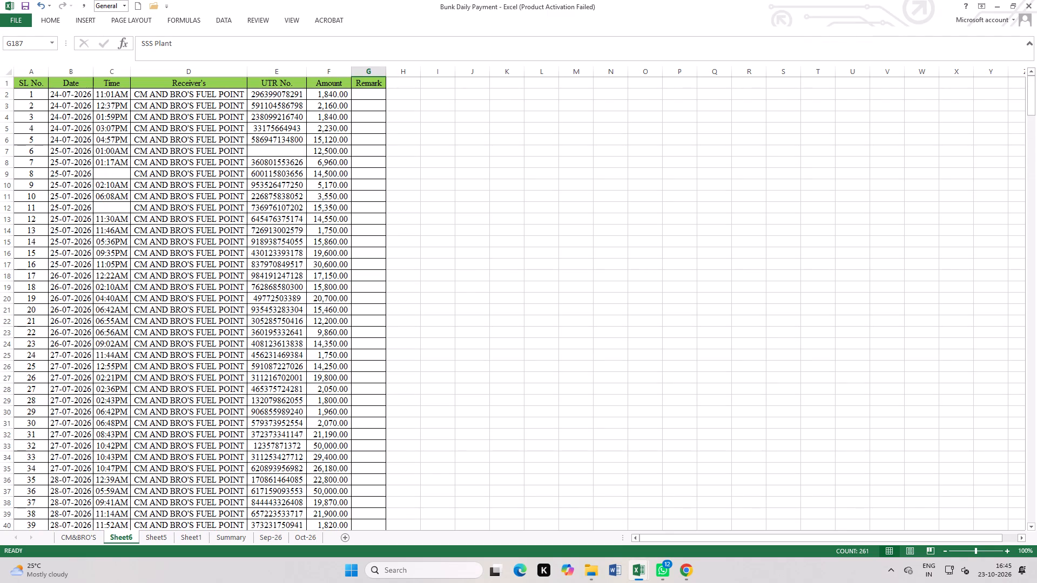
left_click(371, 92)
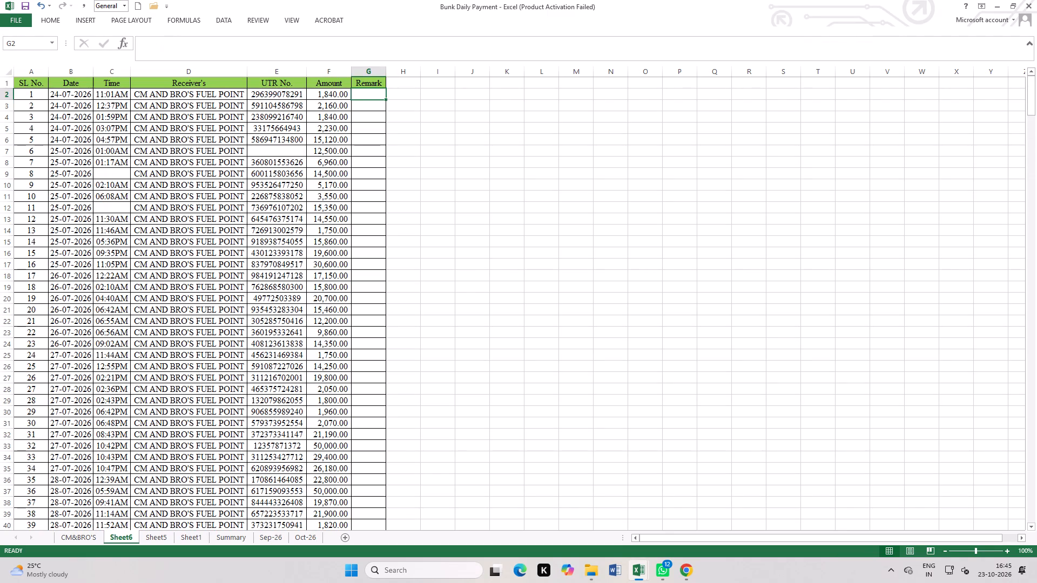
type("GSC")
left_click(481, 179)
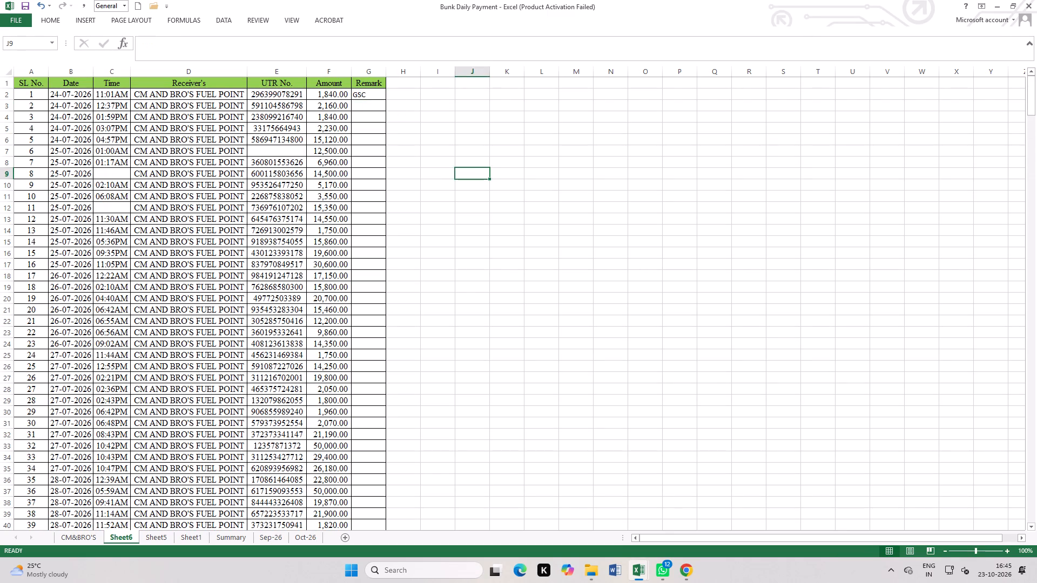
Centre the GSC remark horizontally in cell G2.
left_click(375, 99)
left_click(52, 19)
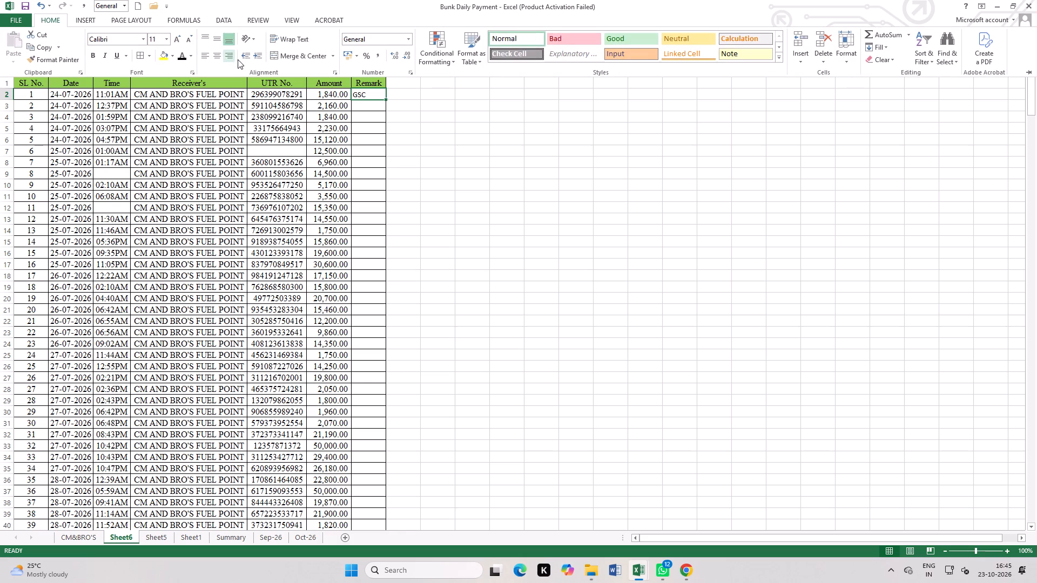
left_click(215, 56)
left_click(526, 198)
left_click(454, 155)
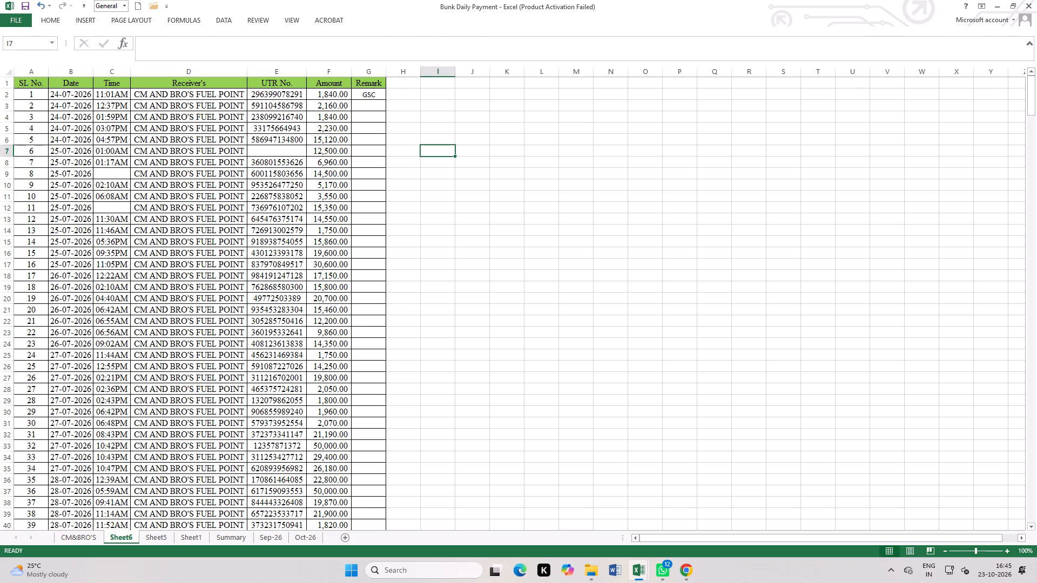
Fill the GSC remark from G2 down to G185, the last GSC payment row above the SSS Plant rows.
left_click(376, 98)
left_click_drag(387, 99, 379, 521)
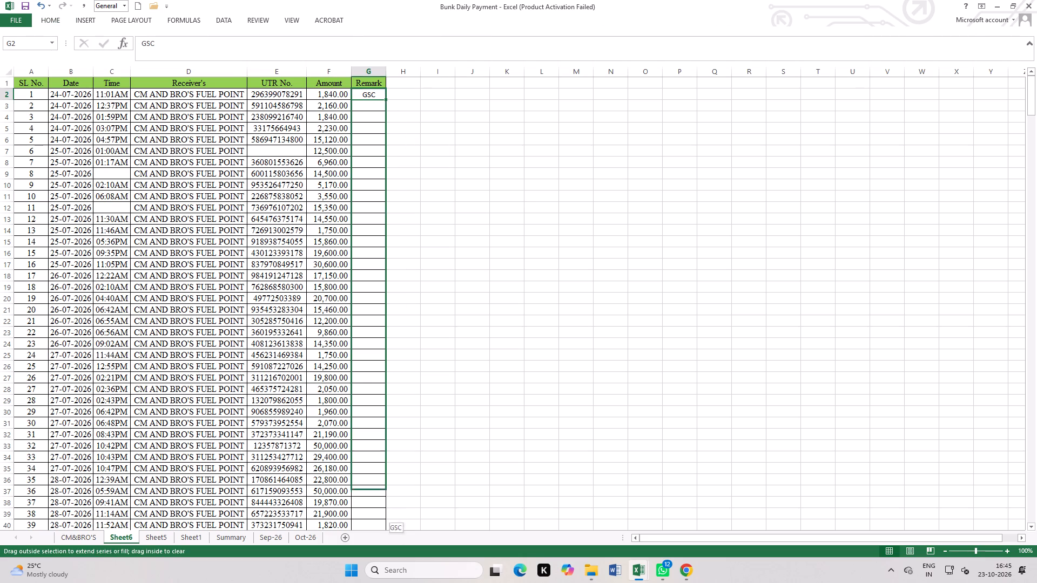
left_click_drag(379, 521, 374, 569)
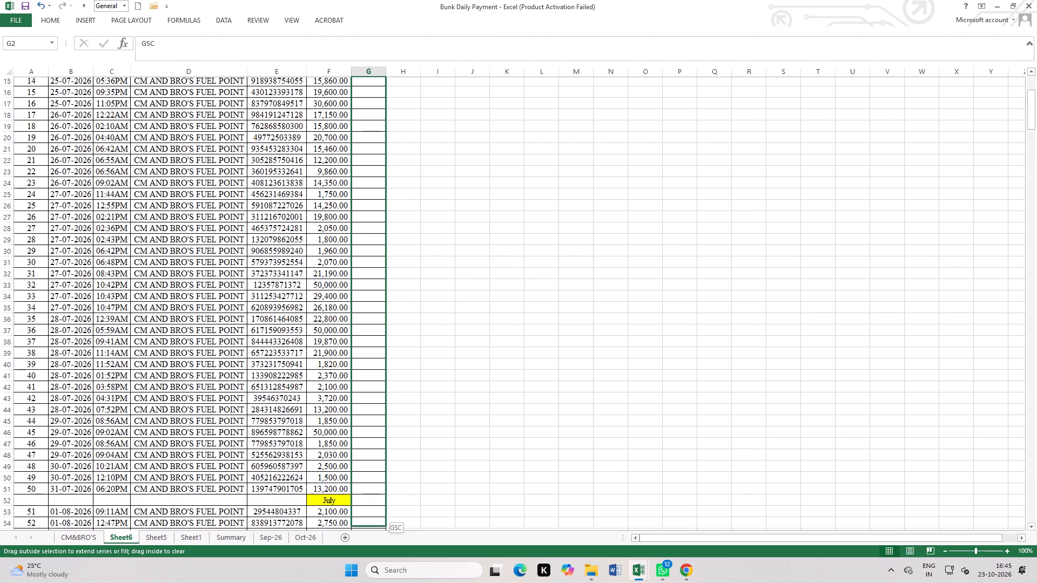
left_click_drag(374, 569, 380, 551)
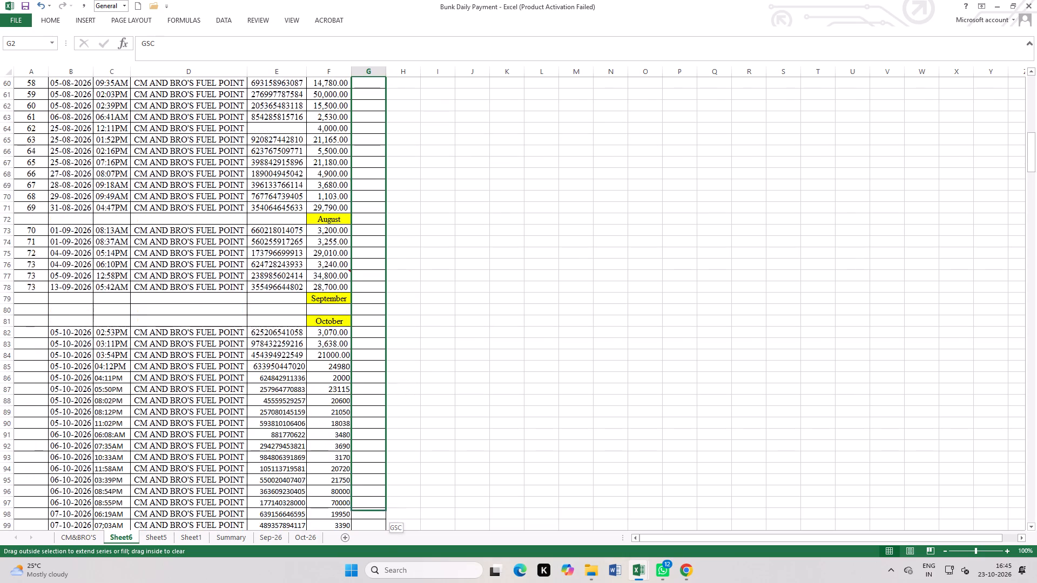
left_click_drag(380, 551, 367, 582)
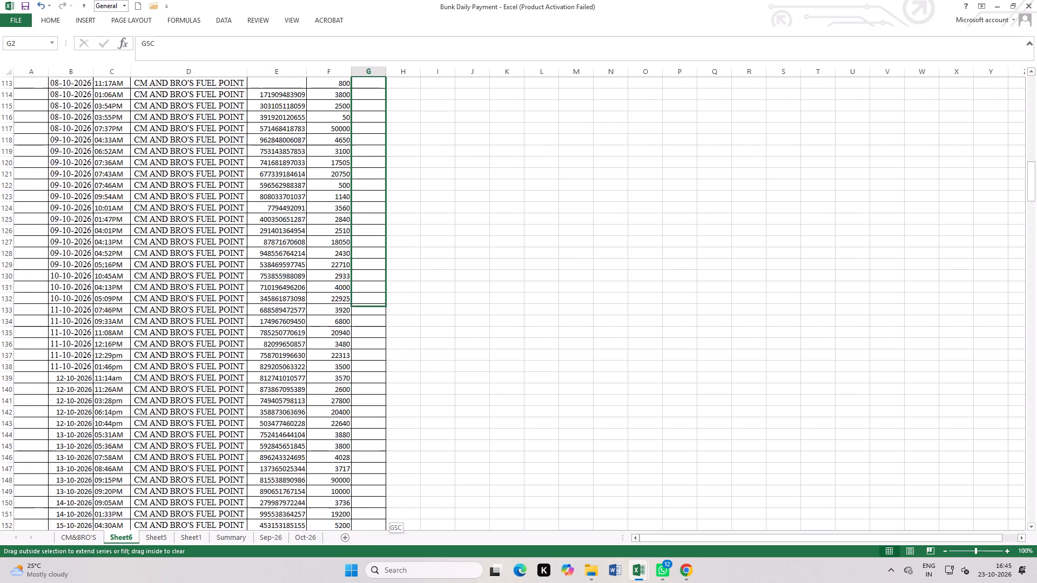
left_click_drag(367, 582, 358, 52)
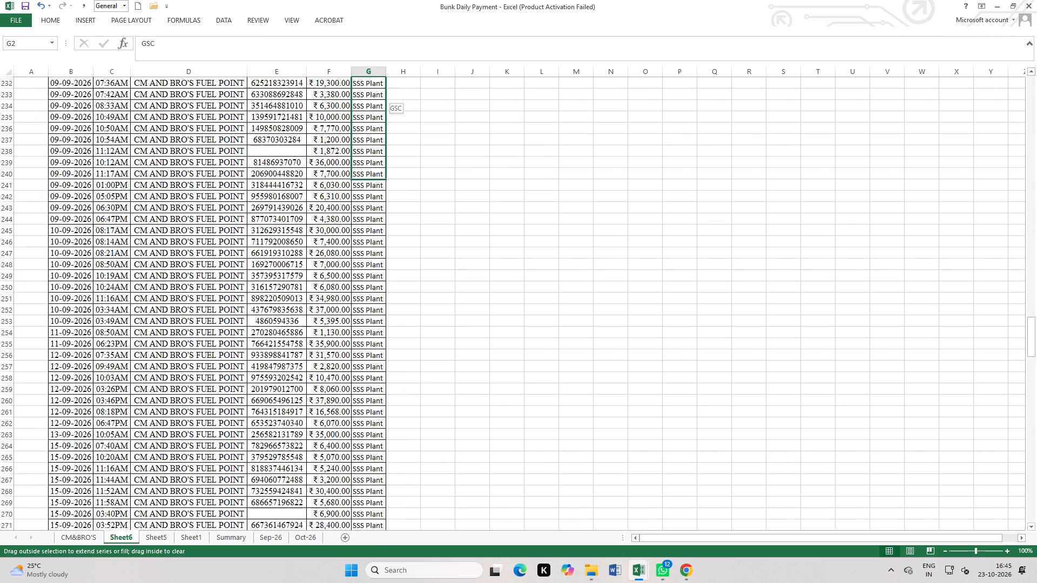
left_click_drag(358, 52, 380, 64)
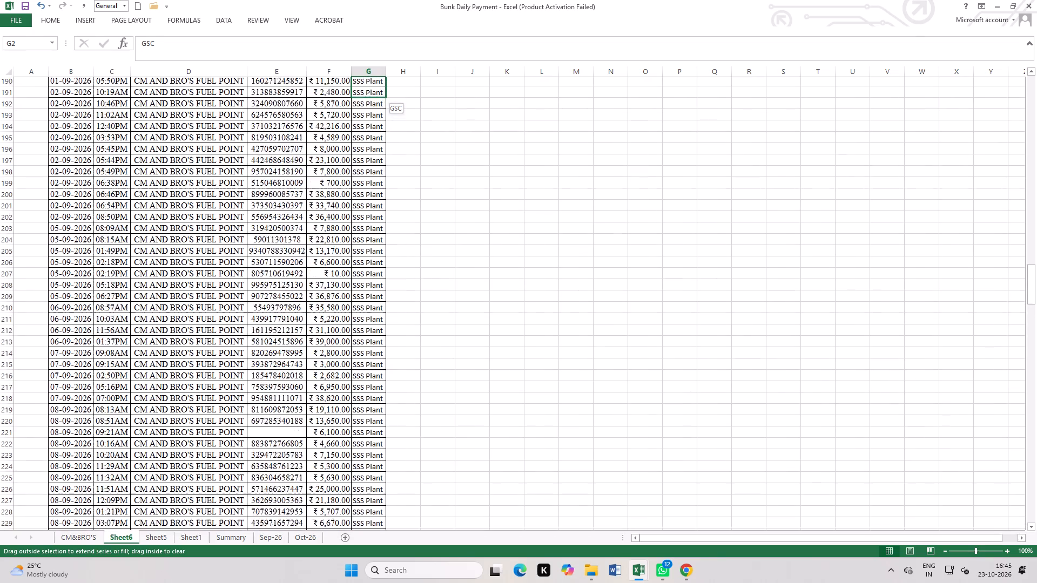
left_click_drag(380, 64, 377, 172)
left_click(574, 242)
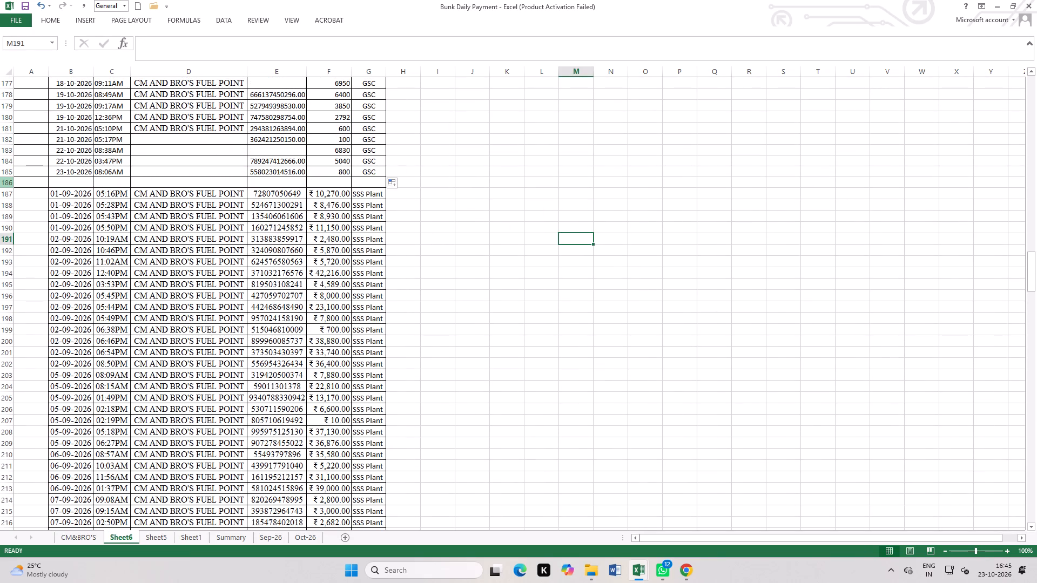
Delete the empty row 186 between the GSC and SSS Plant payment rows.
left_click(6, 183)
right_click(75, 181)
left_click(103, 269)
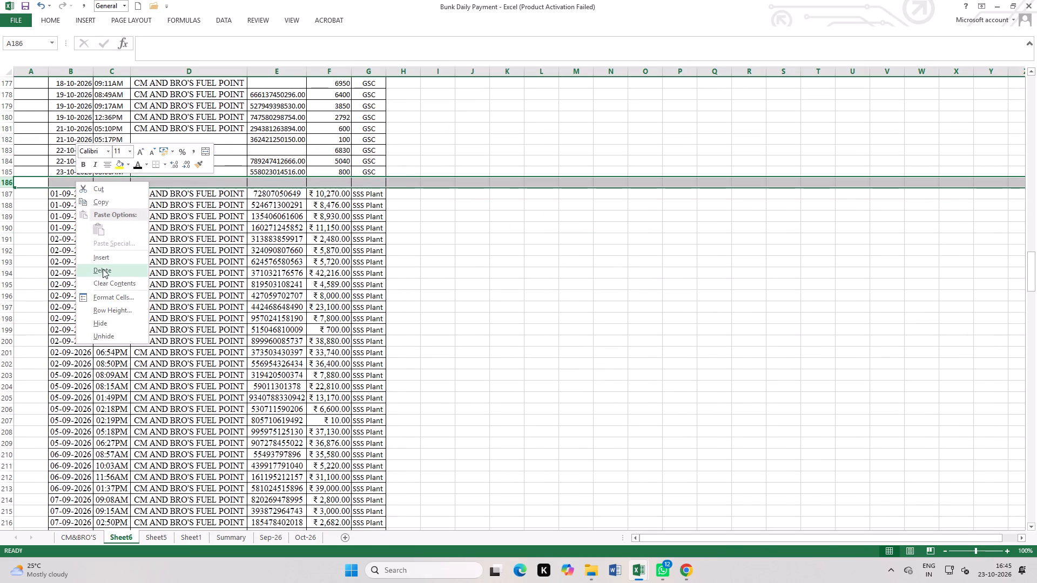
left_click(638, 299)
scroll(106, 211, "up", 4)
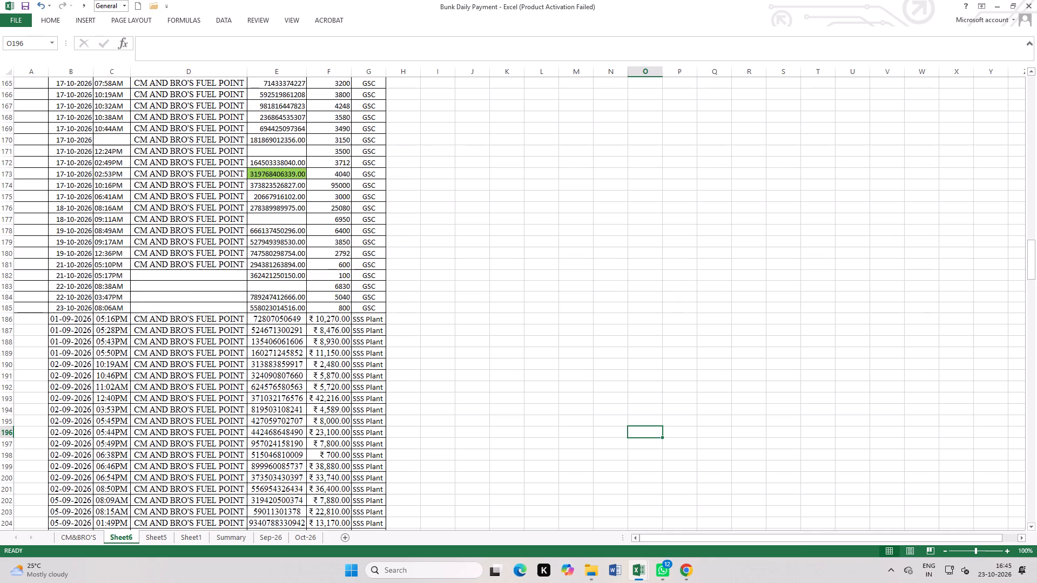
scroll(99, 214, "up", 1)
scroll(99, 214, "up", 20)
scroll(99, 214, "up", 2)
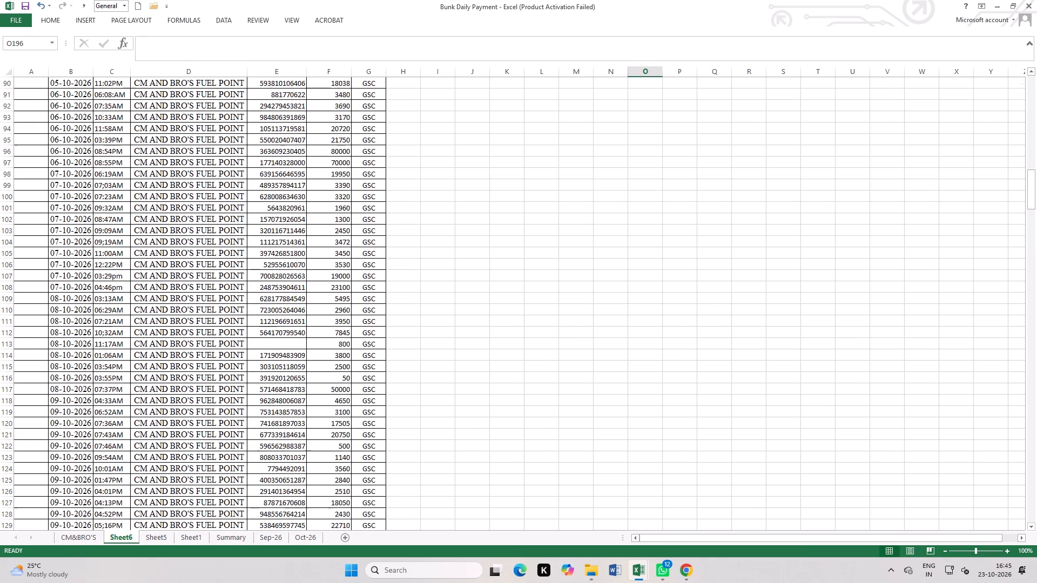
Delete rows 79 to 81 holding the September and October month labels and the blank row between them.
scroll(103, 218, "up", 12)
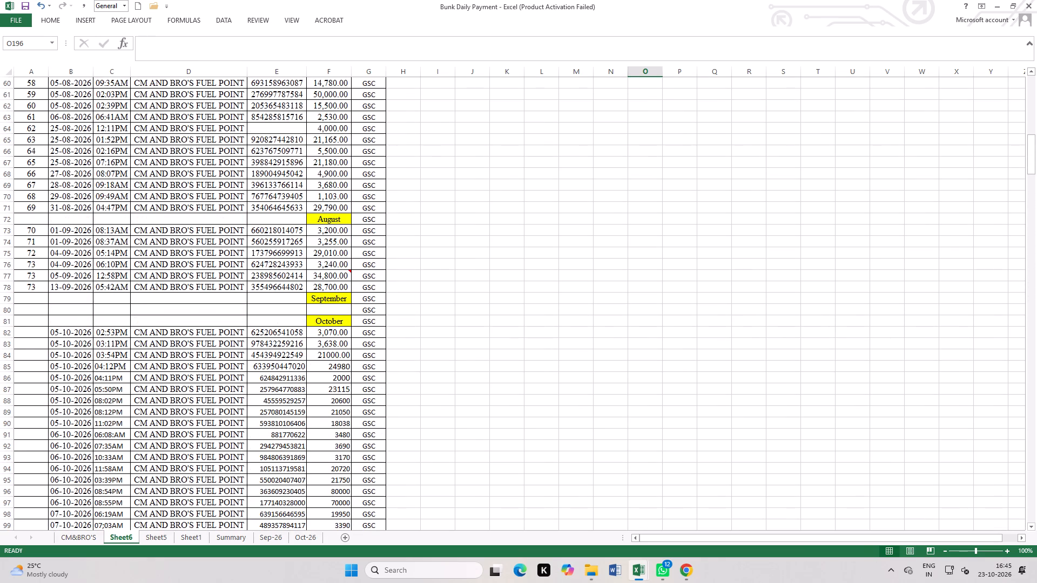
left_click_drag(0, 299, 0, 318)
right_click(59, 309)
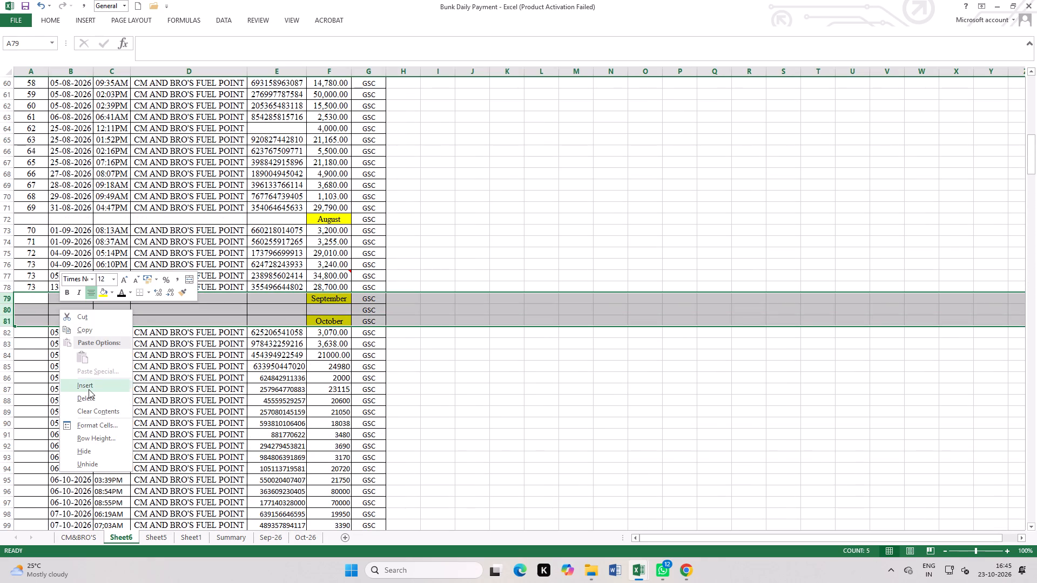
left_click(87, 397)
left_click(539, 316)
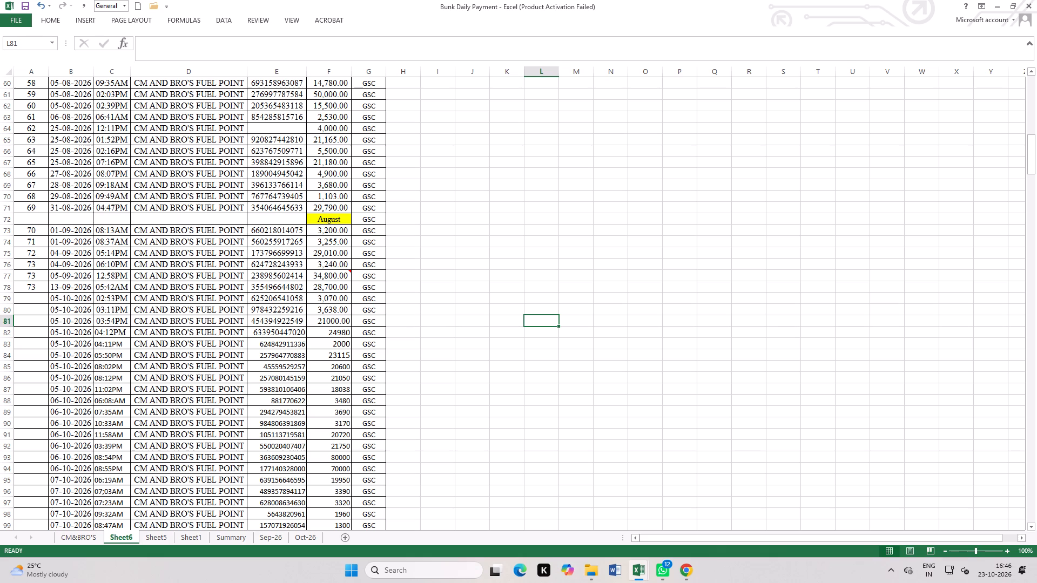
Delete row 72 holding the August month label between the payment rows.
left_click(0, 221)
right_click(33, 221)
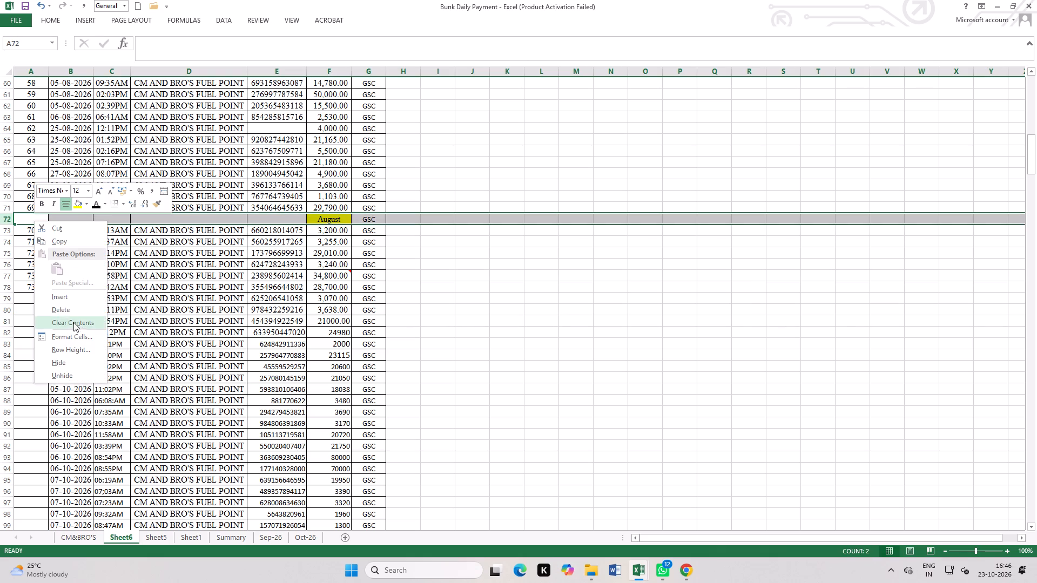
left_click(64, 308)
left_click(476, 290)
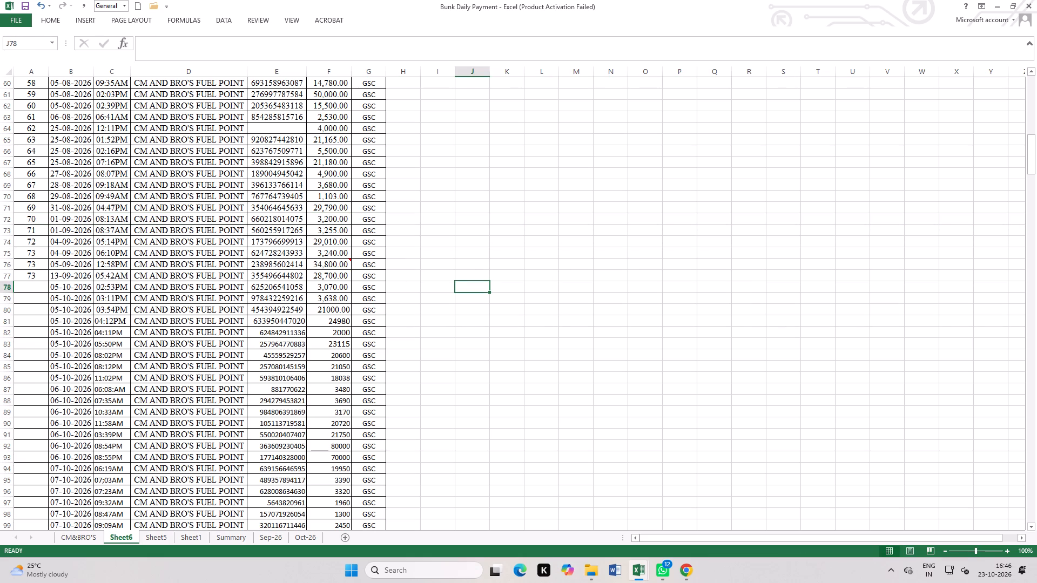
Delete row 52 holding the July month label between the payment rows.
scroll(340, 297, "up", 6)
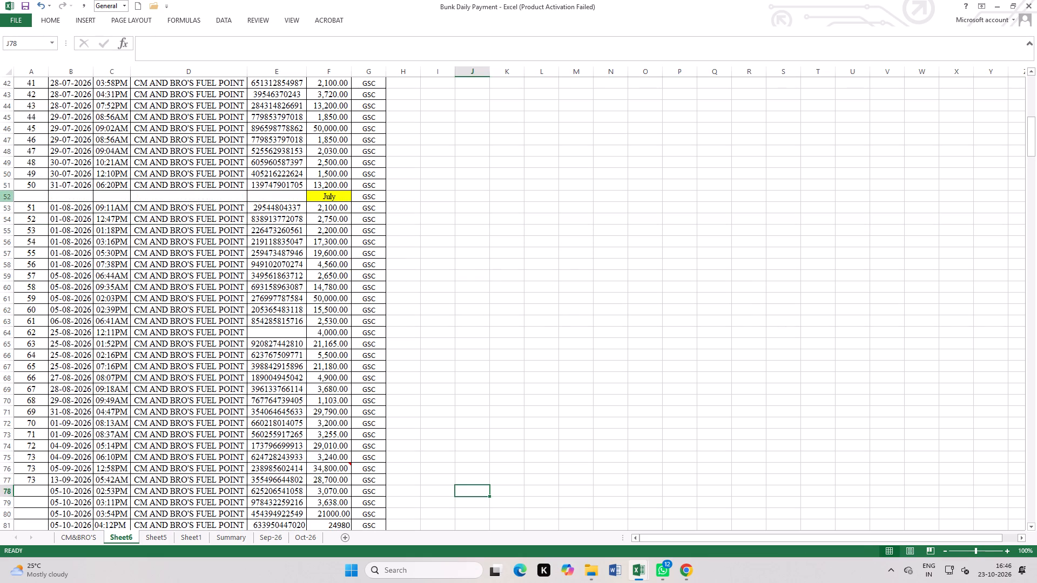
left_click(0, 196)
right_click(151, 195)
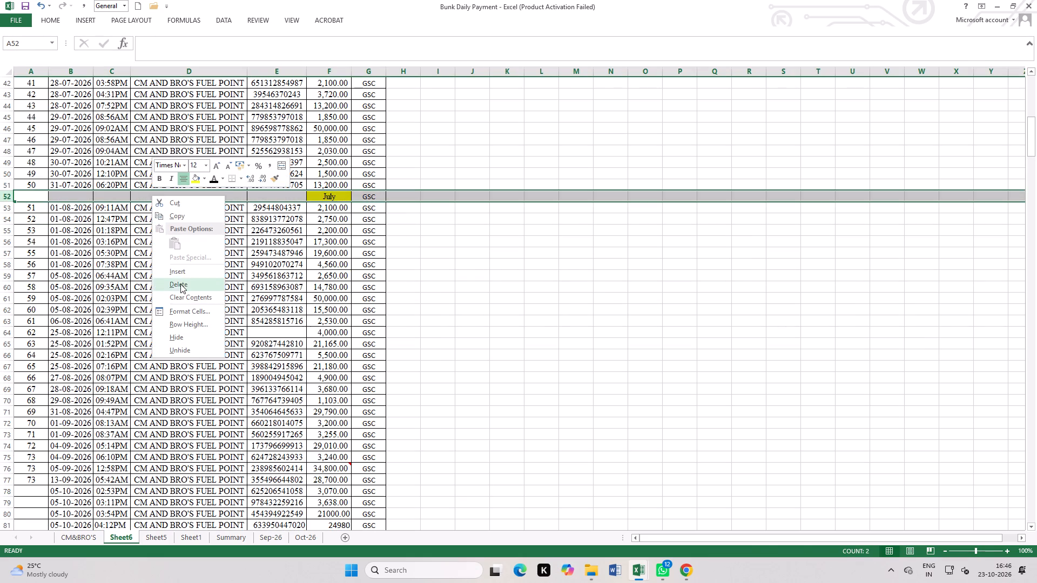
left_click(175, 285)
left_click(396, 288)
Extend the serial number series 1, 2, 3 from A2:A4 down to A441, the last SSS Plant payment row.
scroll(396, 288, "up", 11)
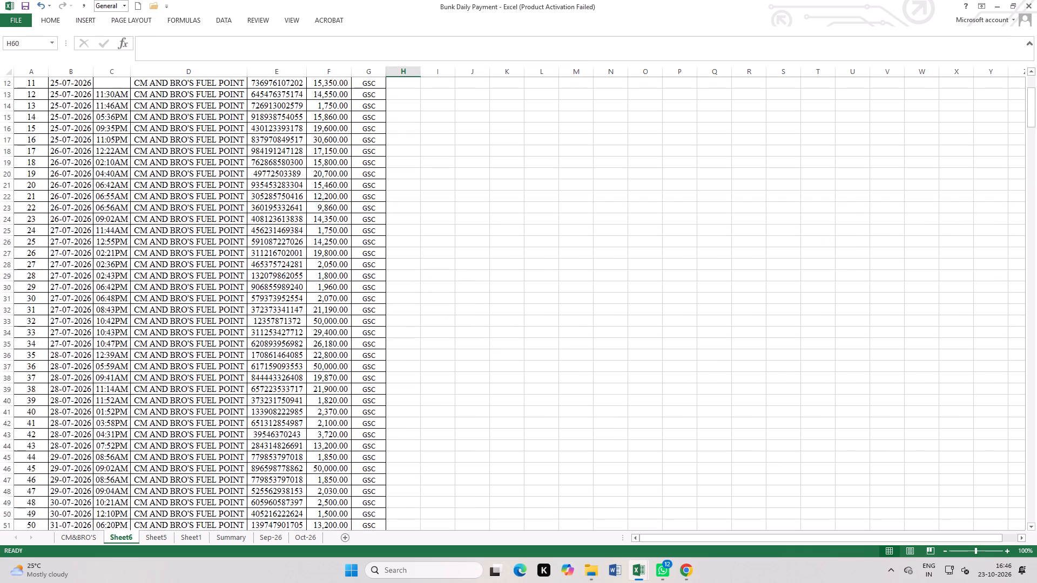
scroll(396, 288, "up", 10)
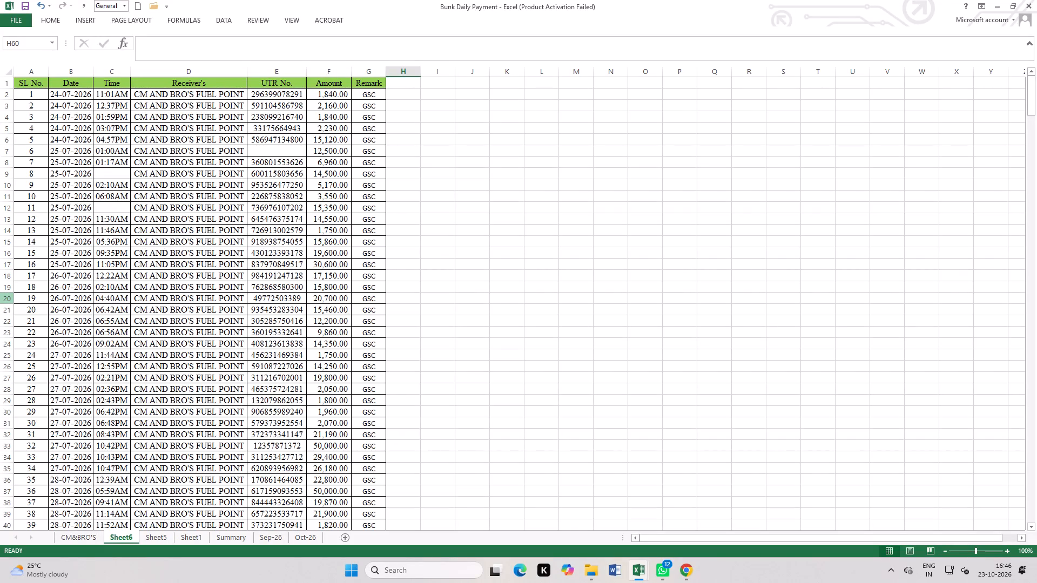
left_click_drag(33, 96, 35, 113)
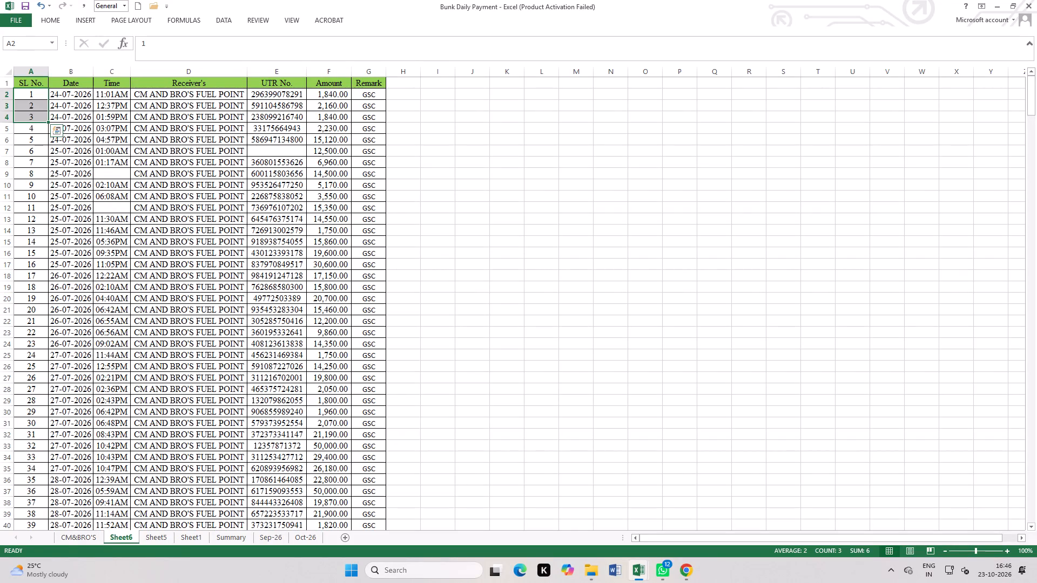
left_click_drag(48, 123, 60, 582)
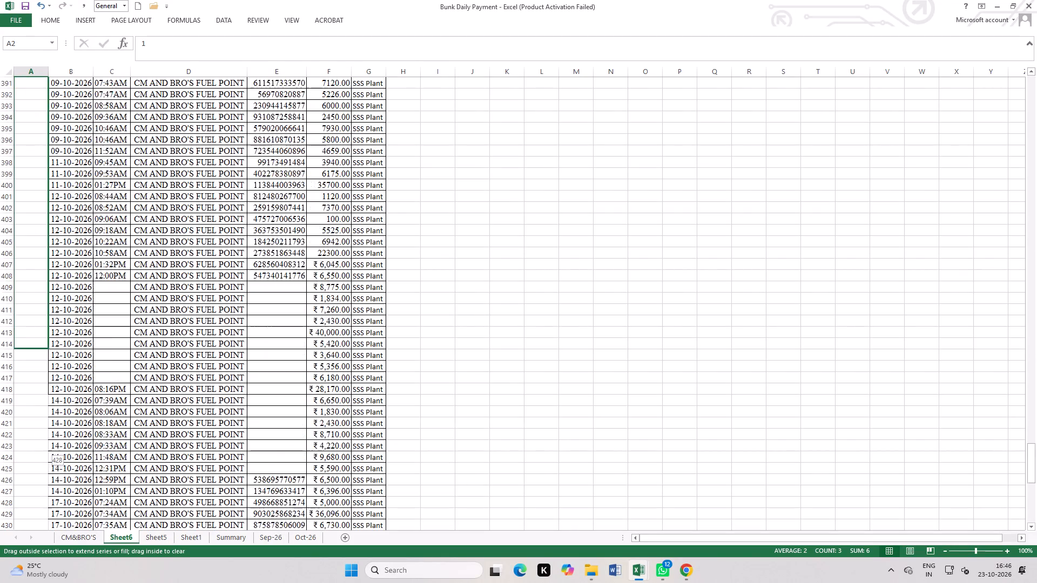
left_click_drag(60, 582, 67, 518)
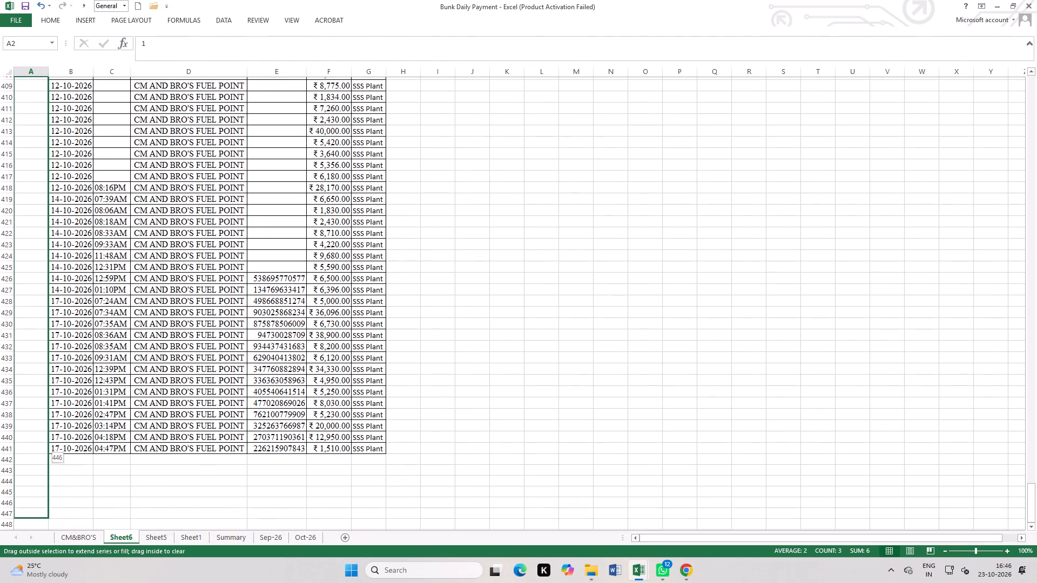
left_click_drag(67, 518, 45, 450)
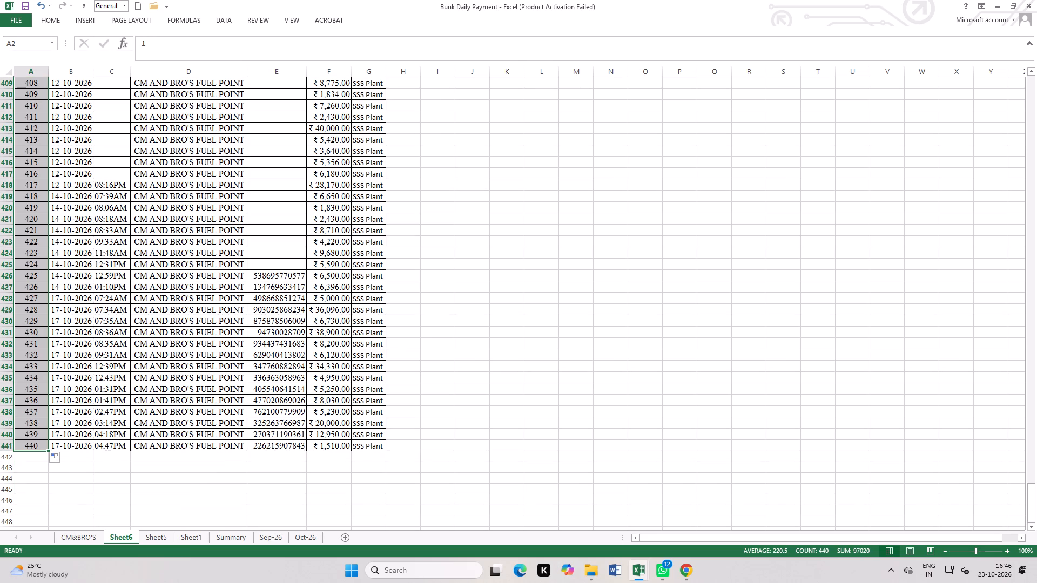
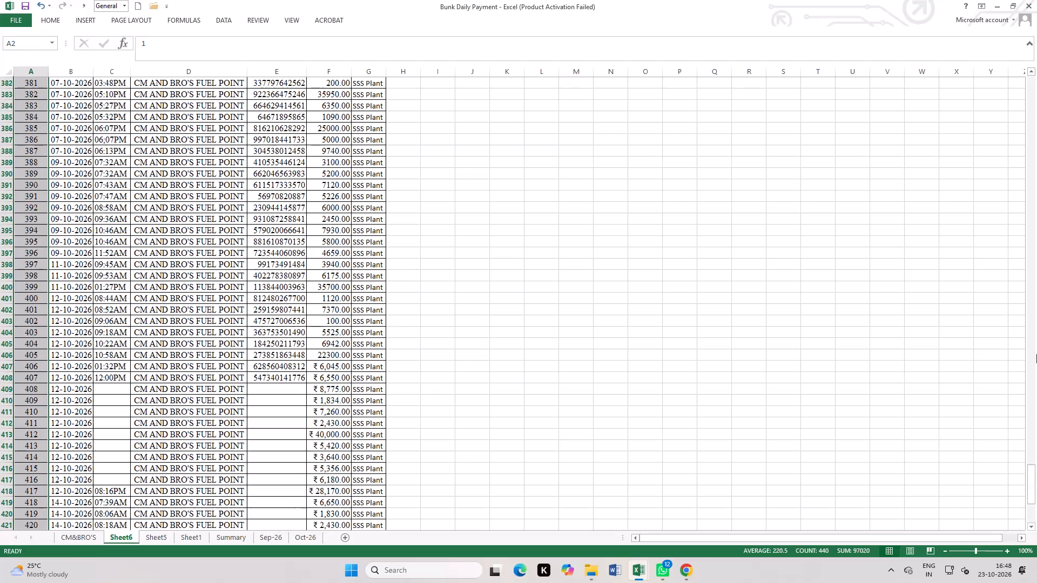
Turn on filters for the header row A1:G1 of the combined payment table on Sheet6.
left_click_drag(1032, 469, 1034, 0)
scroll(655, 246, "up", 2)
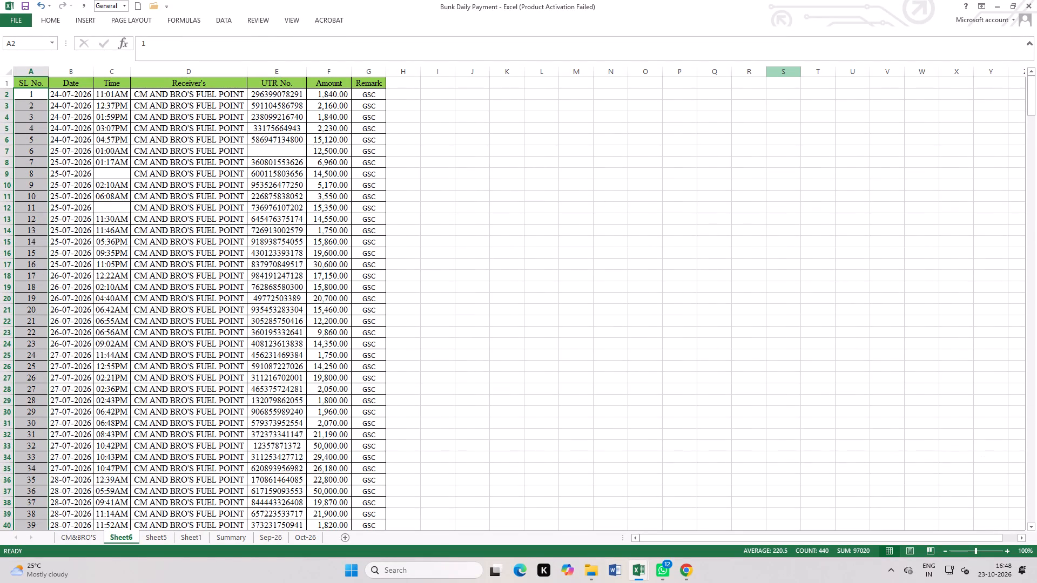
scroll(514, 181, "up", 2)
left_click(264, 248)
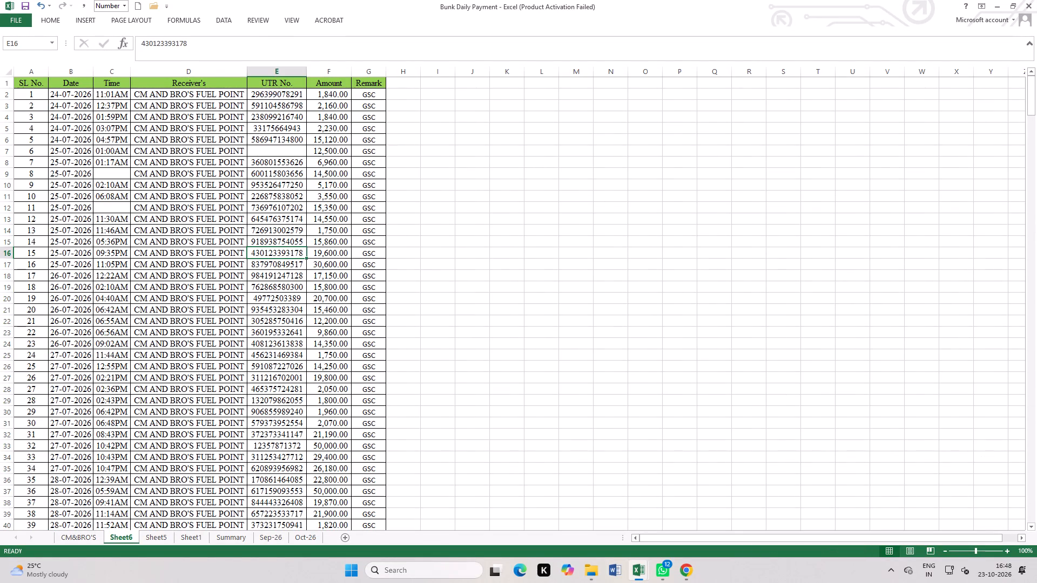
left_click_drag(28, 82, 371, 88)
scroll(328, 108, "up", 4)
left_click(50, 17)
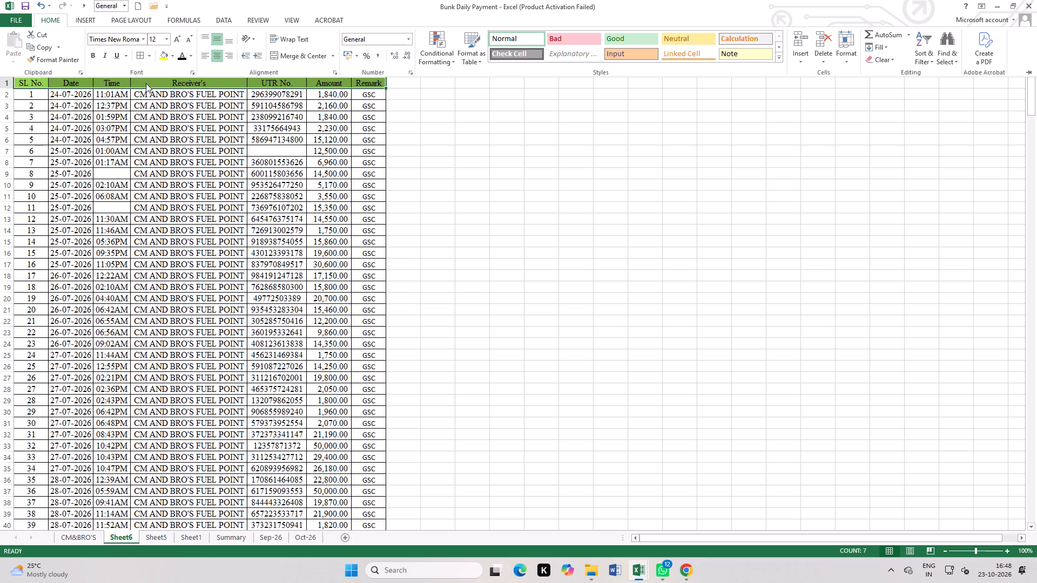
left_click(231, 19)
left_click(285, 43)
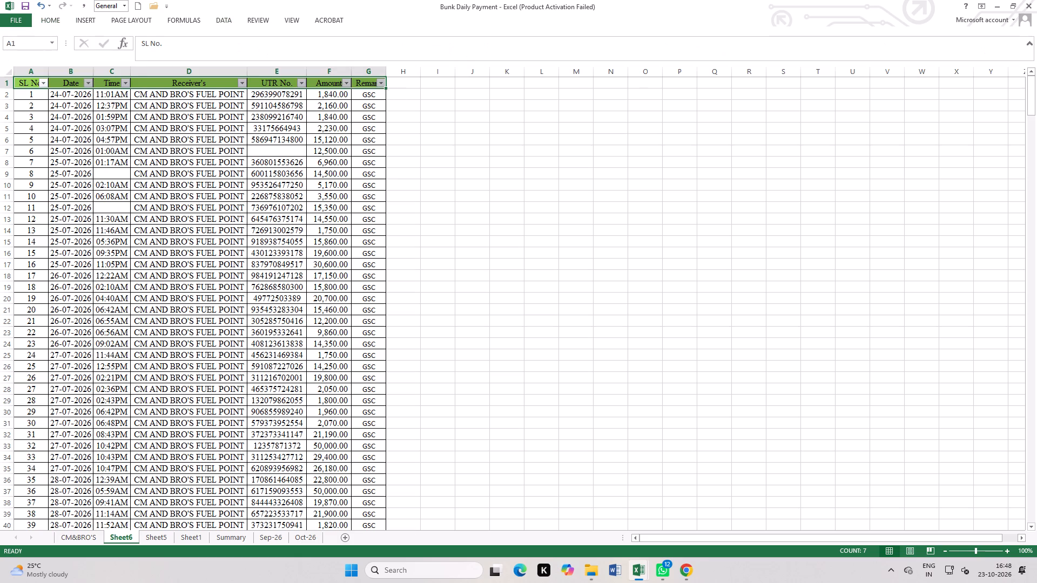
Sort the combined payment table by Date from oldest to newest.
left_click(230, 199)
left_click(92, 87)
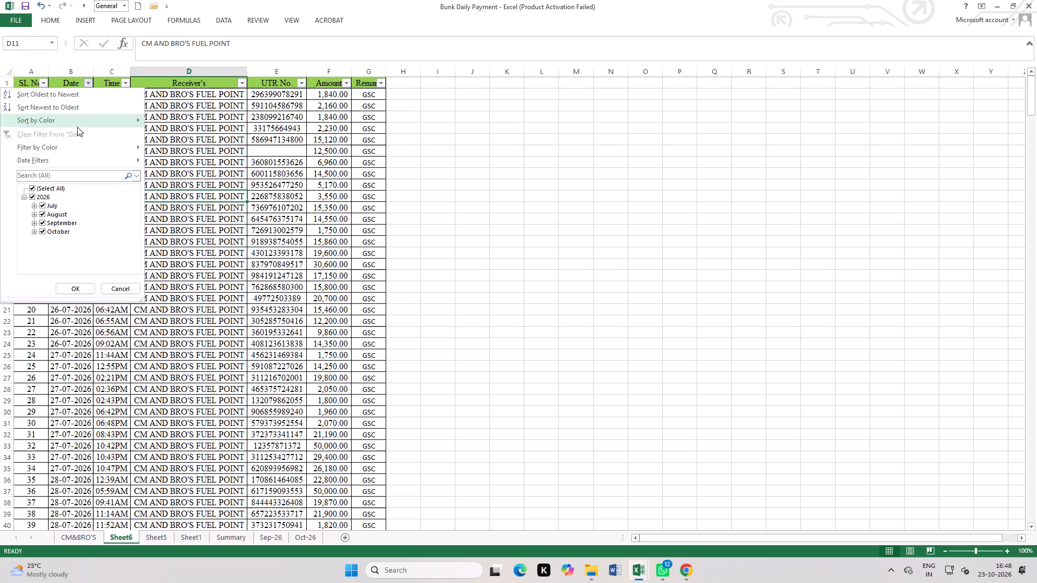
left_click(49, 98)
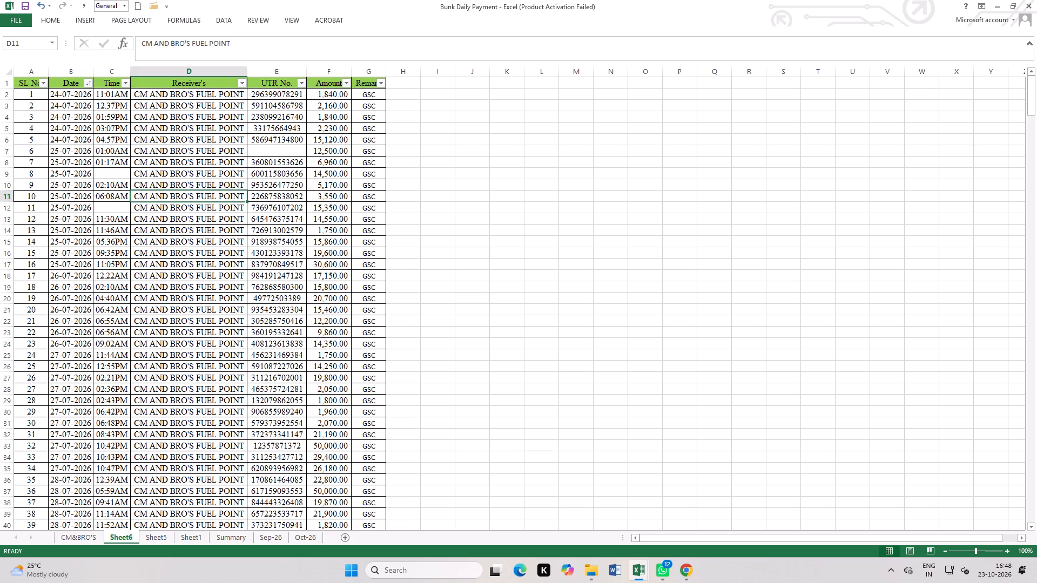
Examine the date-sorted payments from July through October to check how the GSC and SSS Plant rows interleave.
scroll(113, 303, "down", 14)
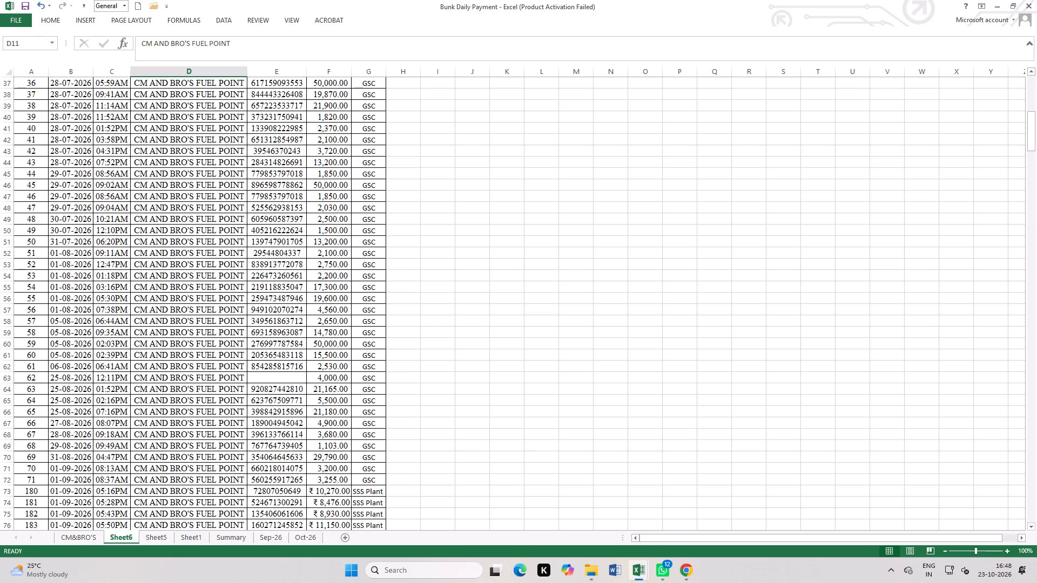
scroll(109, 300, "down", 20)
scroll(109, 300, "down", 10)
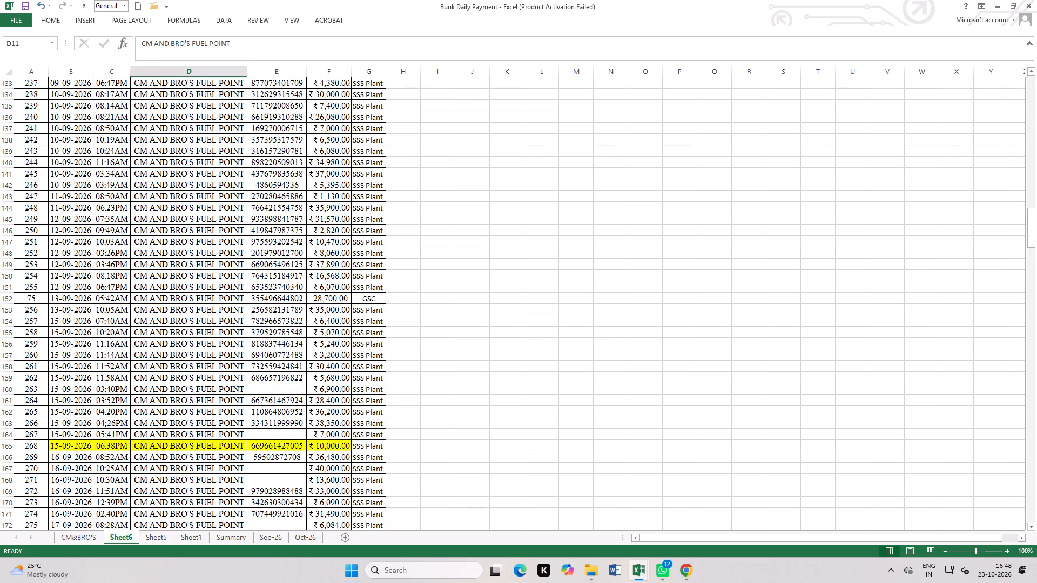
scroll(140, 291, "down", 7)
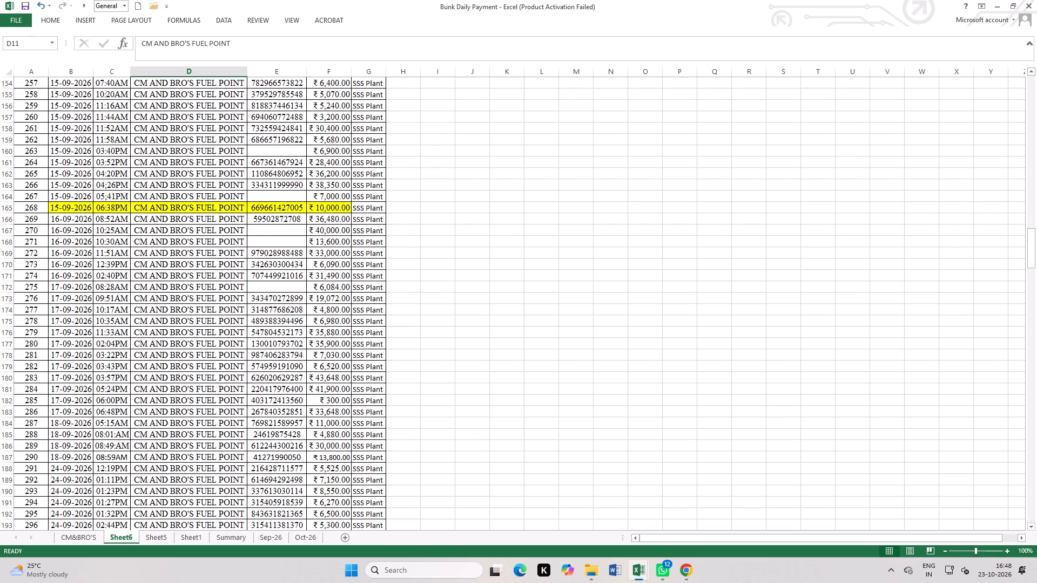
scroll(225, 339, "down", 13)
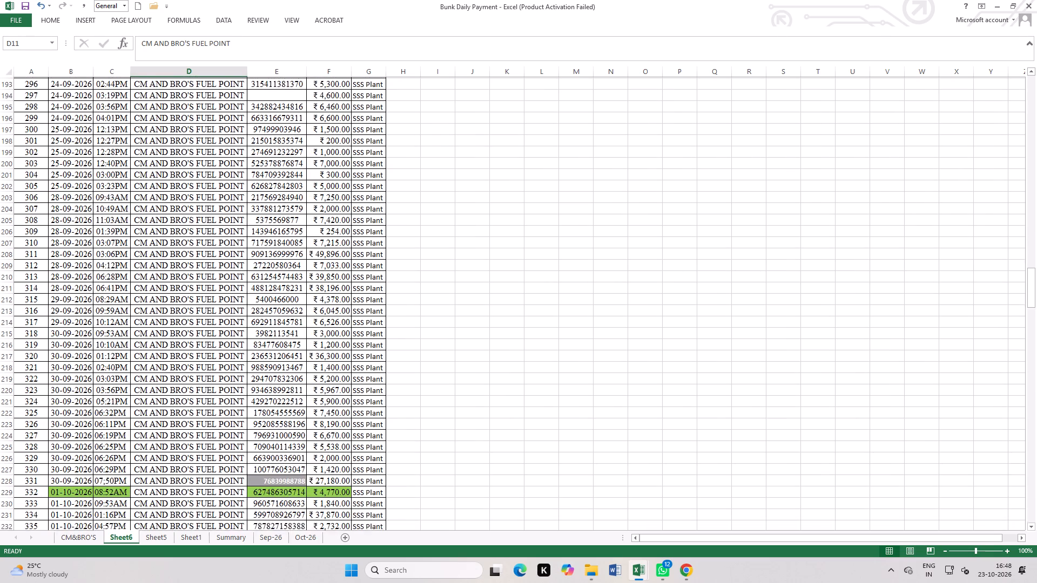
scroll(225, 326, "down", 19)
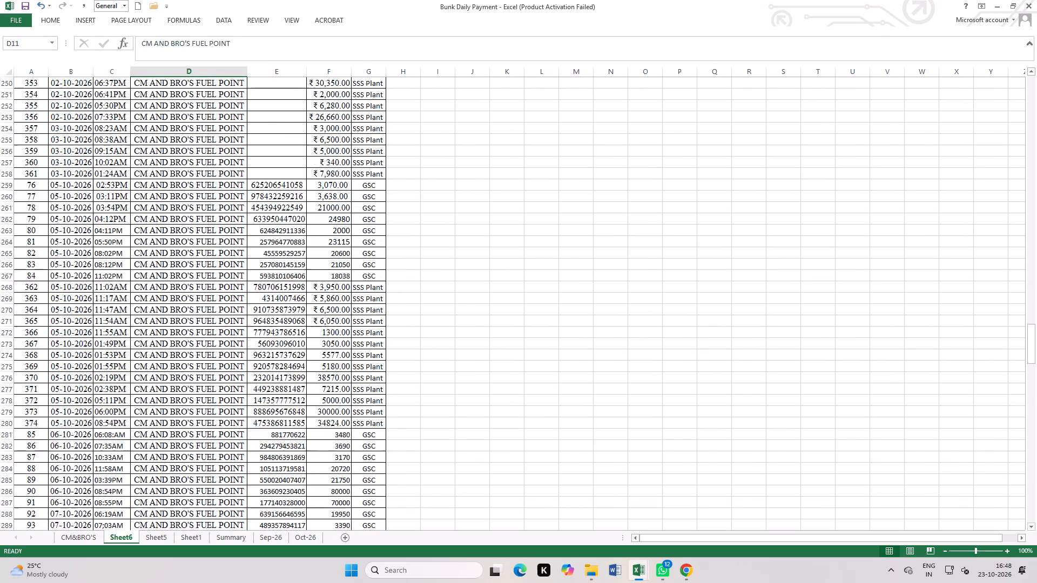
scroll(226, 316, "down", 6)
scroll(333, 301, "up", 5)
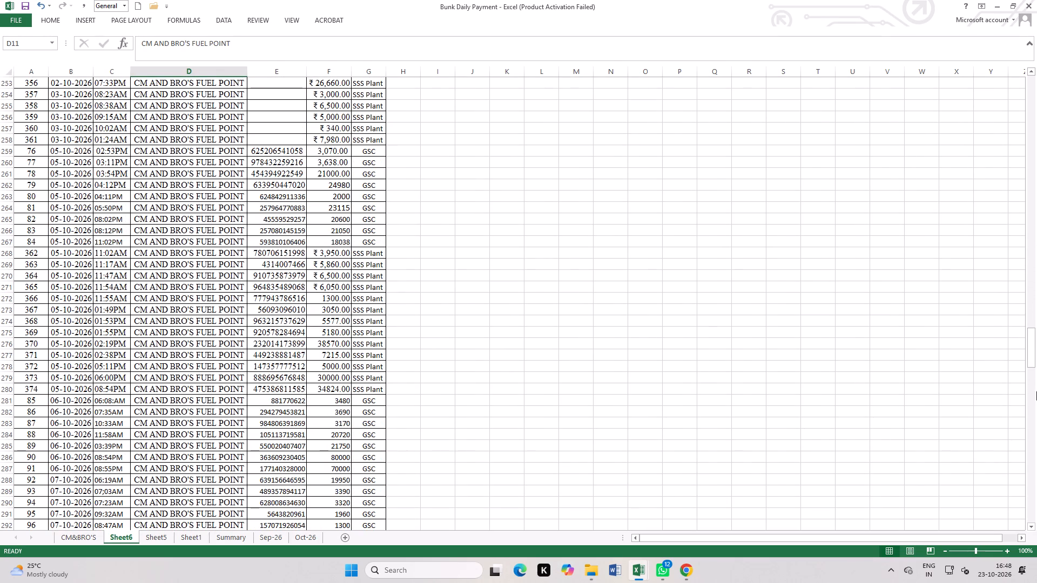
left_click_drag(1029, 351, 1027, 44)
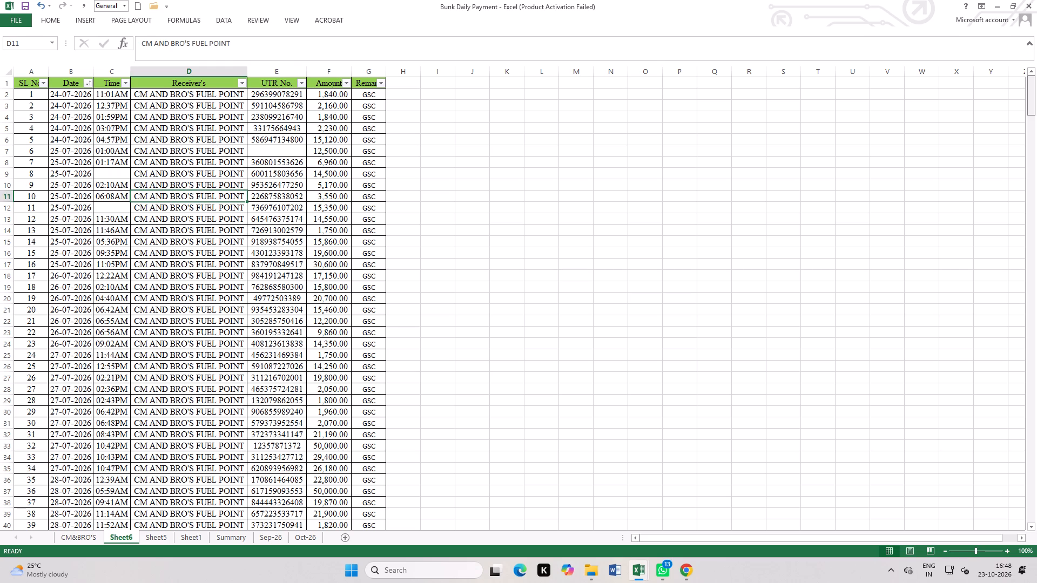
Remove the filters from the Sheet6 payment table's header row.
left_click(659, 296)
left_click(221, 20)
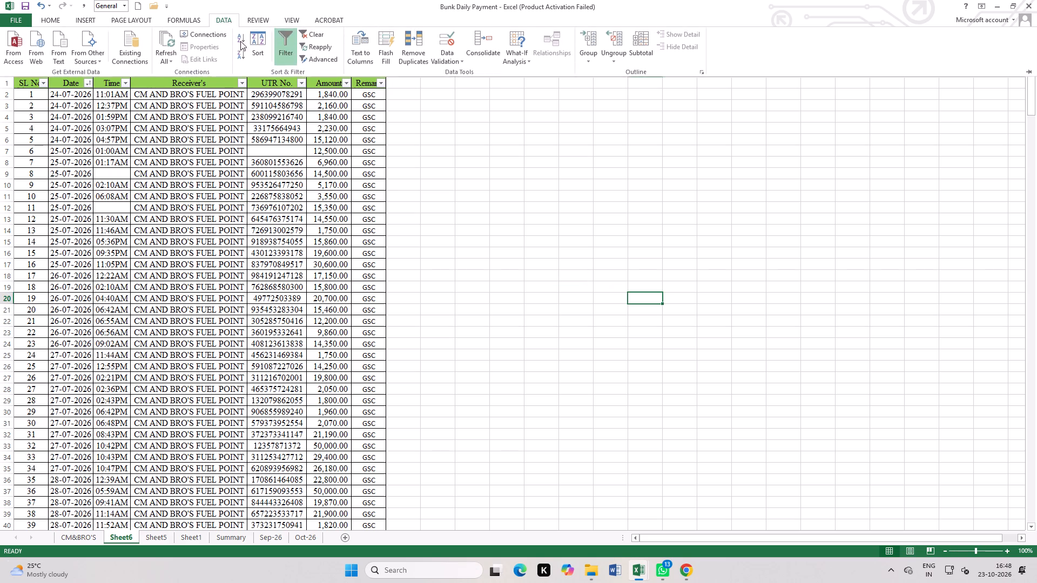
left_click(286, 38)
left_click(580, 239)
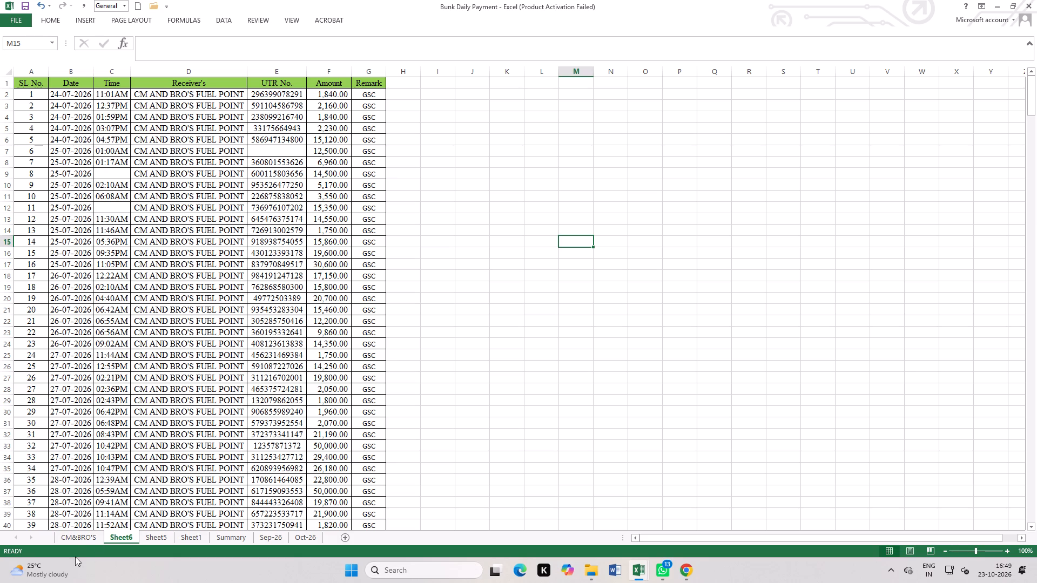
Look over the CM&BRO'S sheet, Sheet5 and Sheet1, and return to the start of the Sheet6 table.
left_click(78, 540)
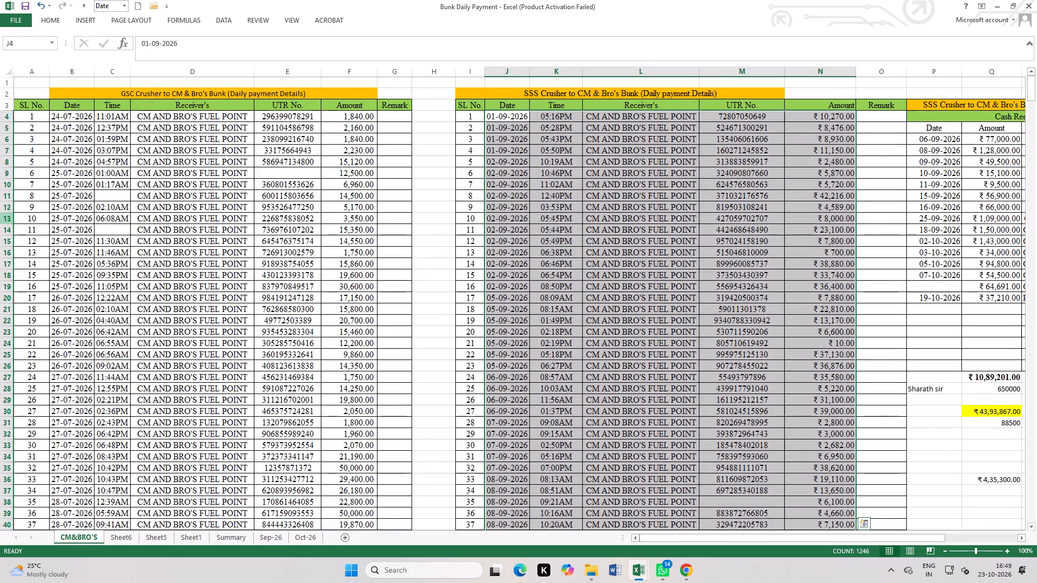
left_click(514, 291)
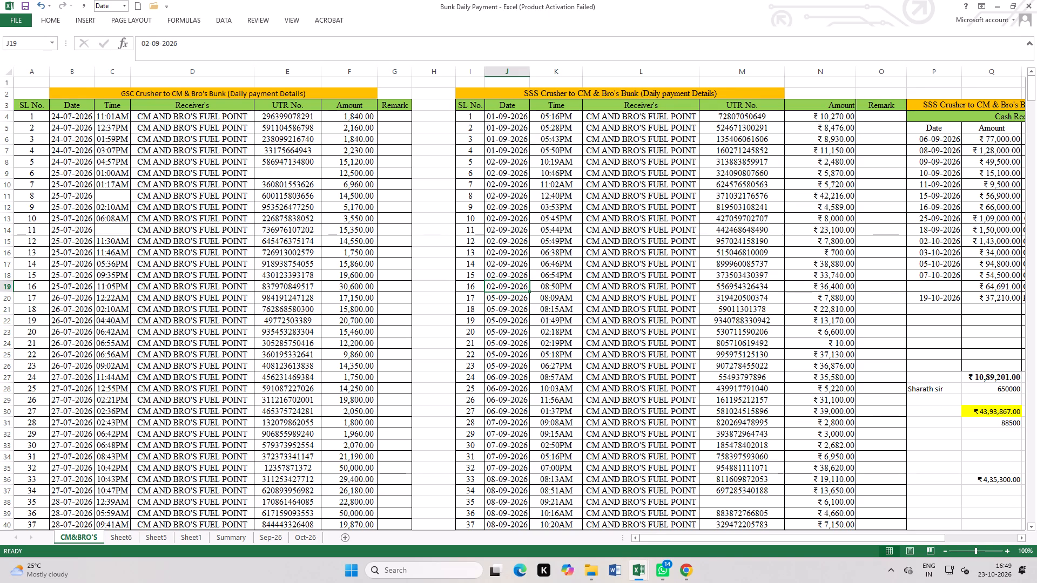
left_click(117, 541)
scroll(218, 346, "up", 2)
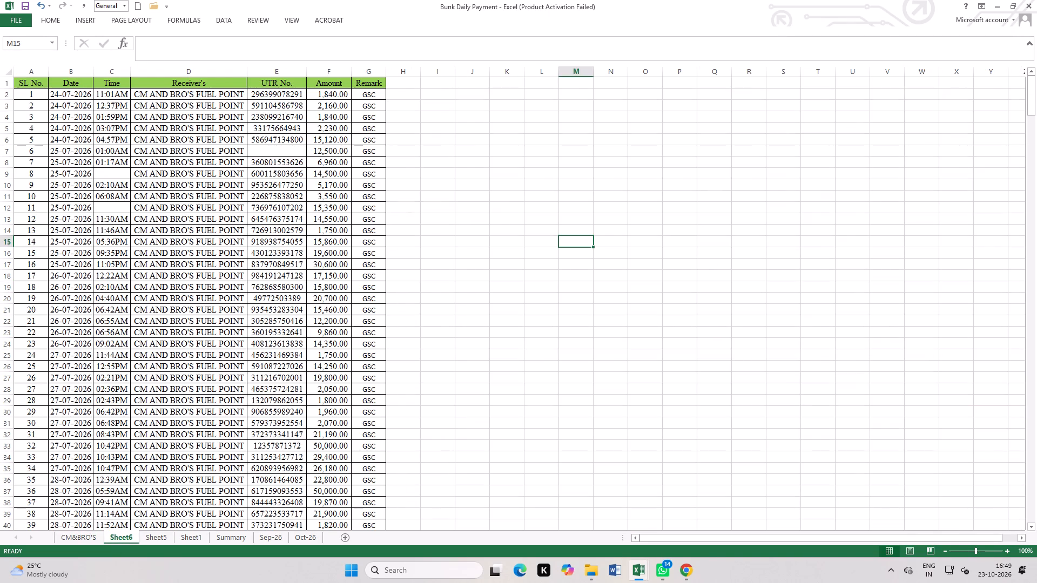
scroll(218, 346, "up", 4)
scroll(192, 369, "down", 12)
left_click(163, 535)
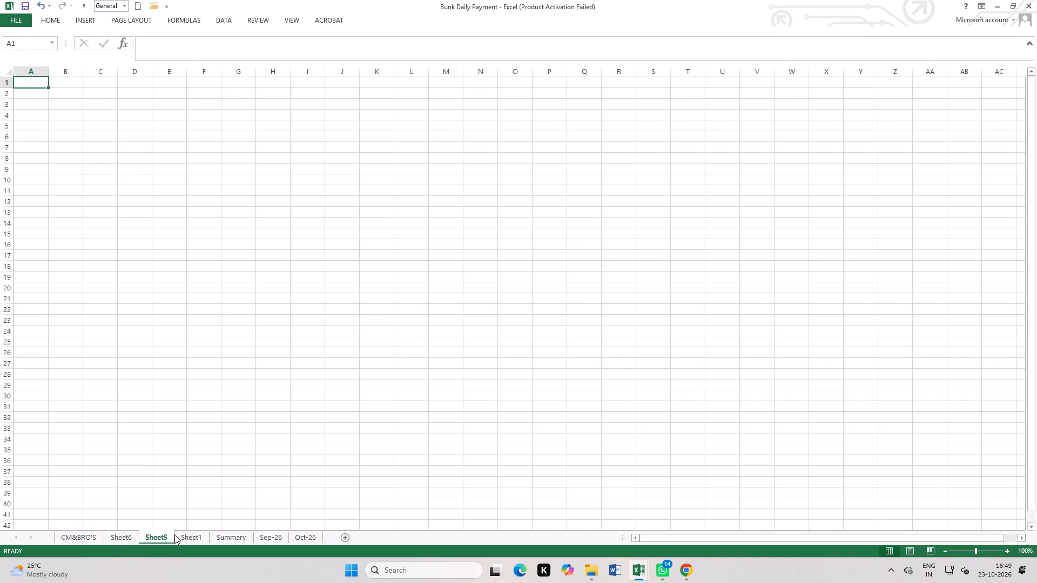
left_click(205, 535)
left_click(127, 536)
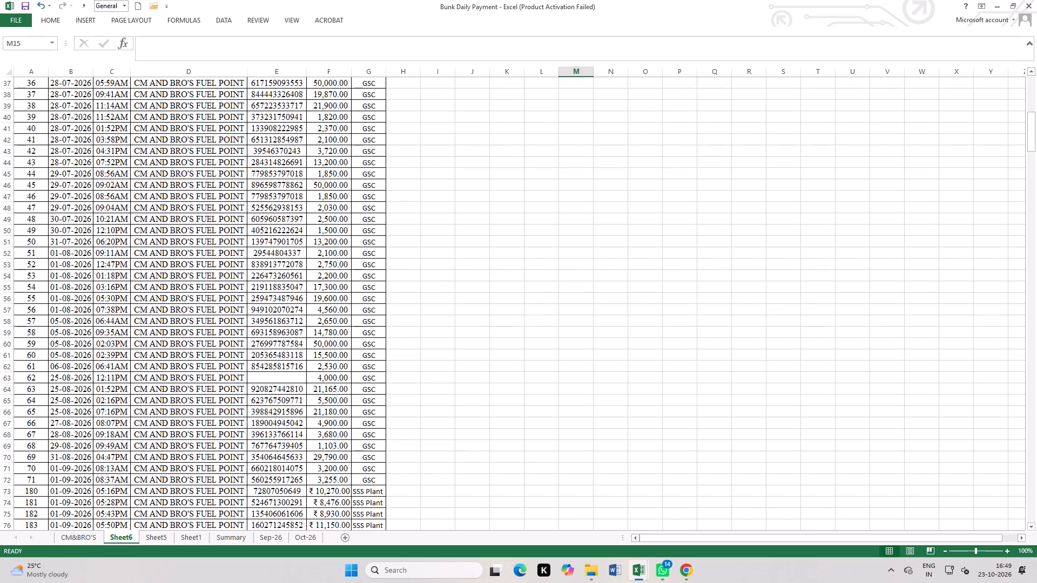
scroll(160, 198, "up", 4)
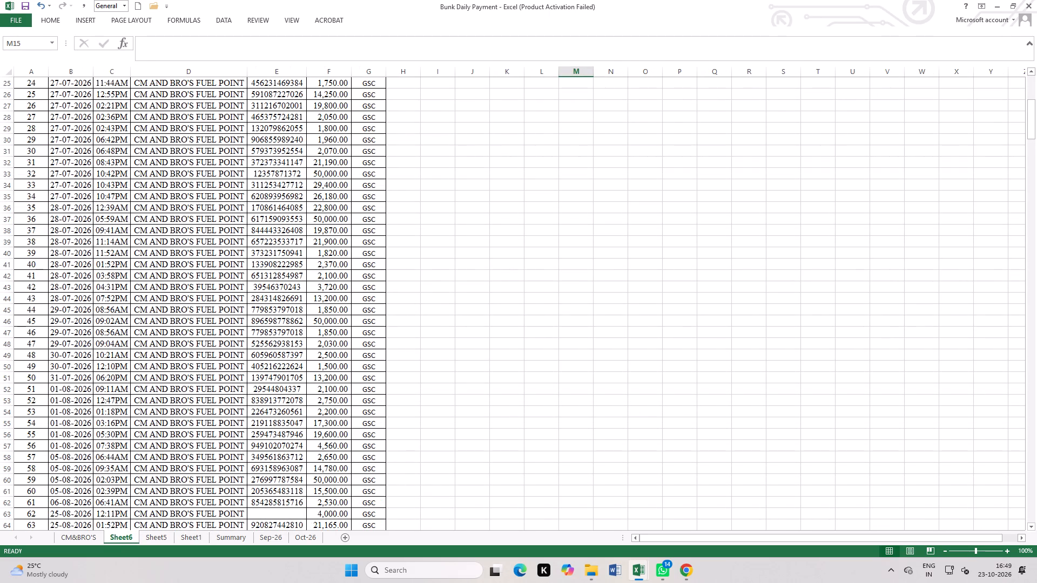
right_click(121, 537)
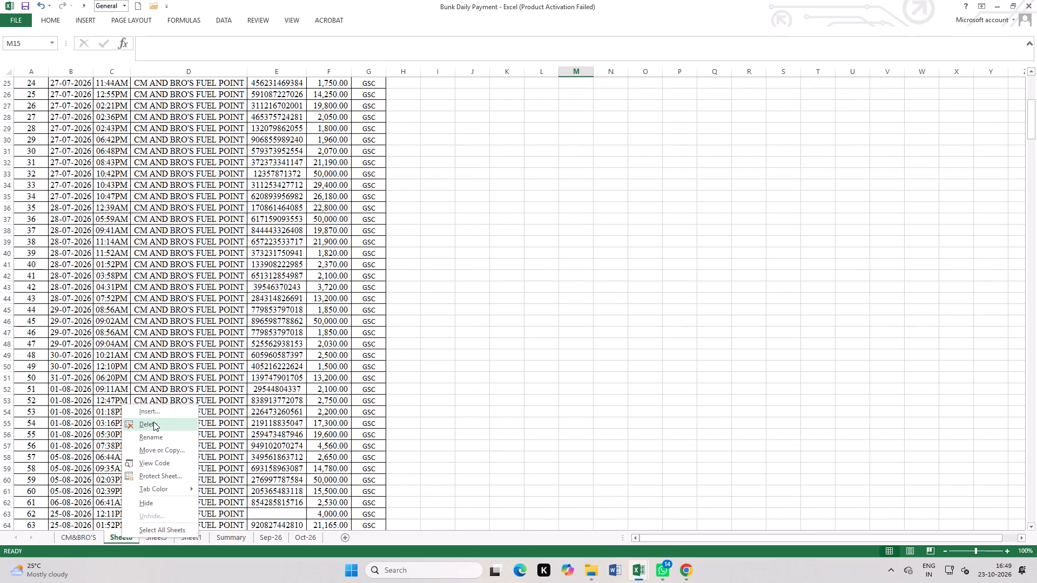
left_click(336, 413)
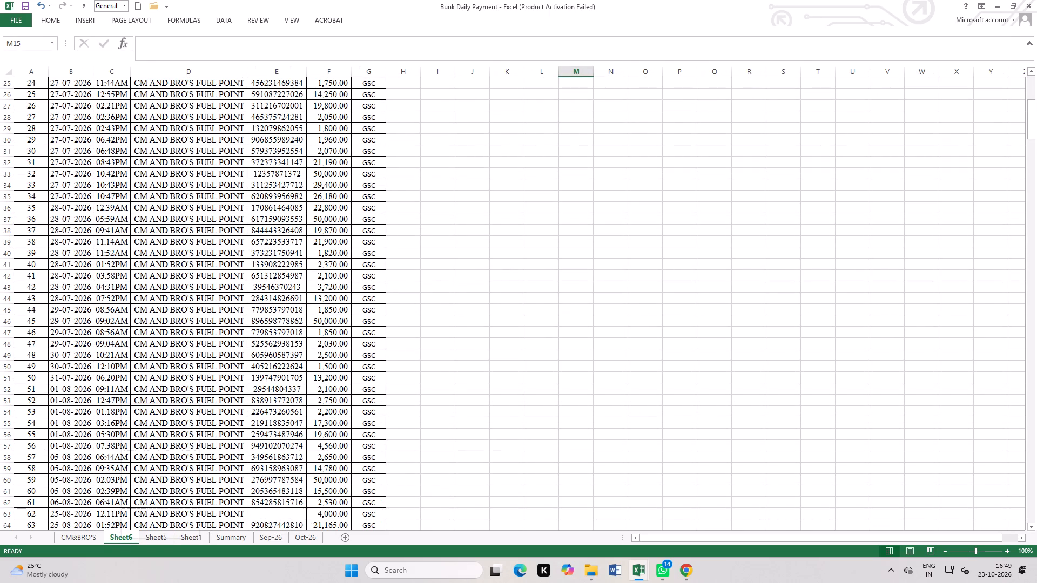
scroll(241, 356, "up", 17)
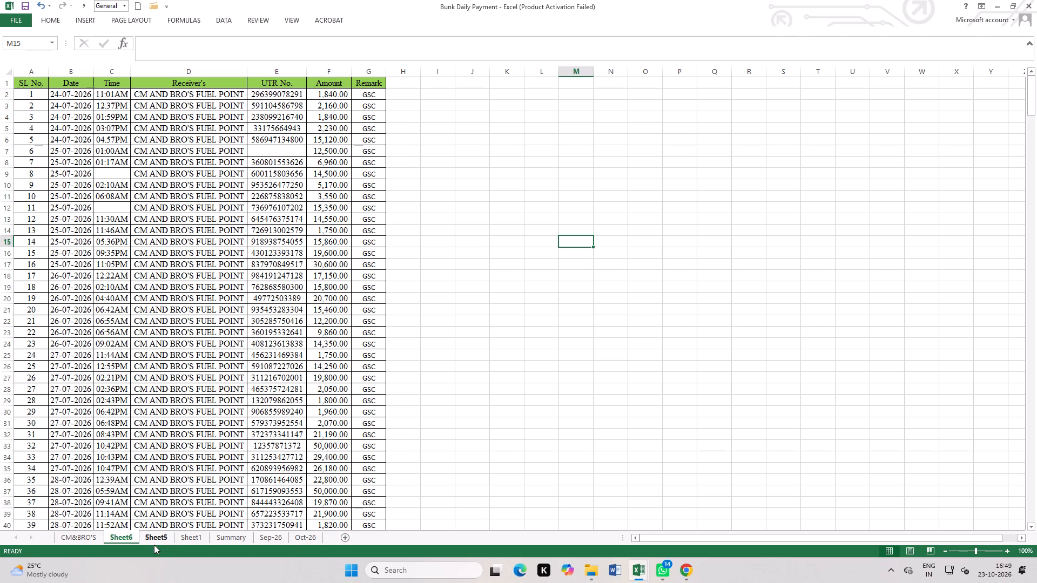
Switch to the Bunk workbook and clear the contents of A3:G54 on its July-26 sheet, keeping the title and header rows.
key("ctrl+Tab")
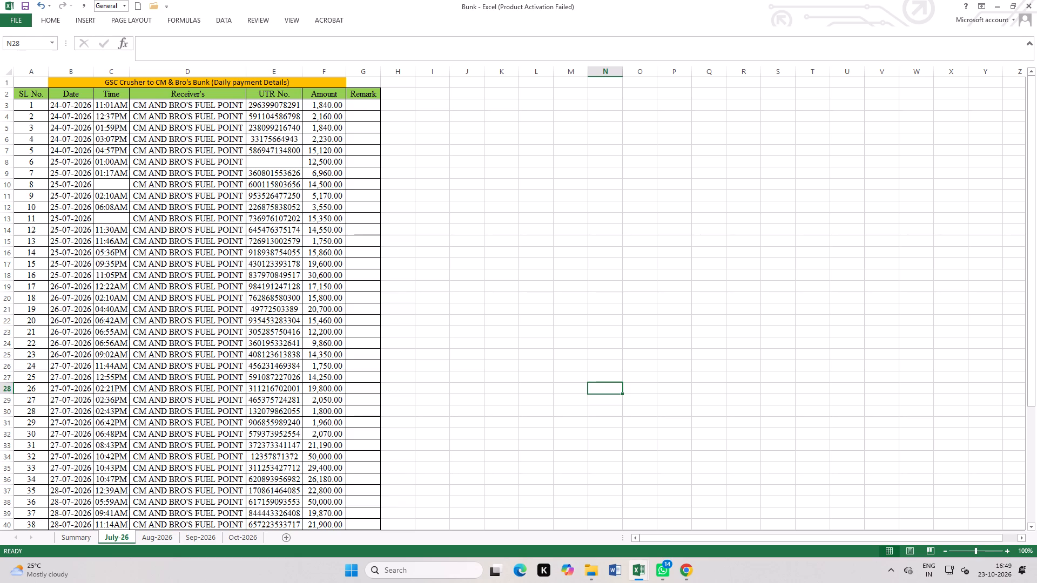
left_click_drag(29, 106, 326, 576)
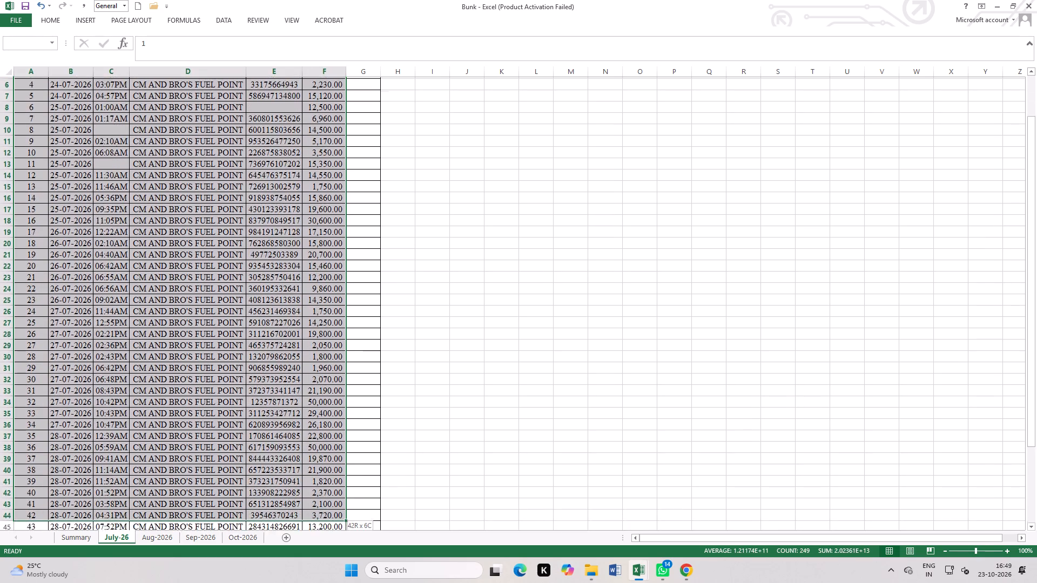
left_click_drag(326, 576, 358, 525)
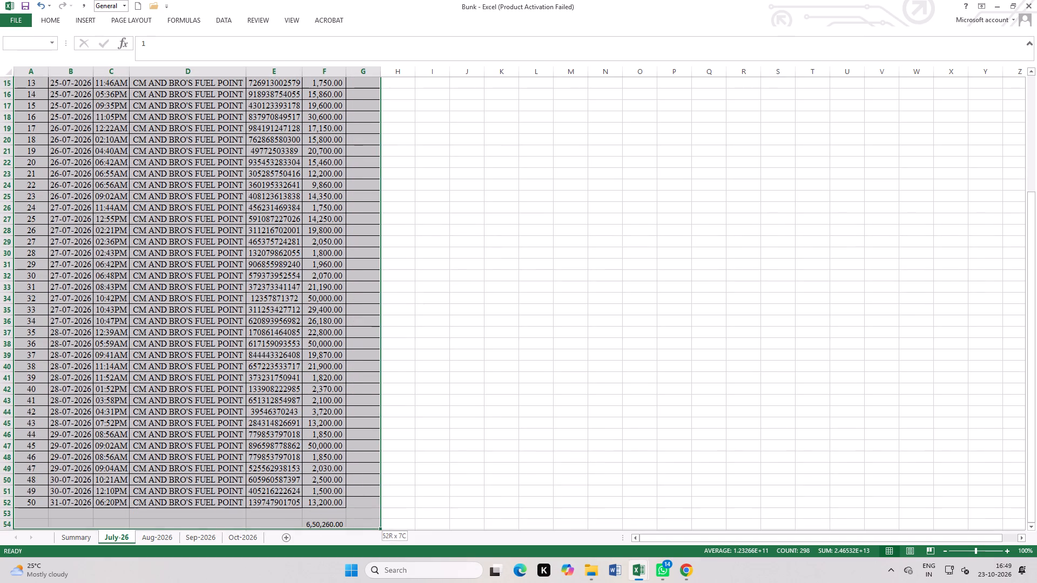
left_click_drag(358, 525, 362, 524)
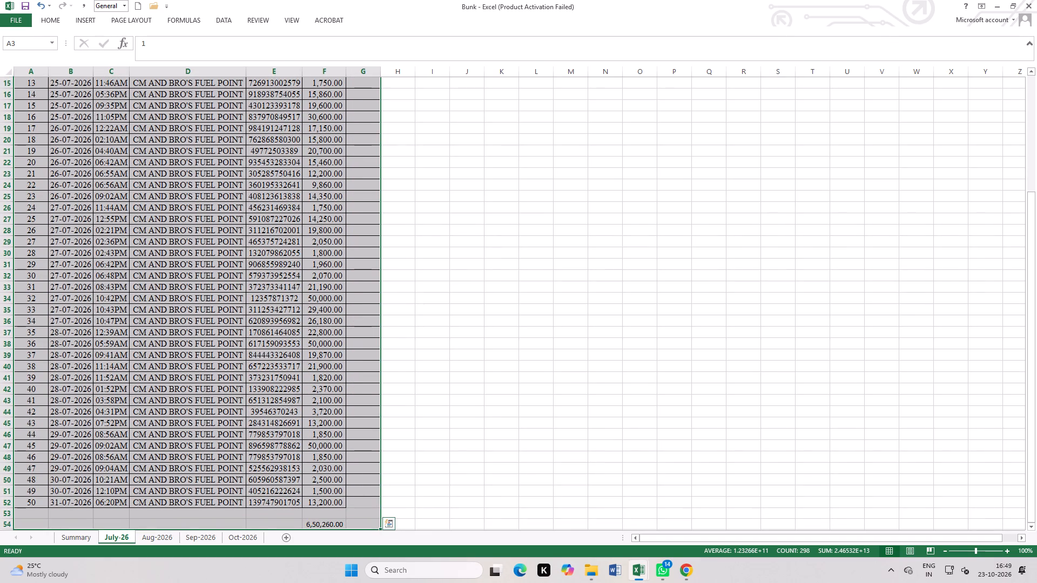
key("Delete")
scroll(314, 489, "down", 6)
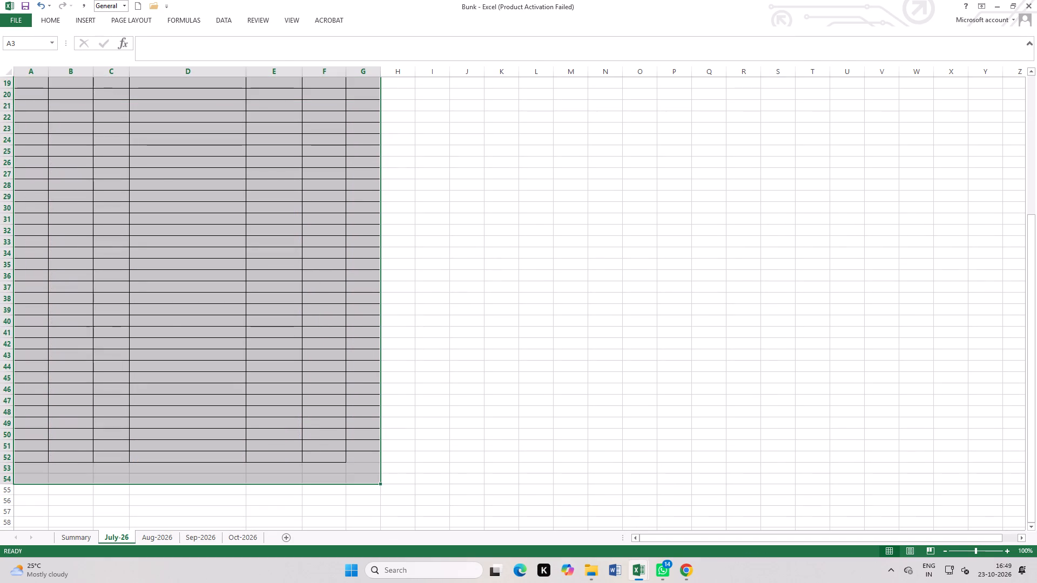
left_click(570, 425)
Switch back to the Bunk Daily Payment workbook and turn on filters for header row A1:G1 of Sheet6.
key("ctrl+Tab")
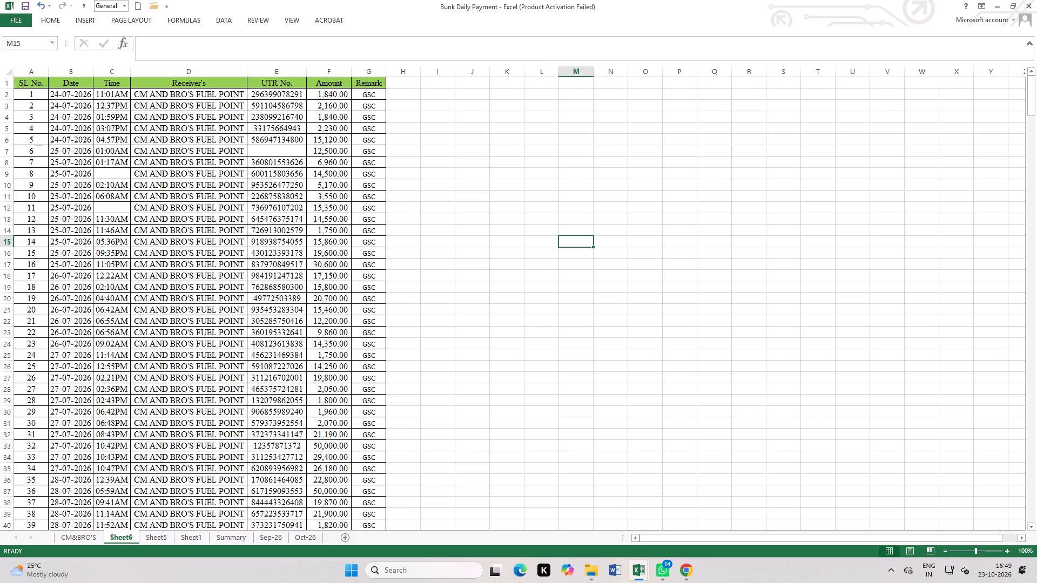
scroll(268, 343, "up", 5)
left_click_drag(21, 83, 297, 99)
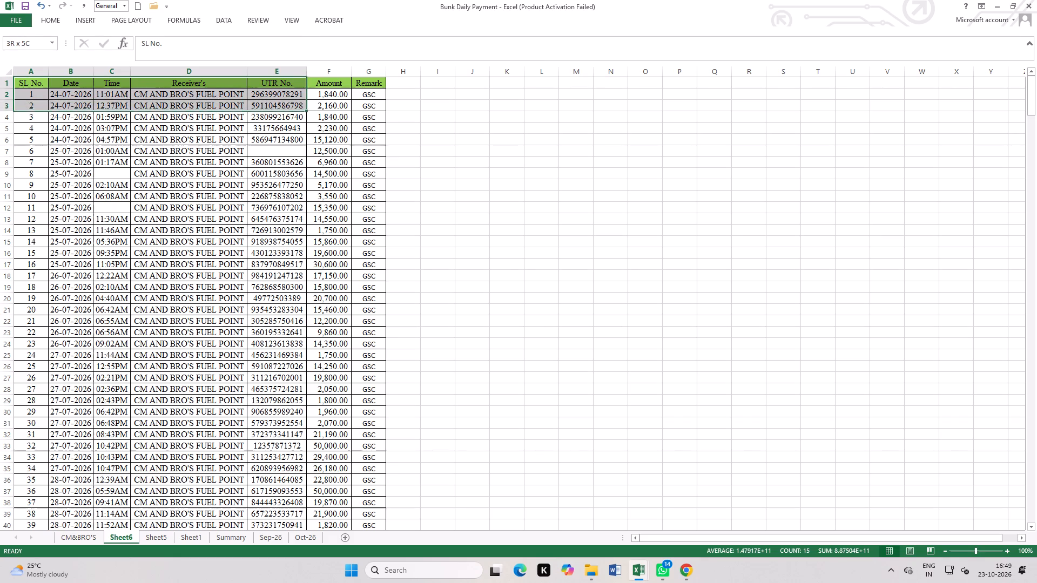
left_click_drag(297, 99, 362, 84)
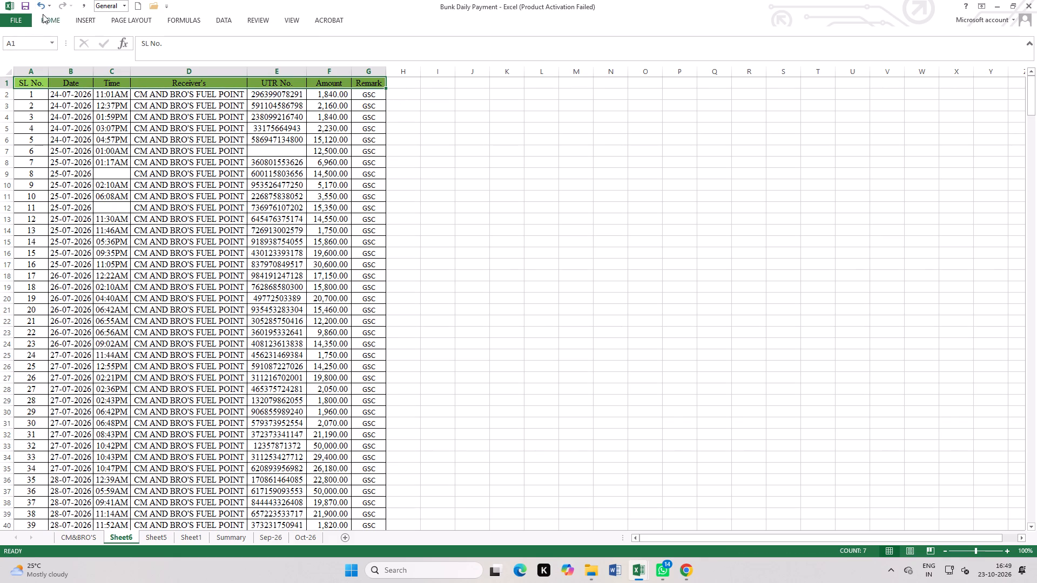
left_click(47, 11)
left_click(250, 45)
left_click(48, 17)
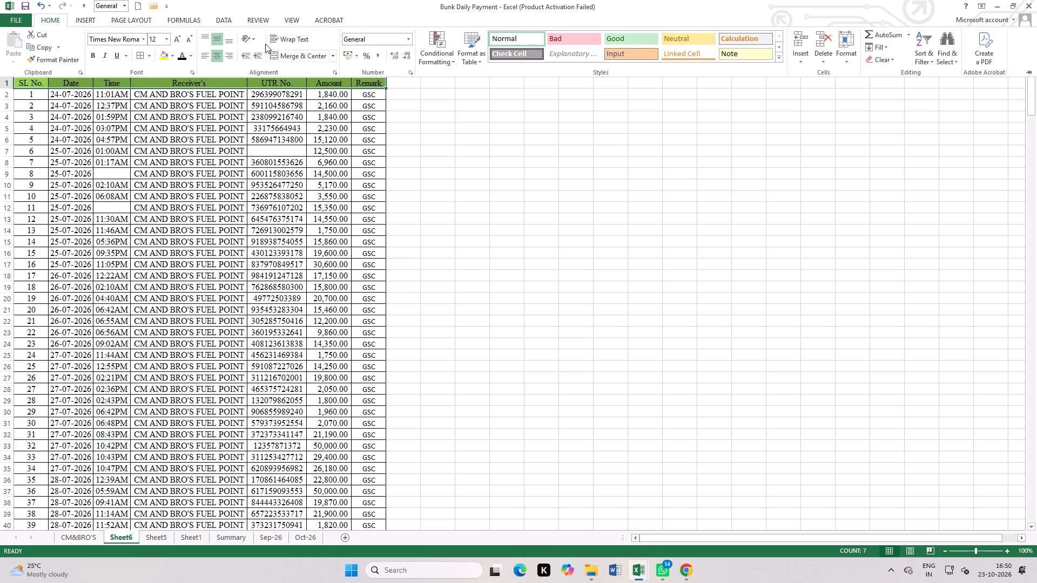
left_click(235, 21)
left_click(287, 46)
left_click(249, 198)
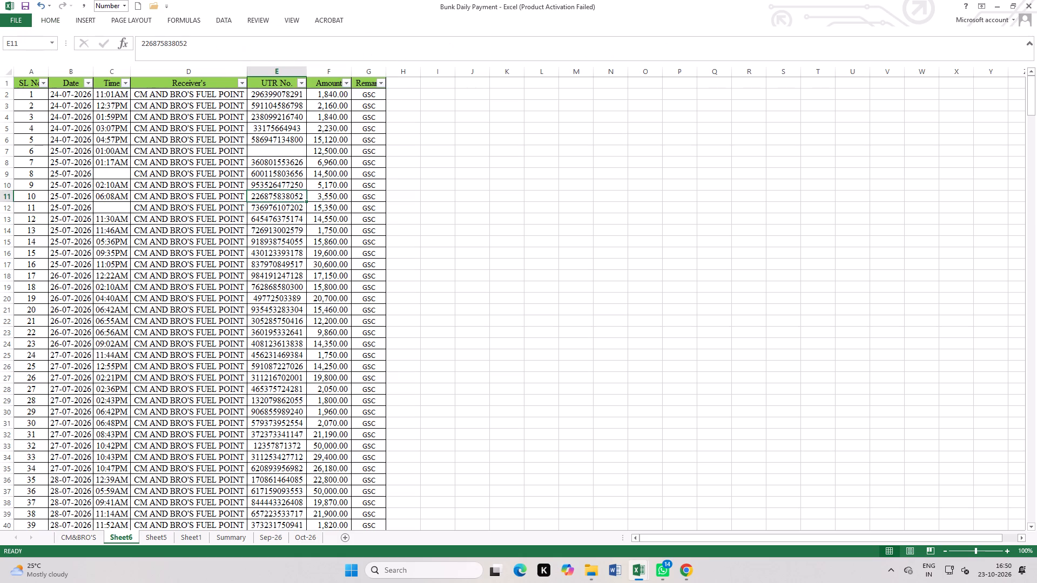
Filter the Date column of the Sheet6 payment table to show only July 2026 entries.
left_click(86, 86)
left_click(52, 187)
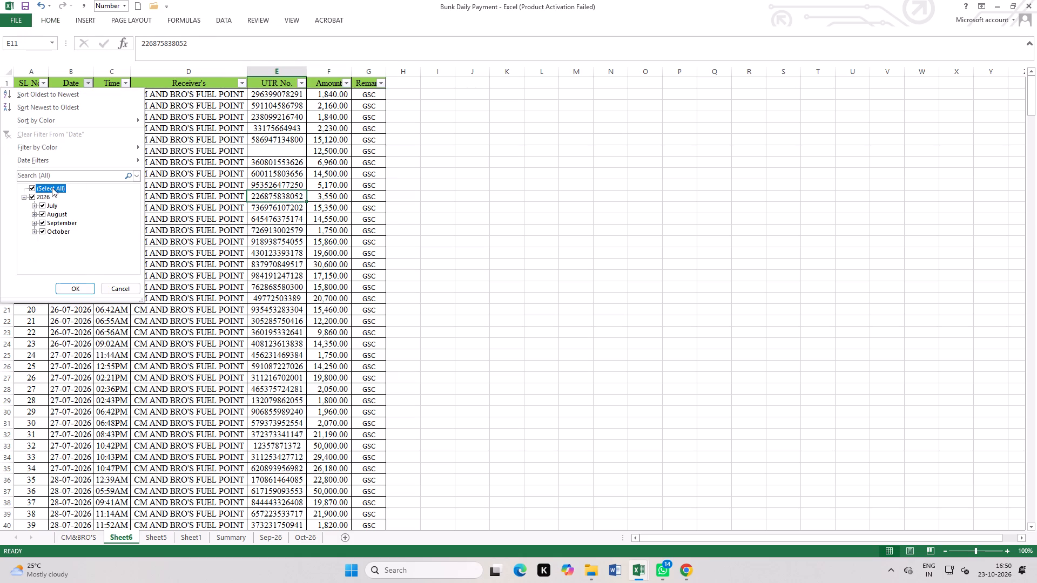
left_click(52, 208)
left_click(80, 289)
left_click(241, 257)
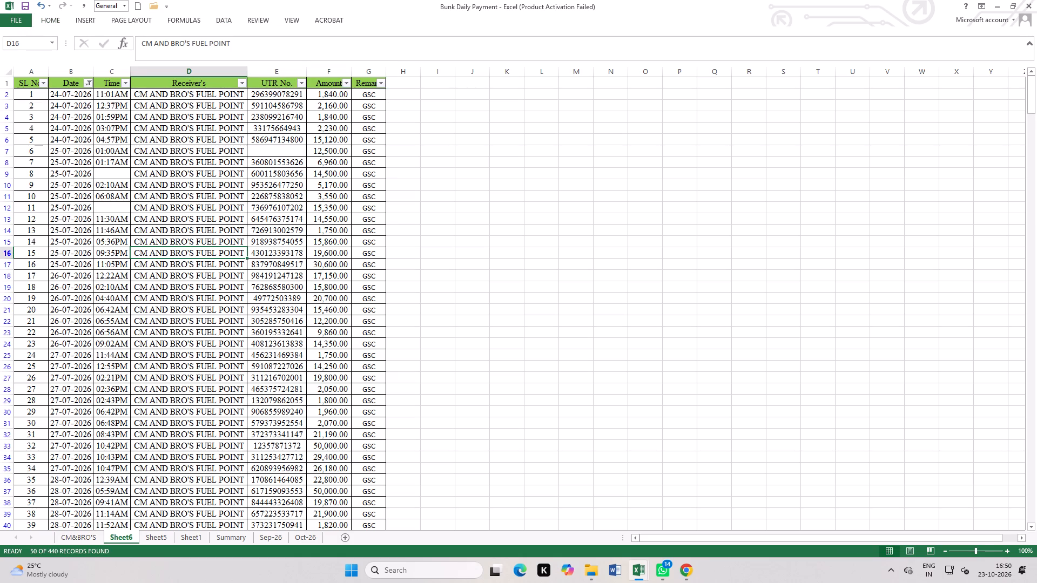
Copy the filtered July rows, Date through Remark, and paste them into the Bunk workbook's July-26 sheet starting at B3.
left_click_drag(63, 94, 279, 582)
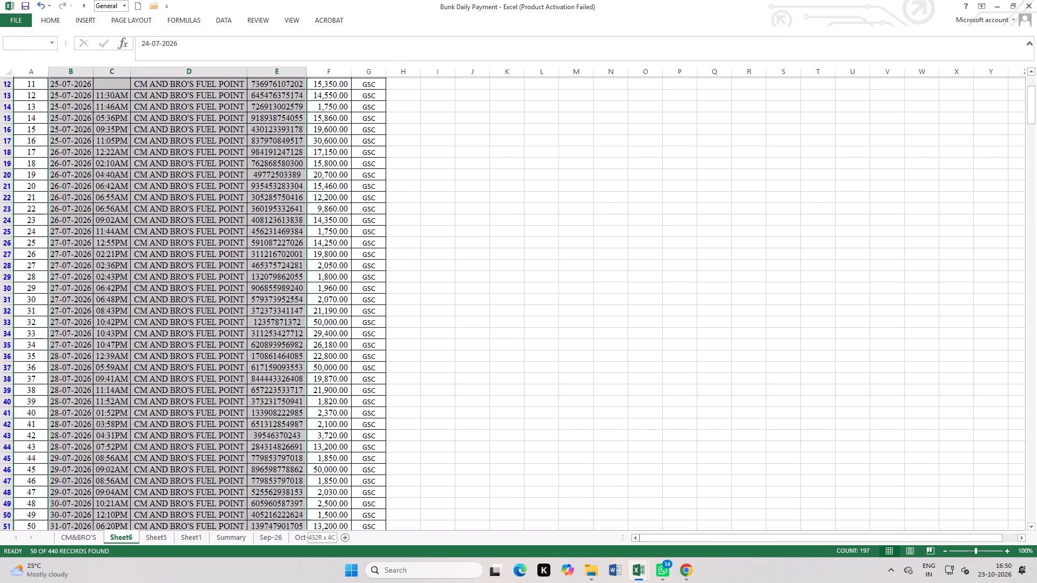
left_click_drag(279, 582, 361, 486)
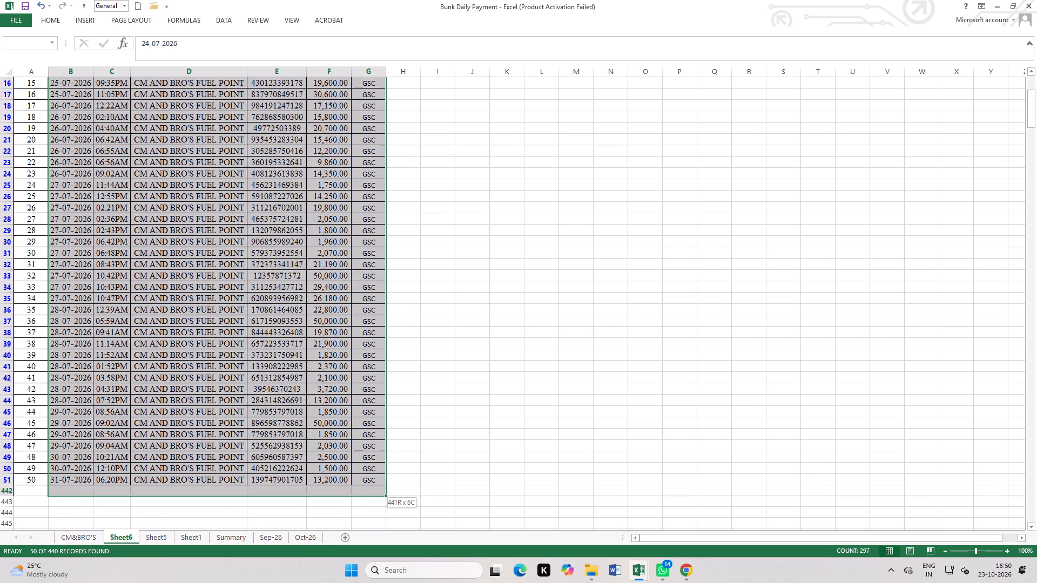
left_click_drag(361, 486, 365, 479)
right_click(328, 440)
left_click(353, 243)
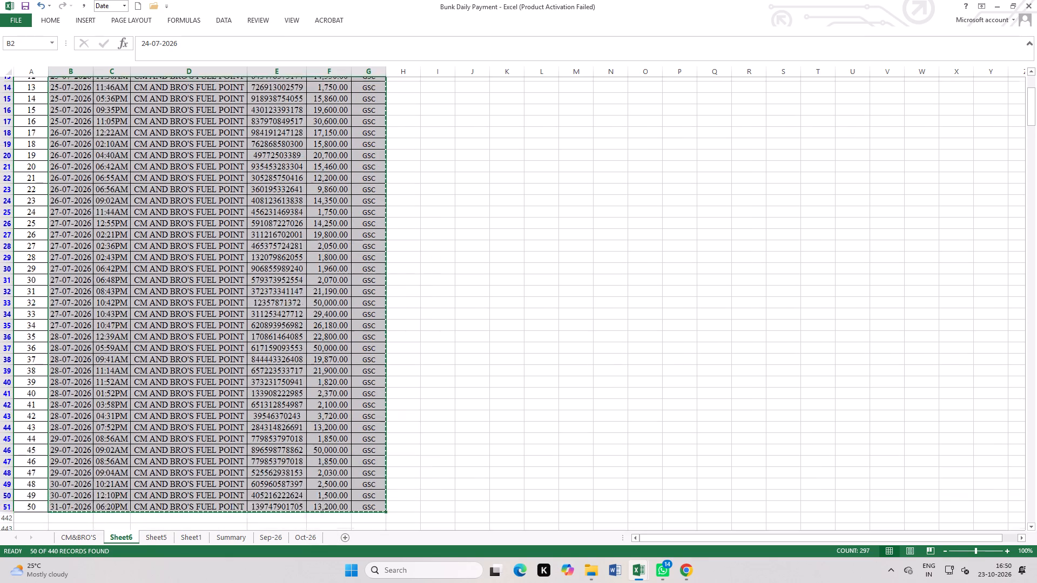
scroll(280, 241, "up", 3)
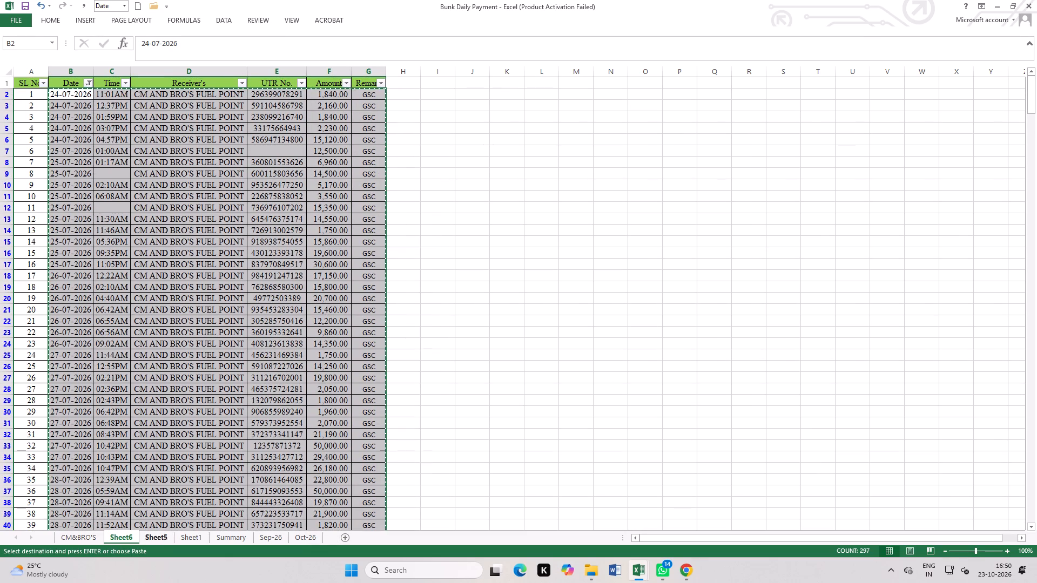
key("ctrl+Tab")
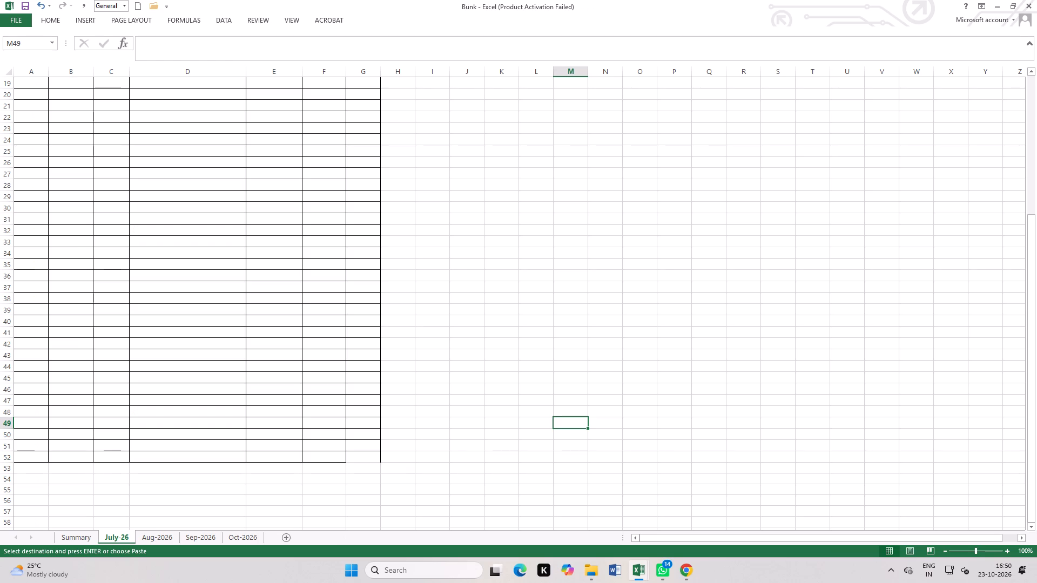
scroll(141, 302, "up", 10)
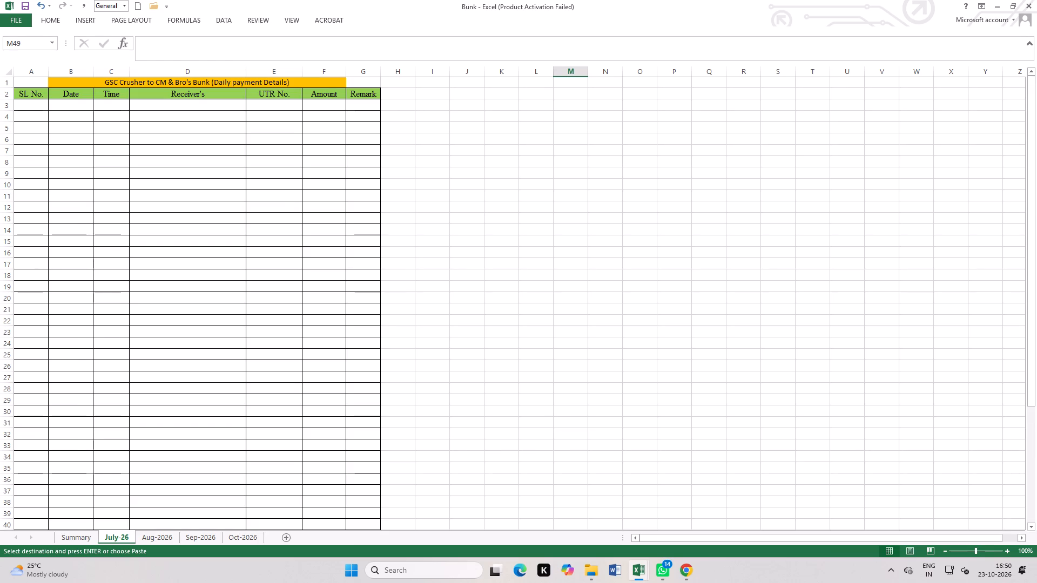
left_click(41, 107)
left_click(58, 107)
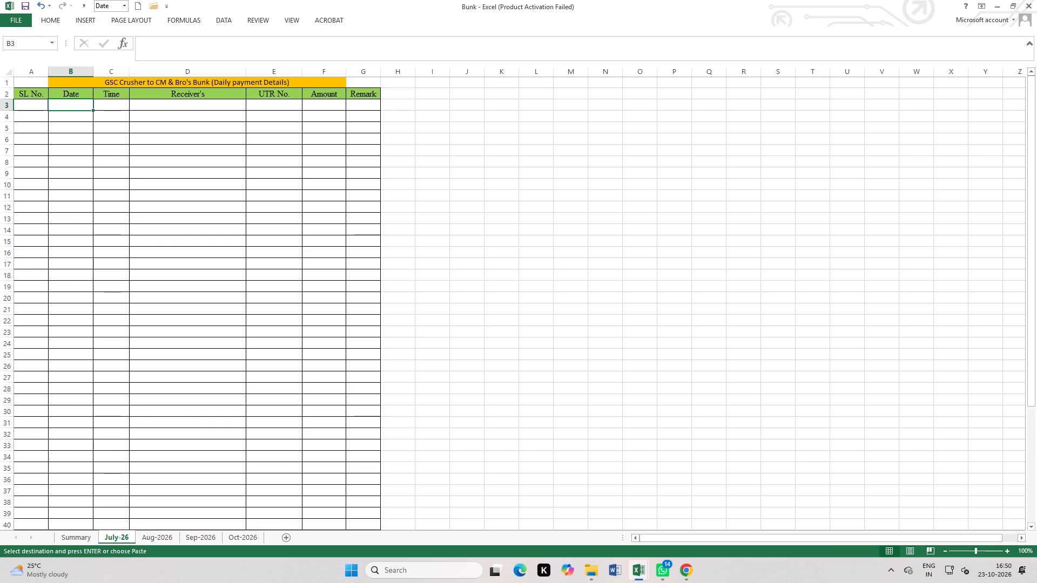
key("ctrl+v")
scroll(225, 261, "down", 4)
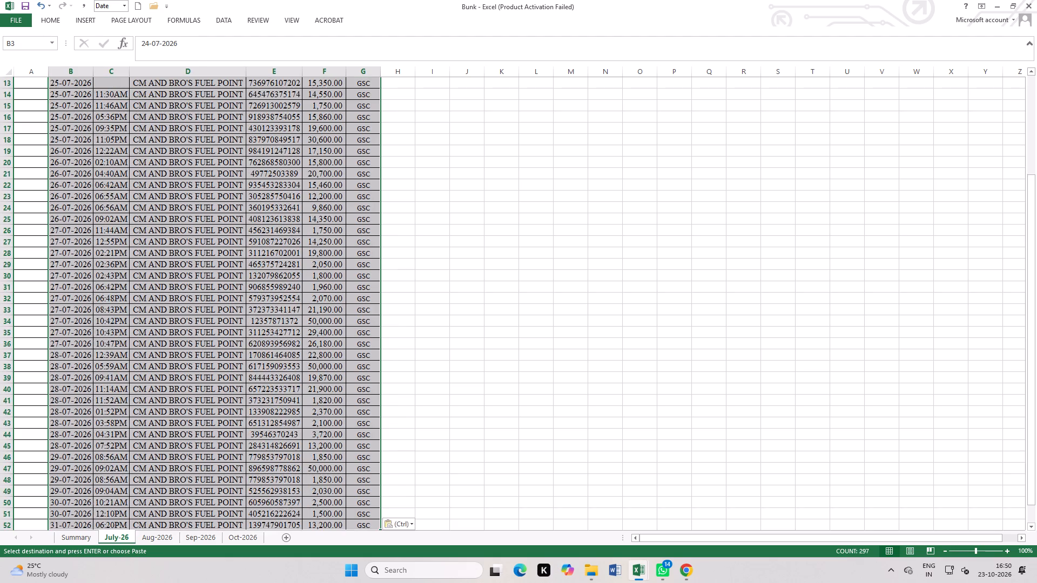
scroll(232, 265, "down", 6)
scroll(134, 277, "up", 16)
left_click(108, 187)
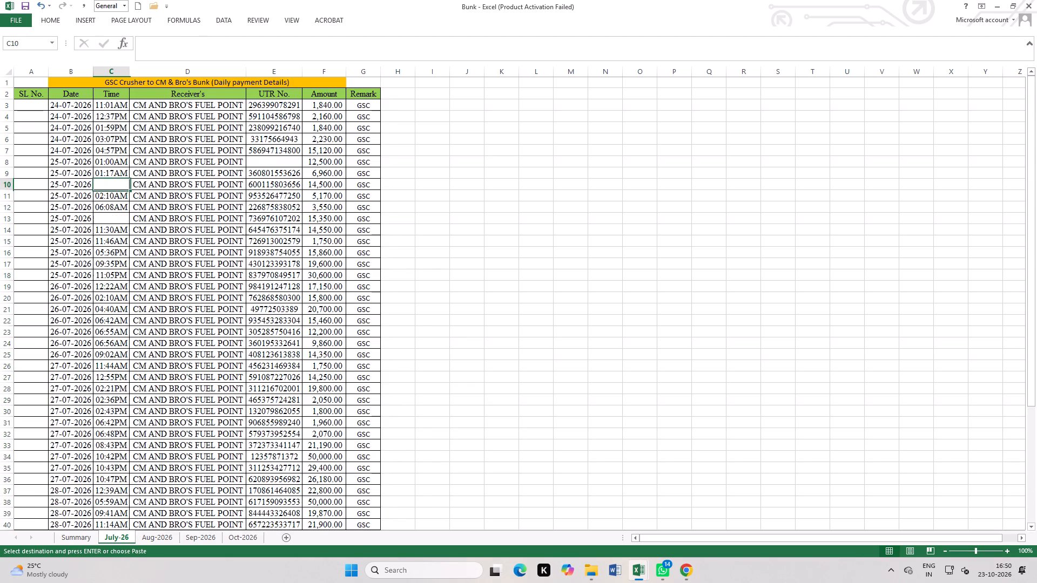
Number the SL No. column of July-26 from A3 with 1, 2, 3 and fill the series down to 50 in A52.
left_click(38, 109)
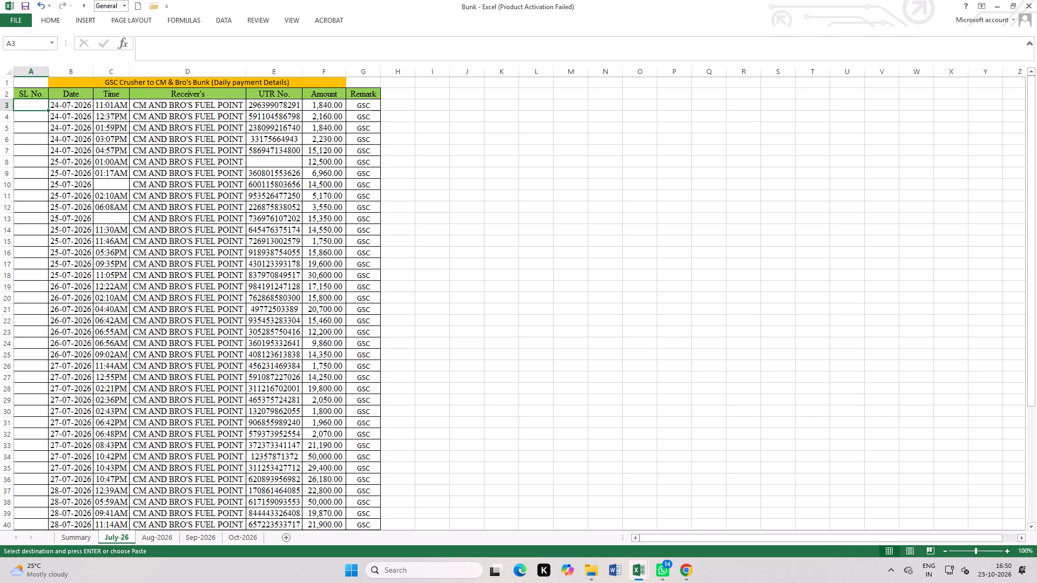
key("1")
key("Return")
key("2")
key("Return")
key("3")
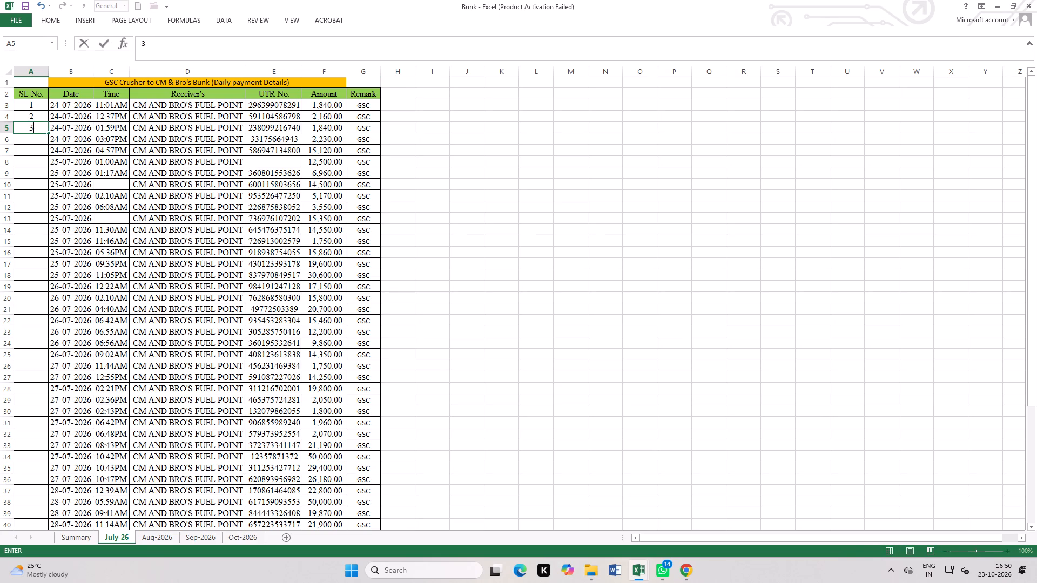
key("Return")
left_click_drag(38, 109, 37, 125)
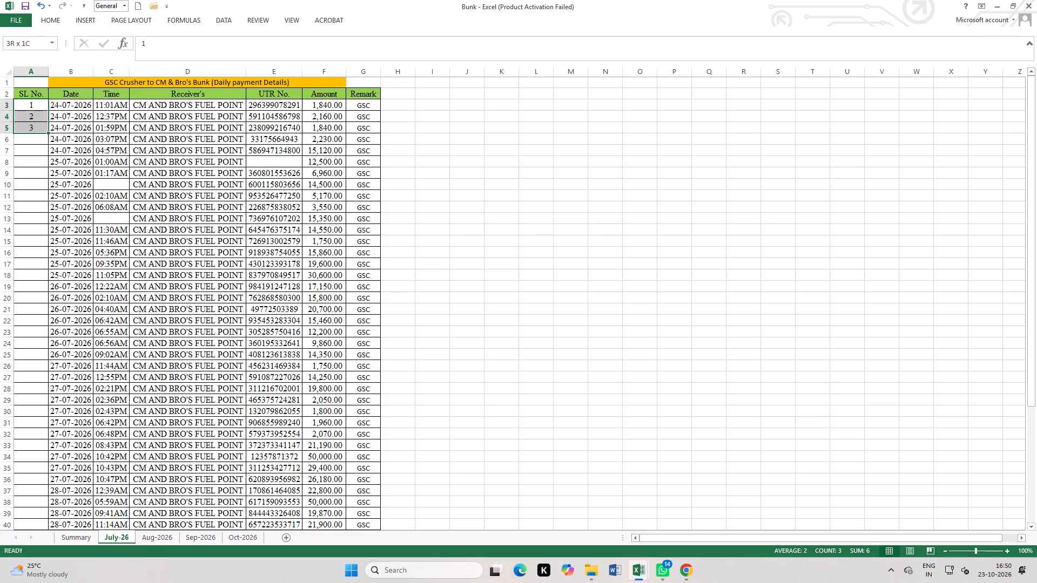
double_click(48, 132)
scroll(92, 232, "down", 6)
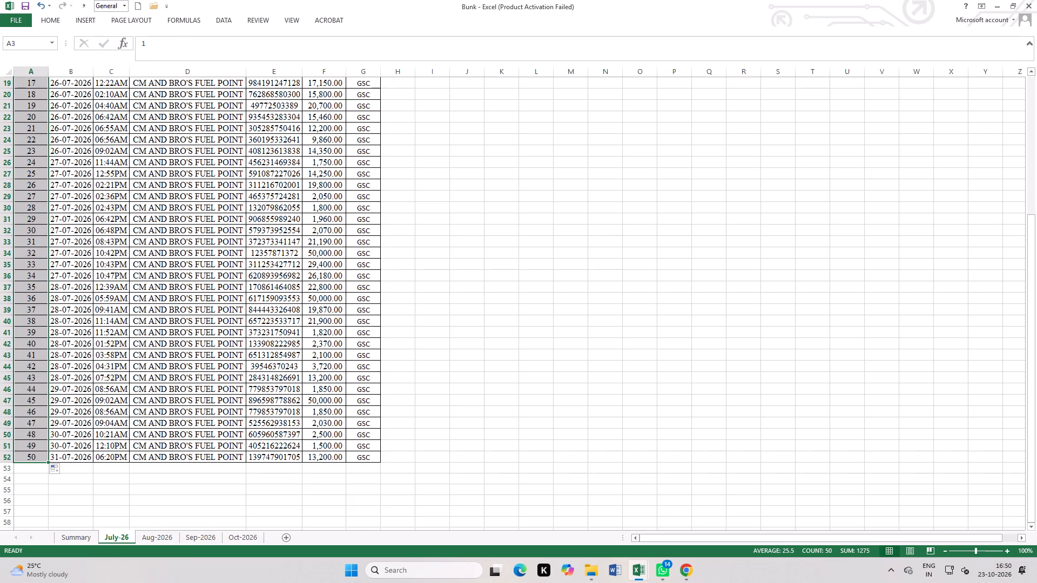
left_click(261, 365)
Switch back to the Bunk Daily Payment workbook and change Sheet6's Date filter to show only August entries.
key("ctrl+Tab")
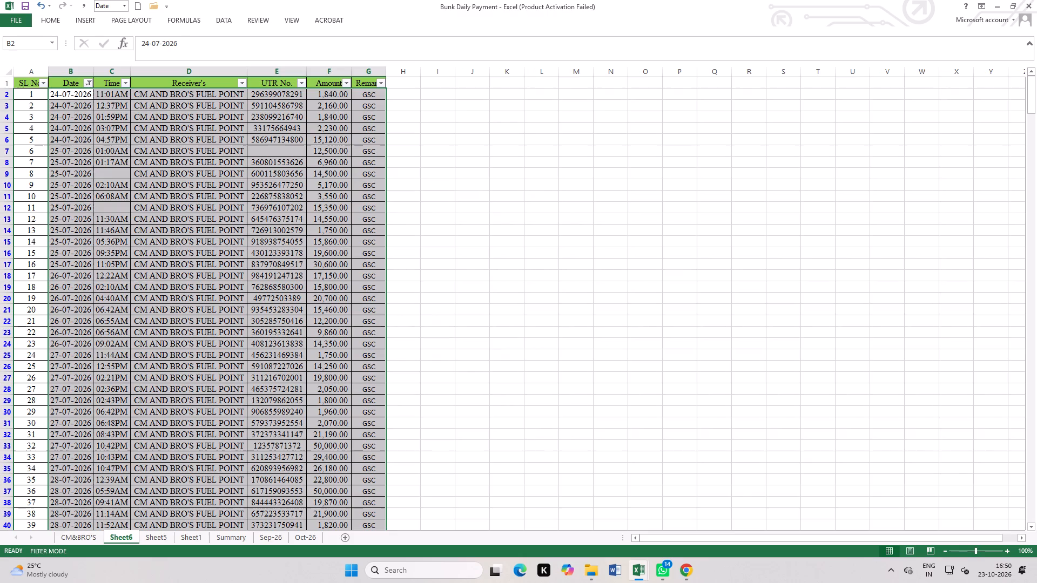
scroll(192, 248, "up", 2)
left_click(155, 206)
left_click(87, 84)
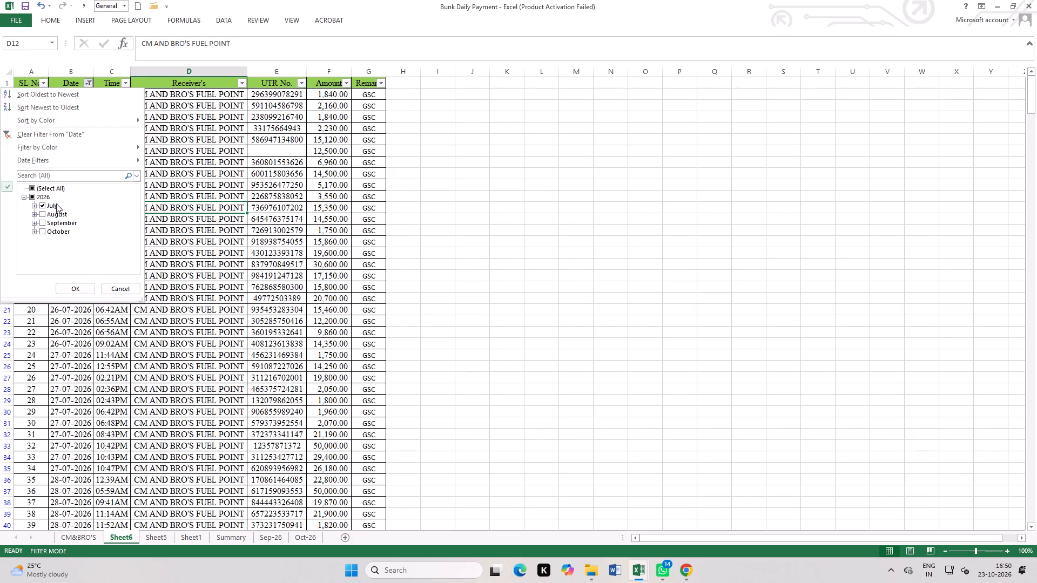
left_click(51, 209)
left_click(53, 211)
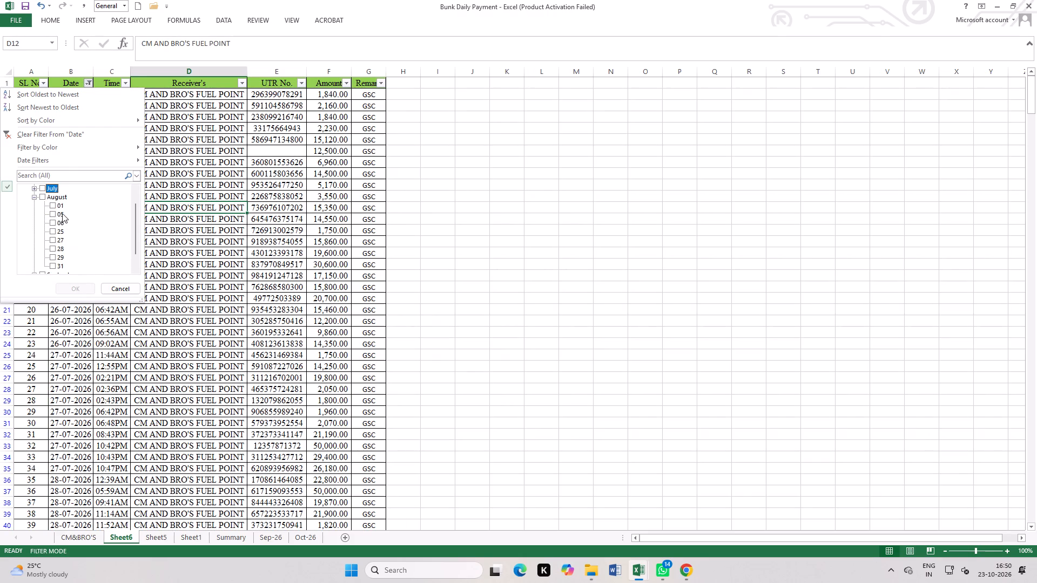
left_click(52, 189)
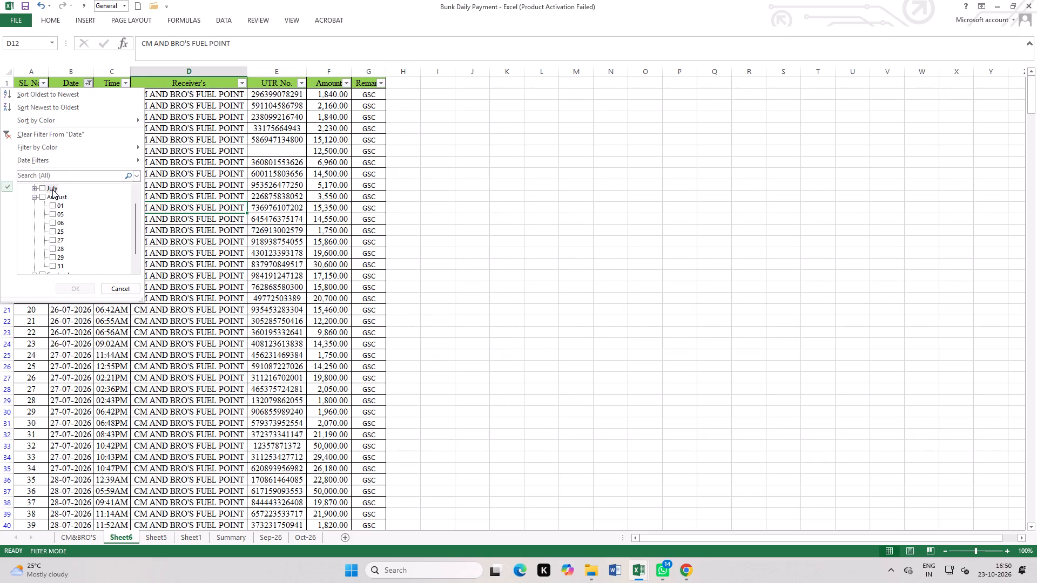
left_click(51, 185)
left_click(53, 195)
scroll(76, 277, "down", 7)
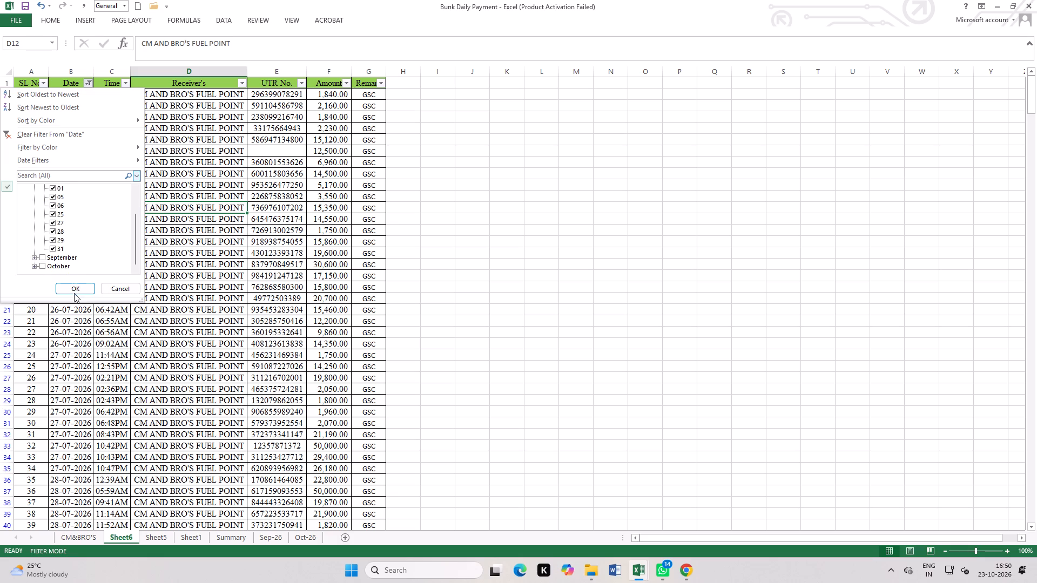
left_click(76, 287)
left_click(187, 197)
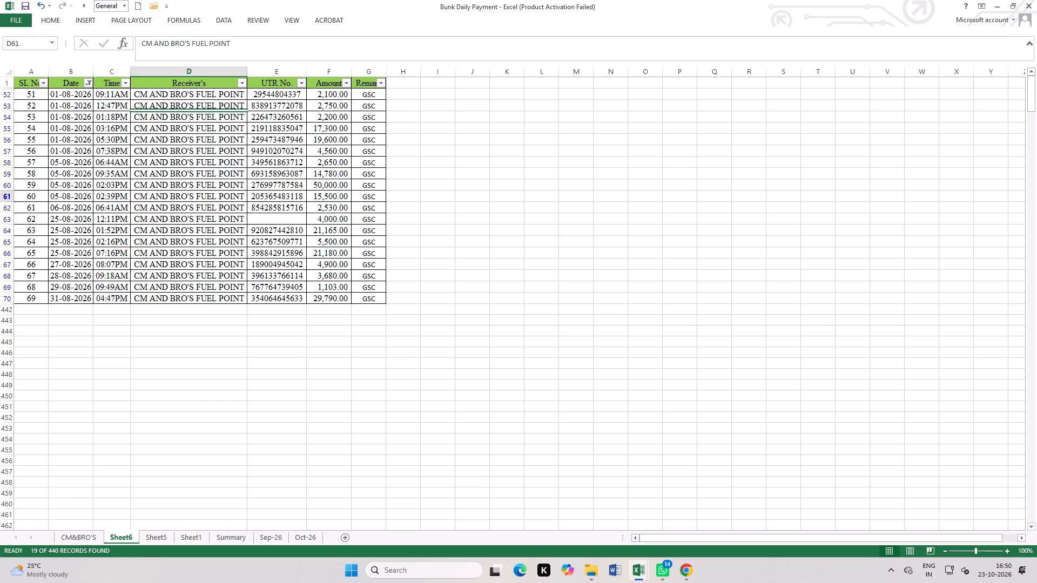
Copy the filtered August rows, Date through Remark, and paste them over the Bunk workbook's Aug-2026 entries starting at B3.
scroll(36, 177, "up", 4)
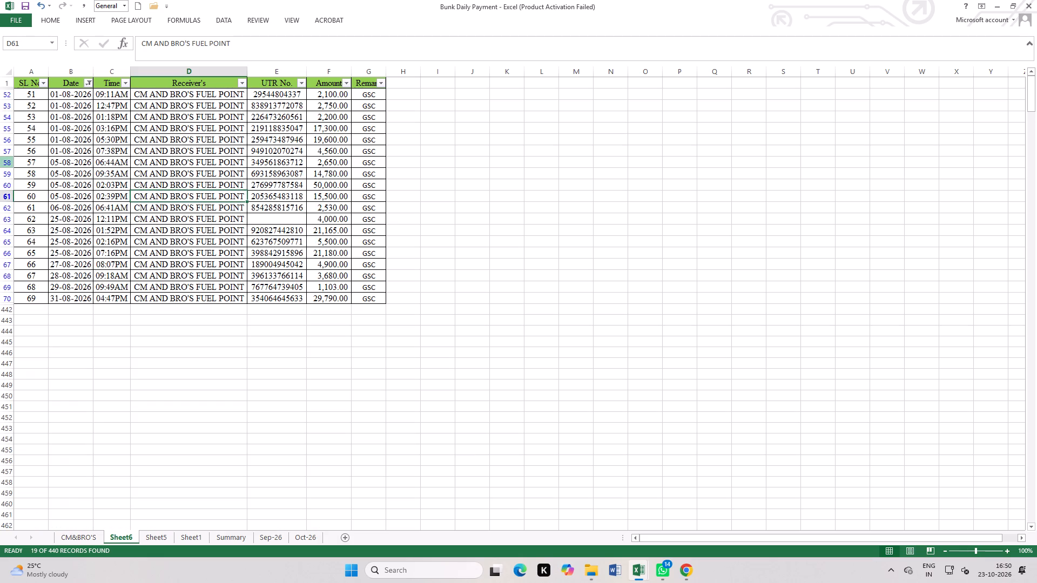
left_click_drag(70, 96, 286, 266)
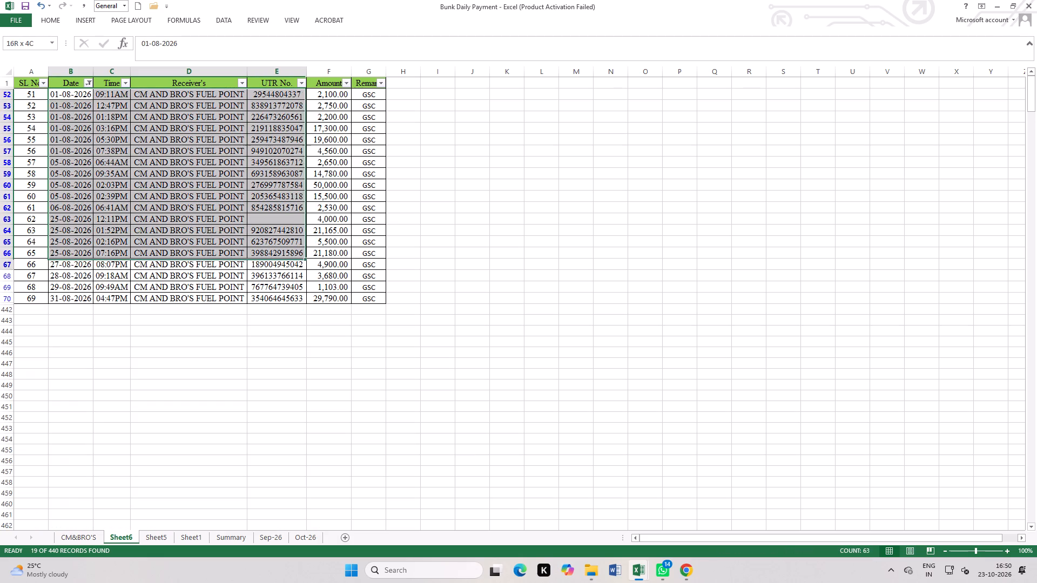
left_click_drag(286, 266, 381, 301)
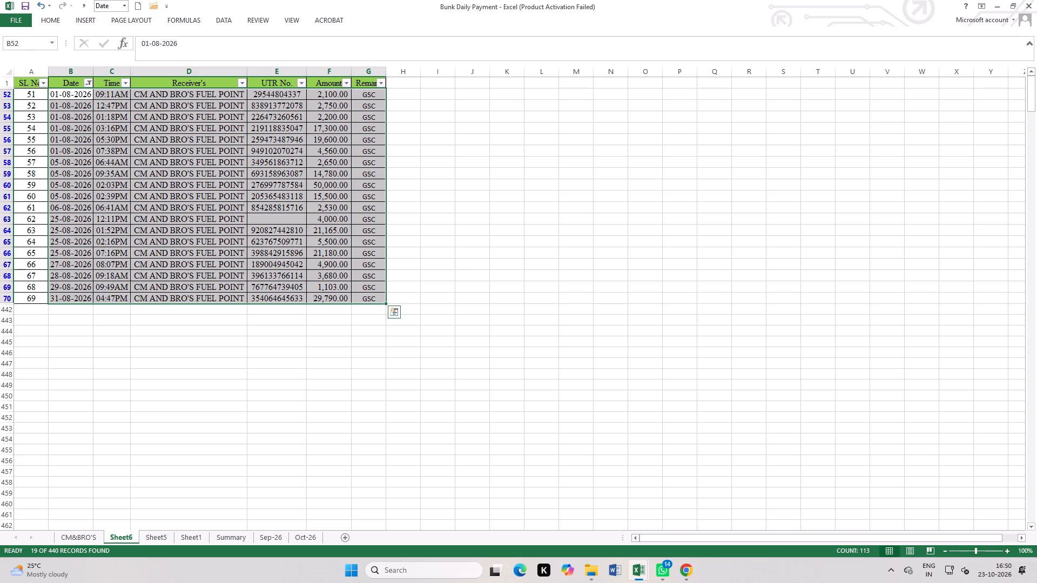
key("ctrl+c")
key("ctrl+Tab")
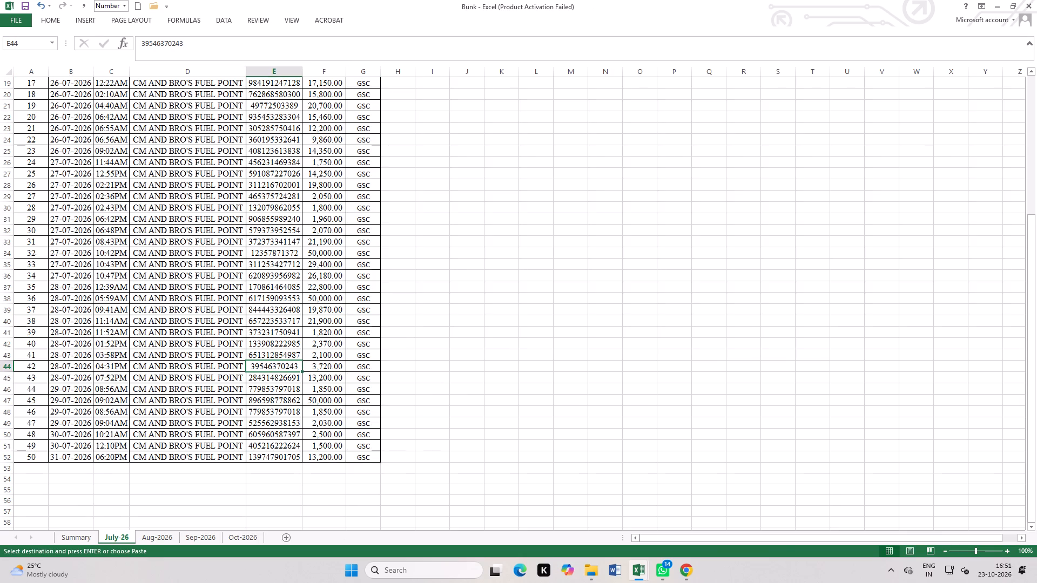
left_click(154, 538)
scroll(136, 295, "up", 4)
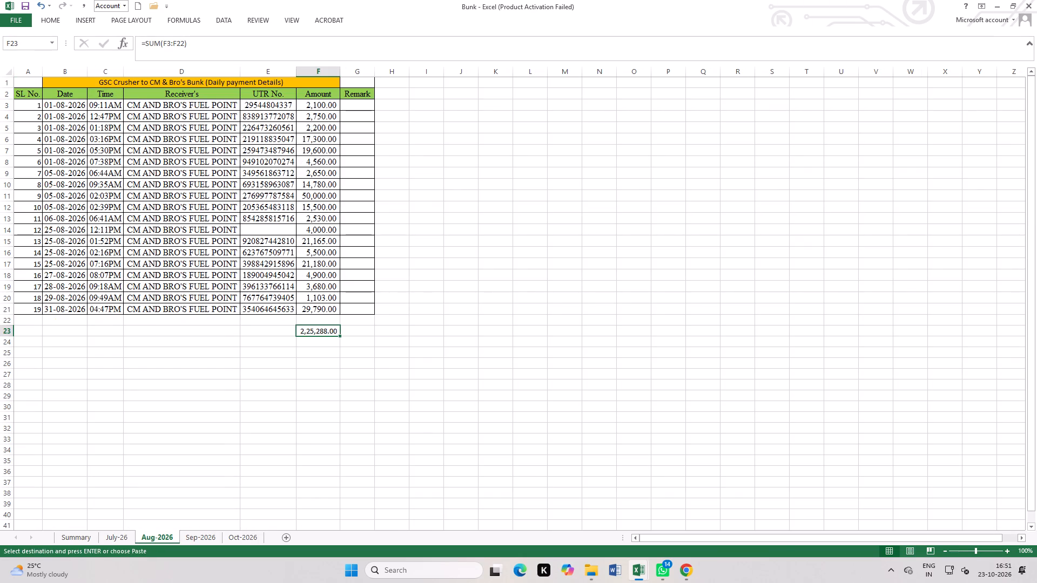
left_click(55, 105)
key("ctrl+v")
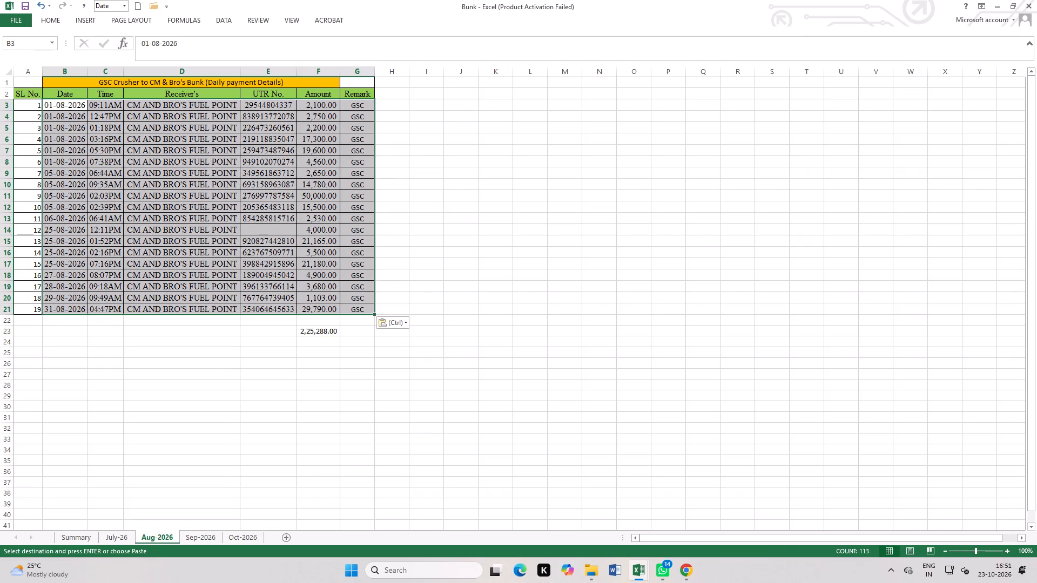
left_click(157, 378)
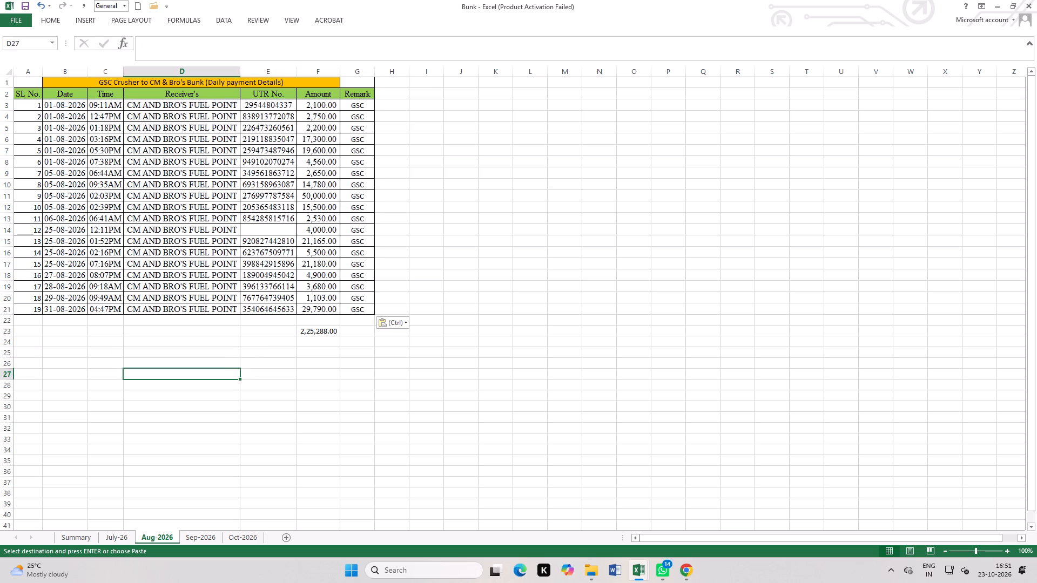
Switch back to the Bunk Daily Payment workbook and change Sheet6's Date filter to show only September entries.
key("ctrl+Tab")
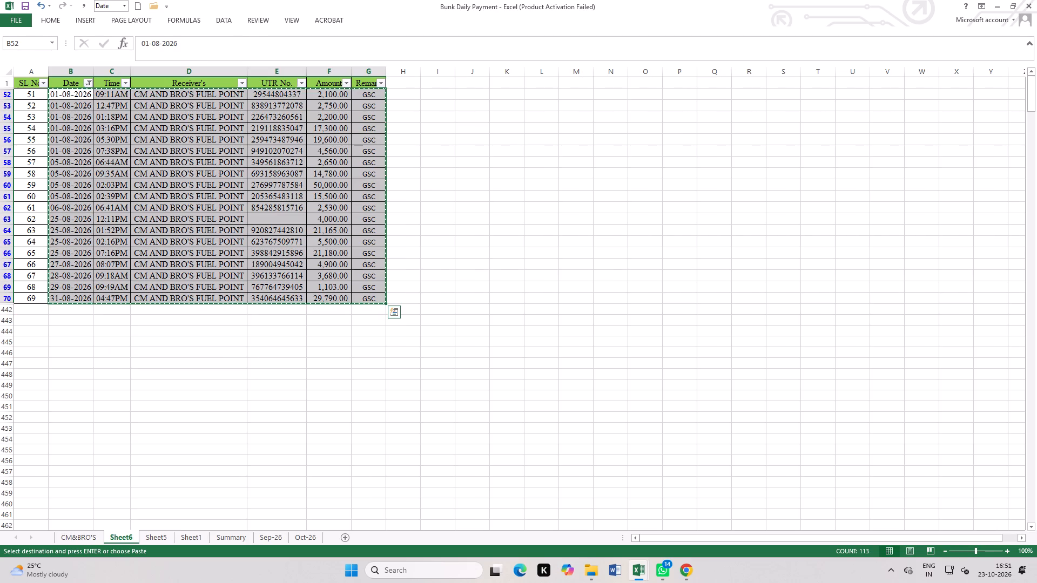
left_click(90, 84)
left_click(55, 215)
left_click(59, 221)
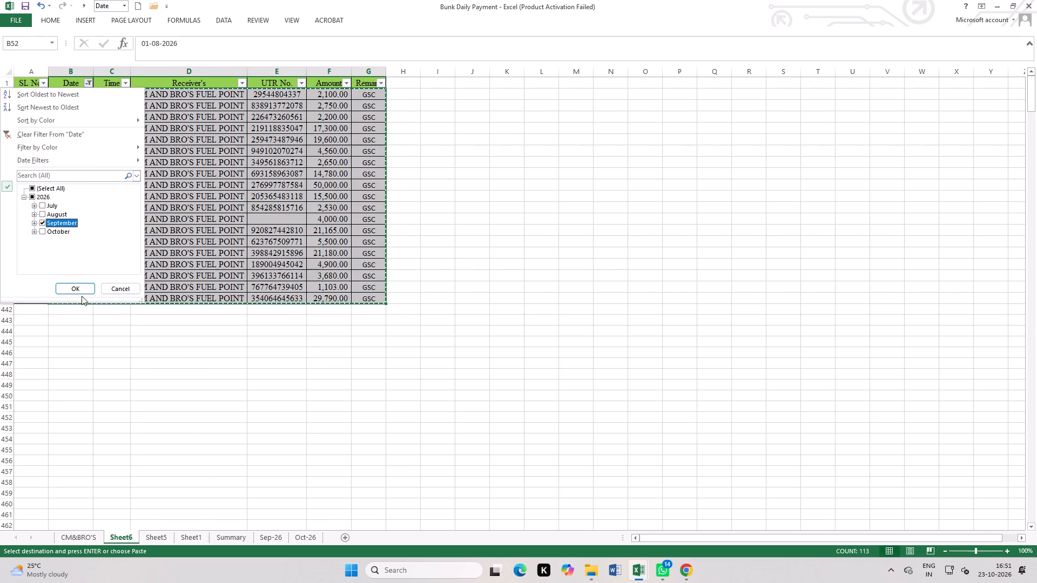
left_click(73, 283)
left_click(243, 270)
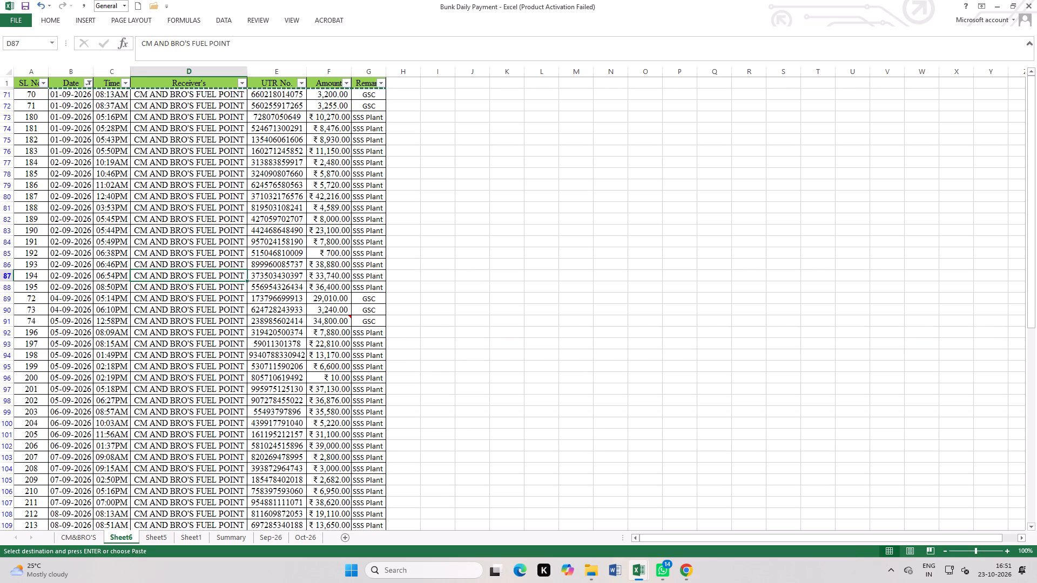
Copy the filtered September rows, Date through Remark, and paste them over the Bunk workbook's Sep-2026 entries starting at B3.
left_click_drag(66, 94, 325, 540)
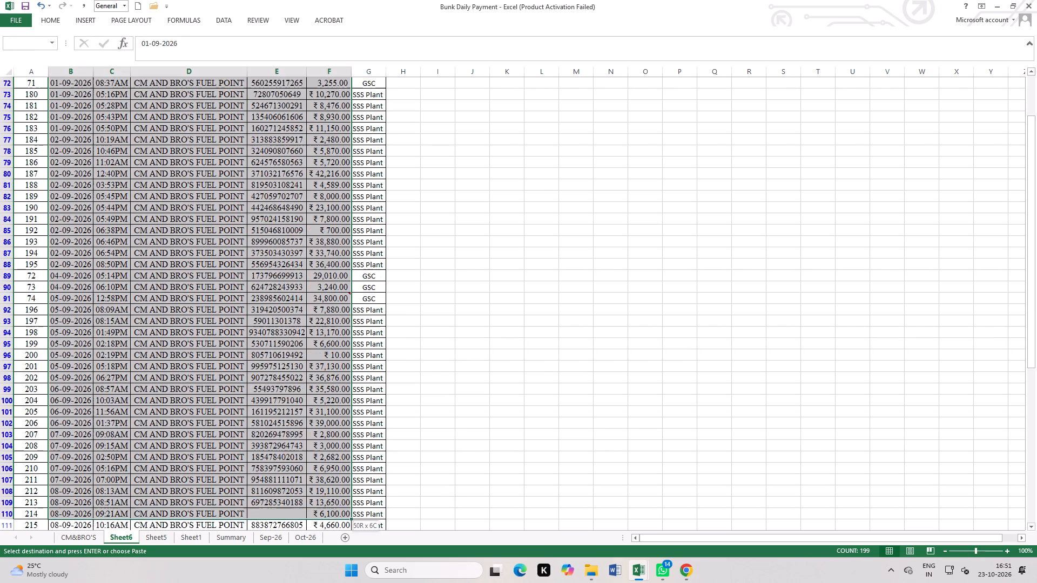
left_click_drag(325, 540, 361, 541)
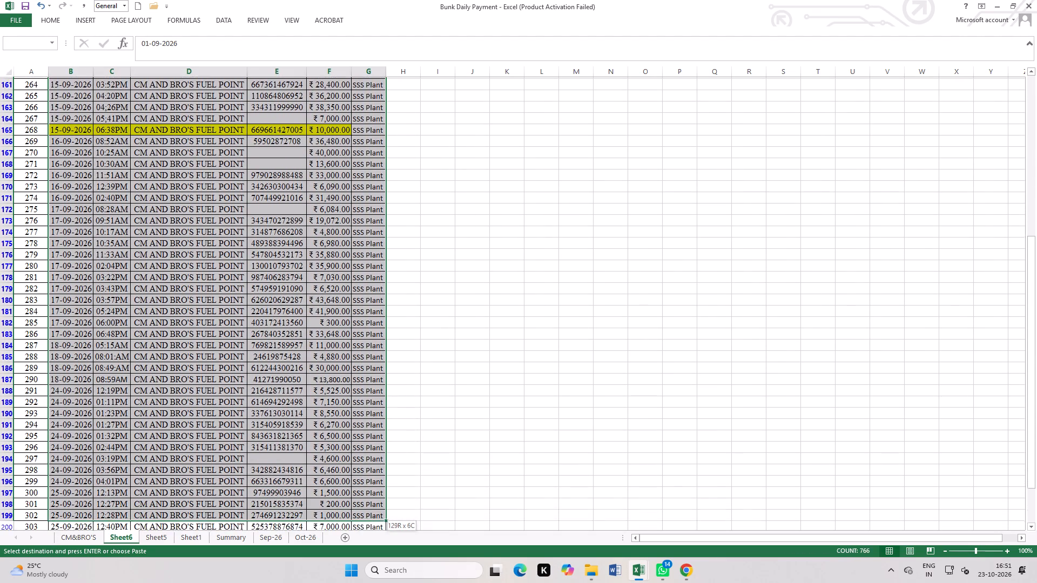
left_click_drag(361, 541, 362, 582)
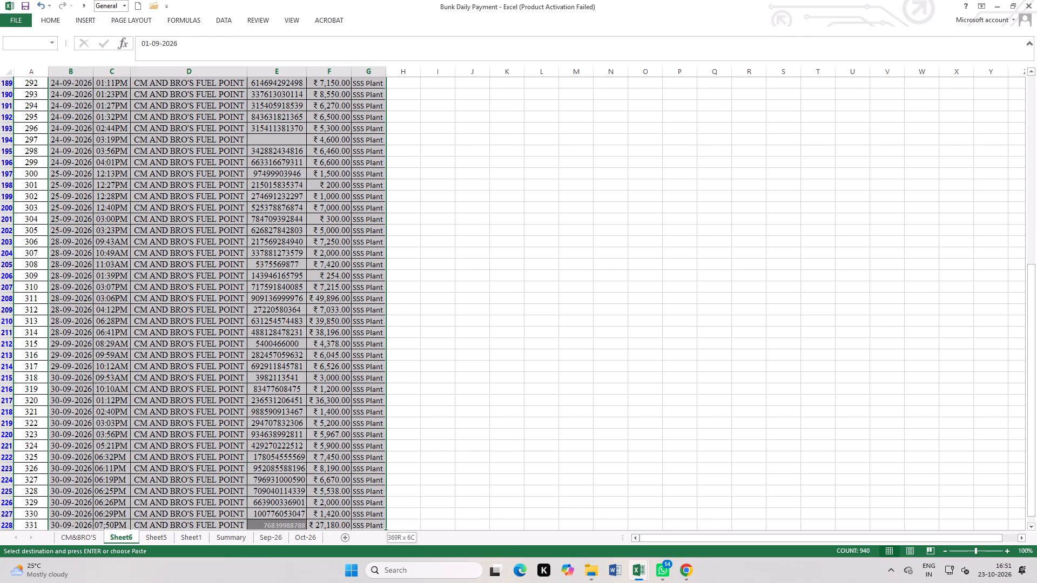
left_click_drag(362, 582, 357, 516)
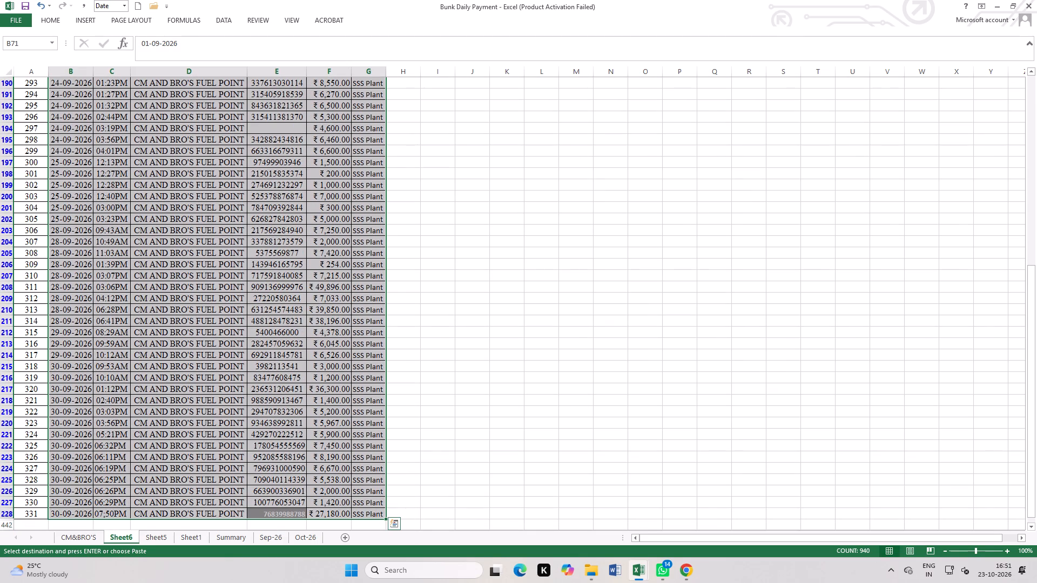
key("ctrl+c")
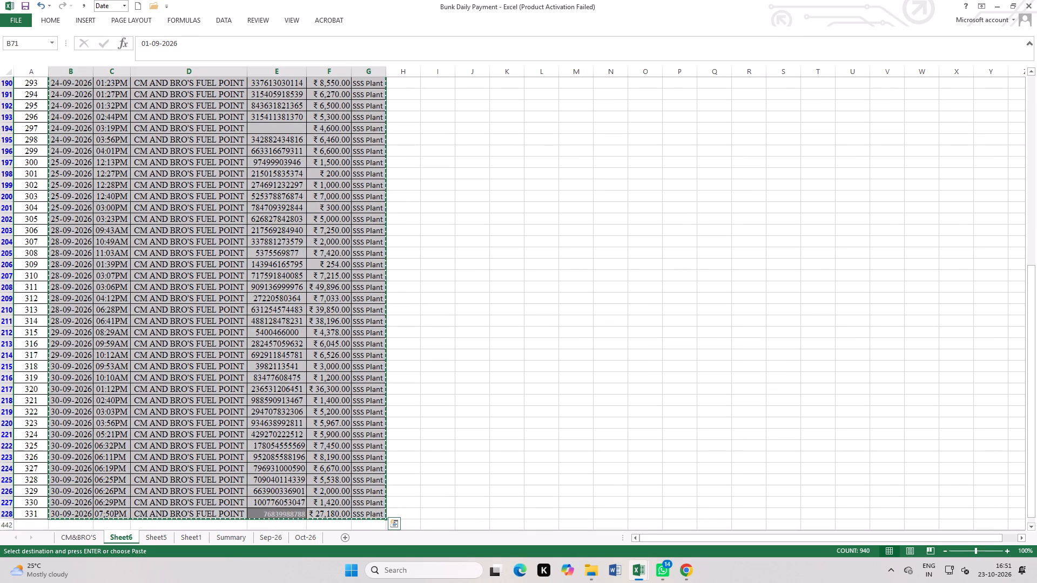
key("ctrl+Tab")
left_click(214, 534)
scroll(164, 256, "up", 3)
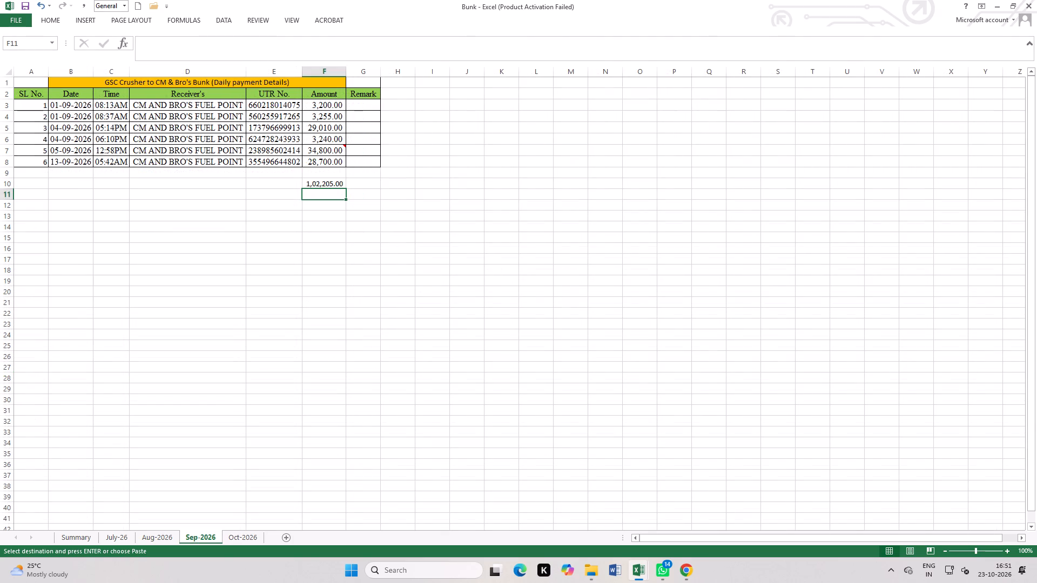
left_click(60, 103)
key("ctrl+v")
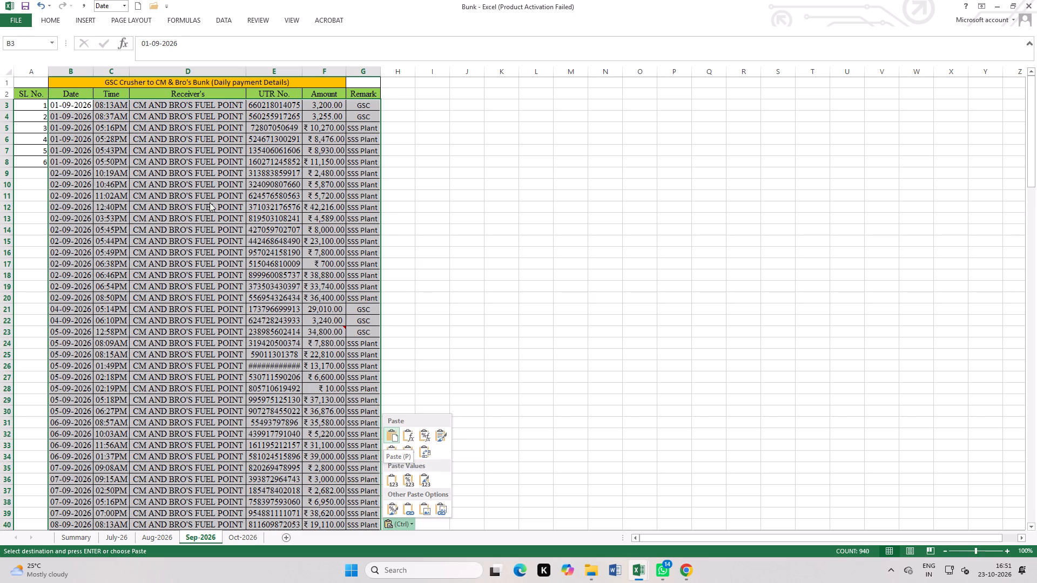
left_click(303, 146)
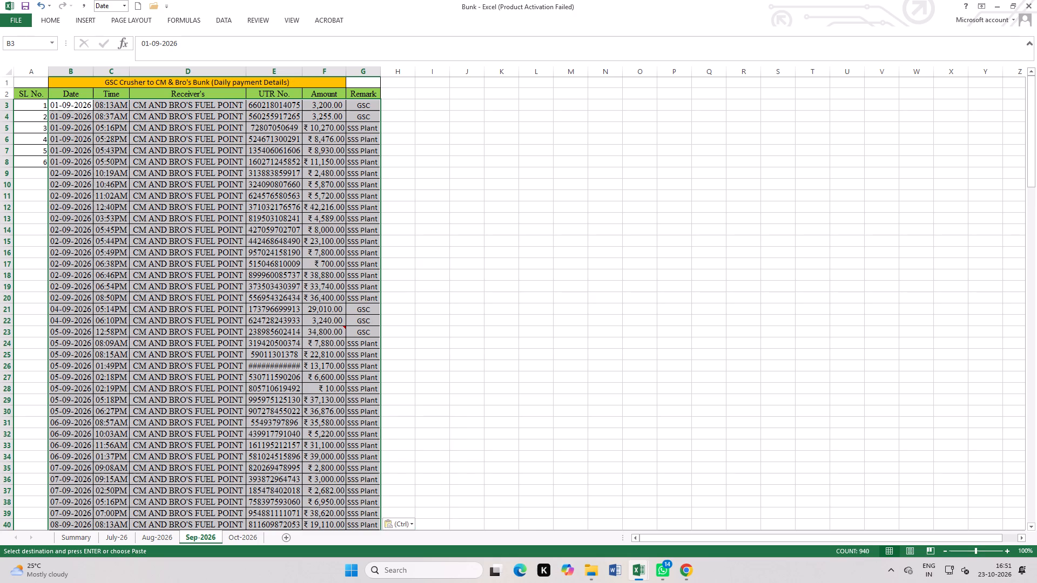
Auto-fit the width of the UTR No. column on Sep-2026.
double_click(302, 69)
Extend the SL No. series on Sep-2026 from A3 down alongside all the pasted rows.
left_click_drag(38, 108, 38, 112)
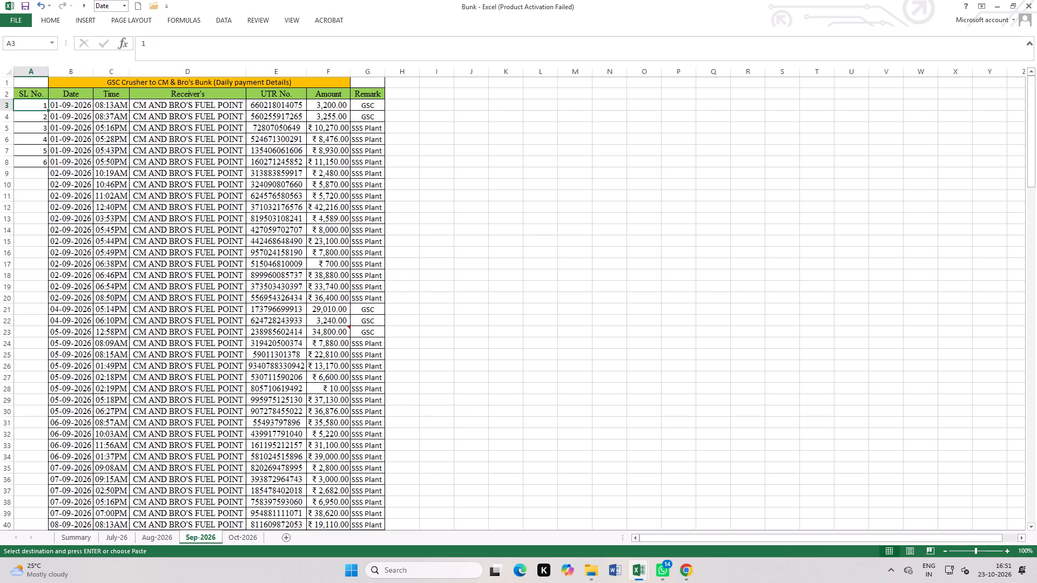
left_click_drag(38, 112, 40, 116)
double_click(49, 122)
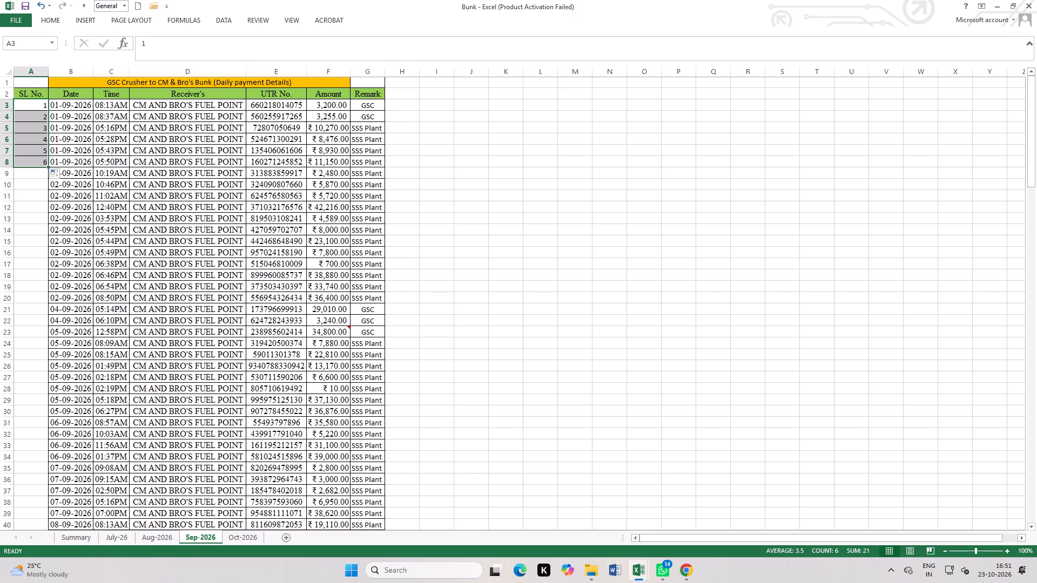
double_click(50, 166)
scroll(249, 307, "down", 5)
left_click(429, 316)
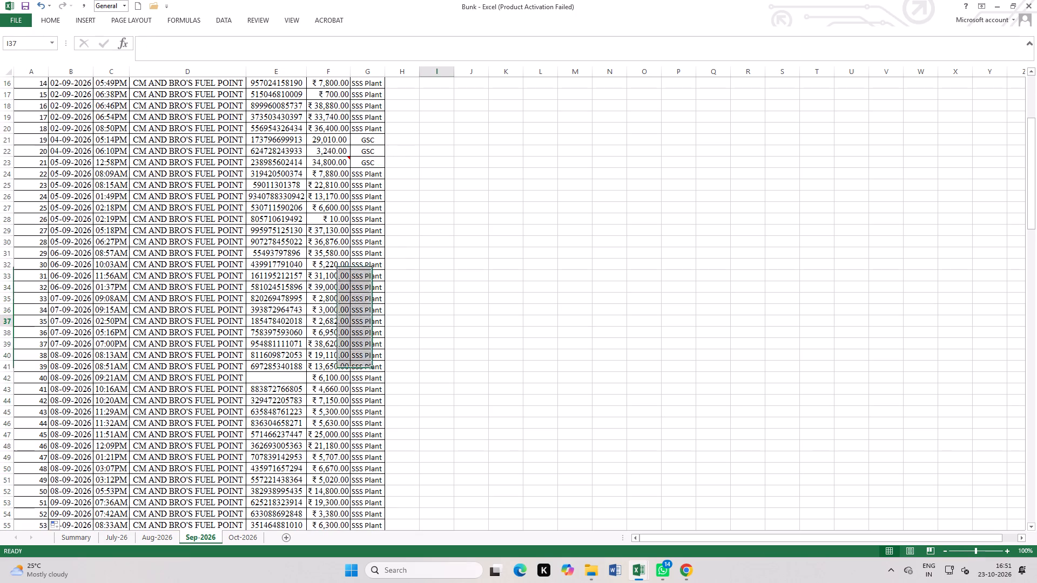
Save the Bunk workbook.
scroll(117, 174, "up", 8)
double_click(24, 6)
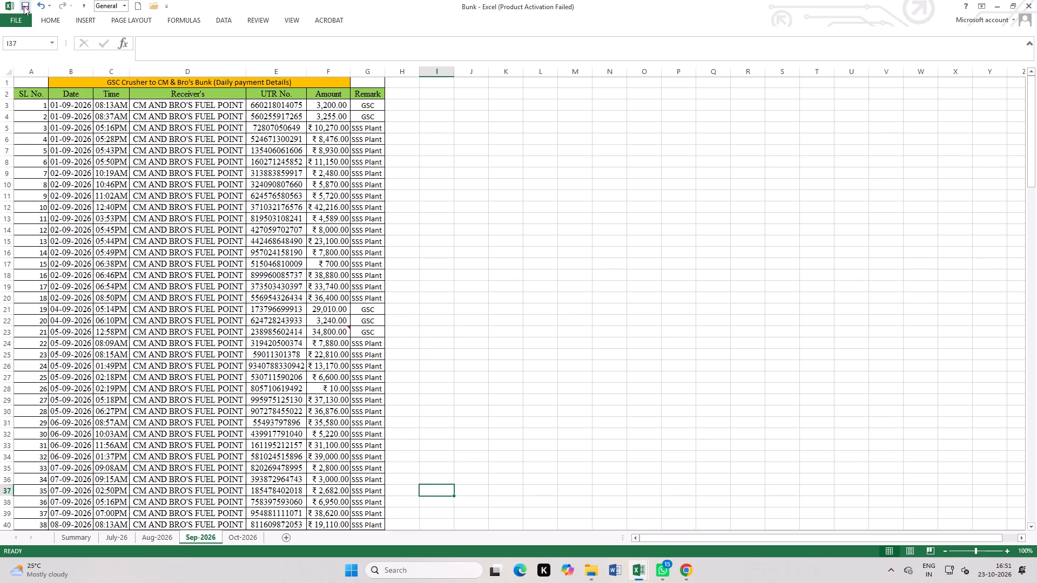
Bring up the Bunk workbook's Oct-2026 sheet, and in the Bunk Daily Payment workbook set Sheet6's Date filter to only October.
left_click(239, 534)
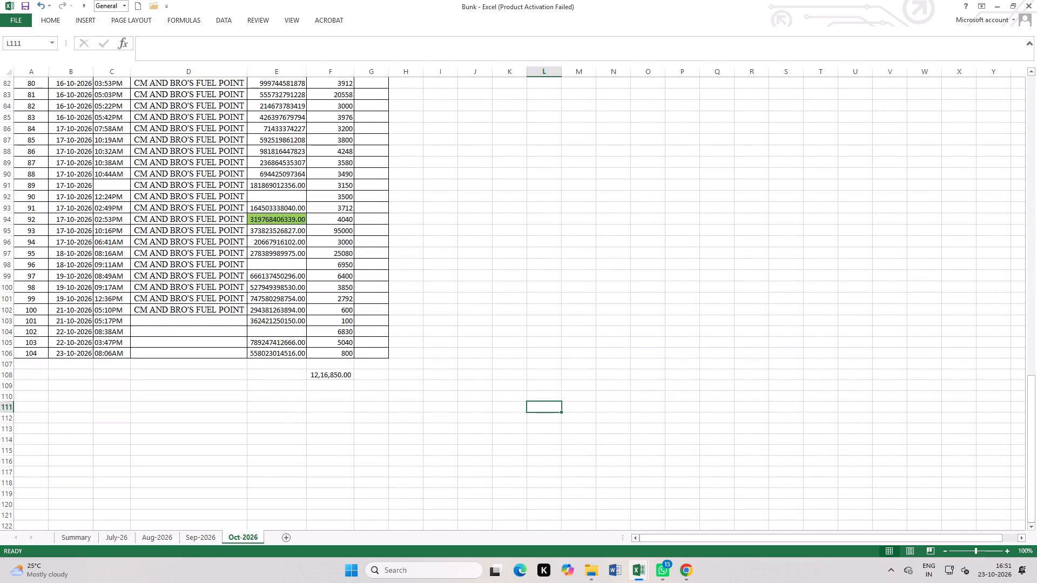
scroll(218, 415, "up", 4)
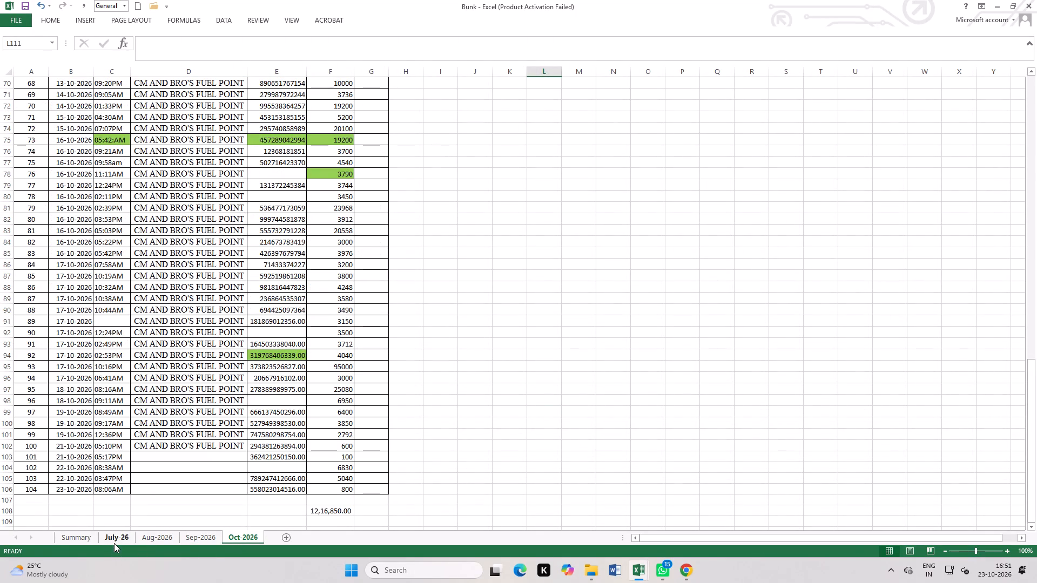
key("ctrl+Tab")
scroll(206, 378, "up", 16)
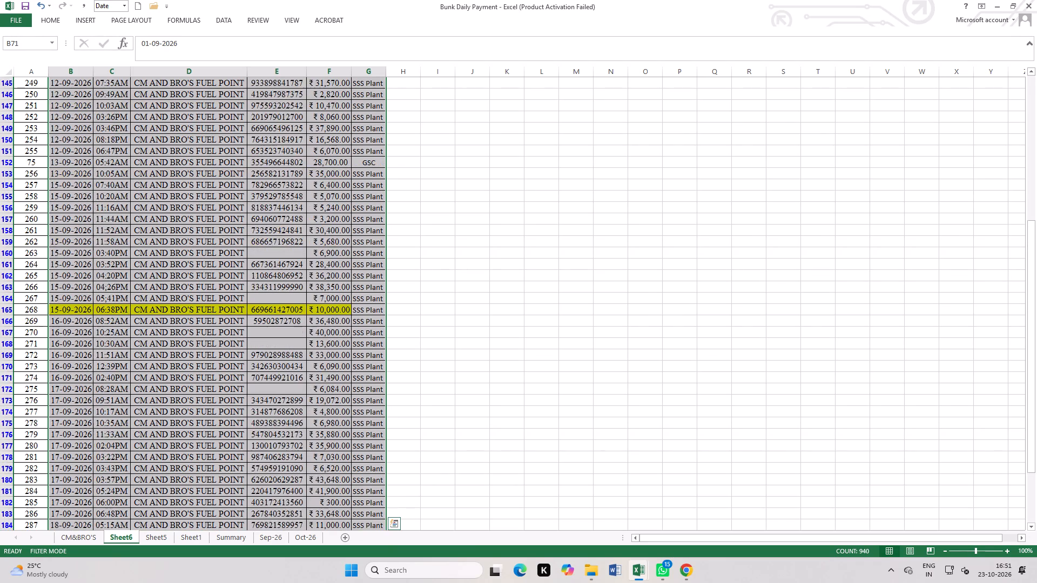
scroll(197, 376, "up", 20)
scroll(197, 376, "up", 9)
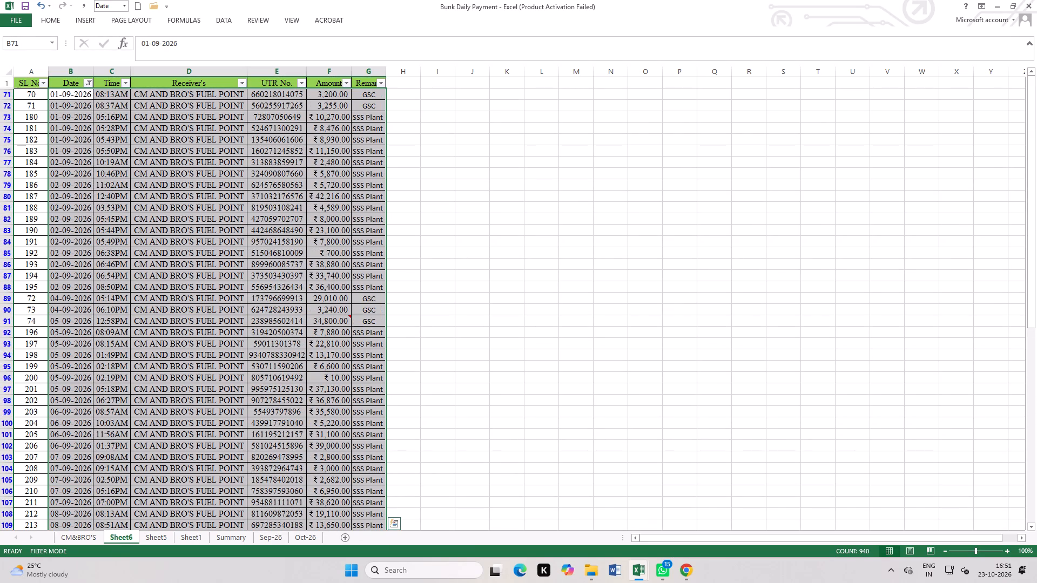
left_click(248, 232)
left_click(90, 86)
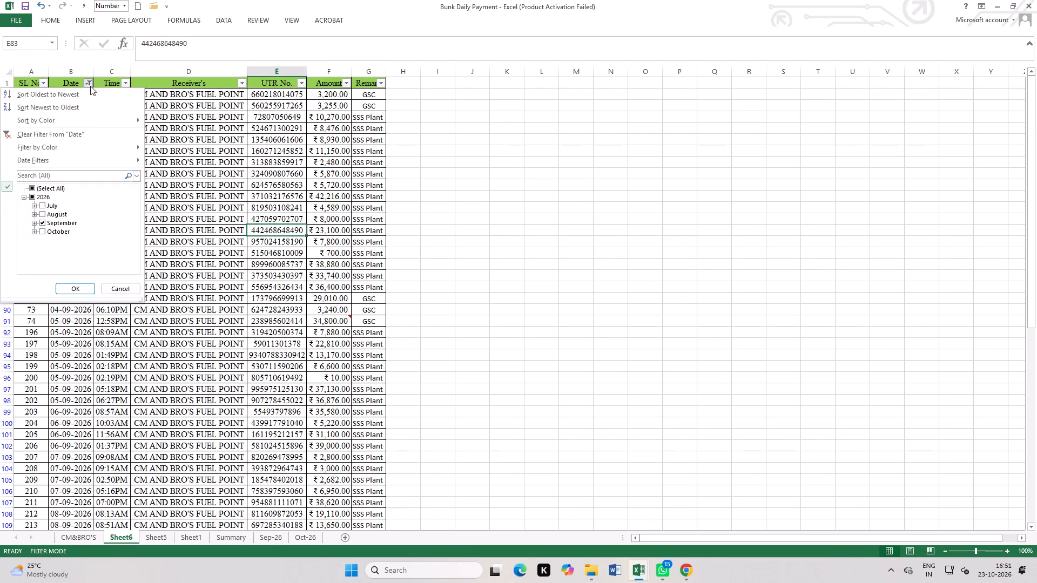
left_click(46, 222)
left_click(52, 229)
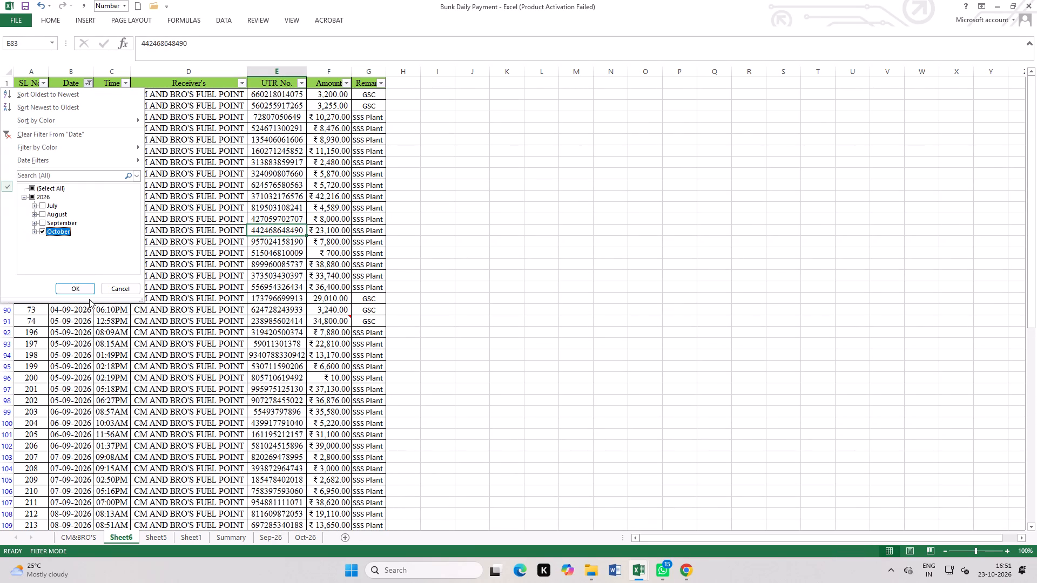
left_click(71, 291)
left_click(264, 278)
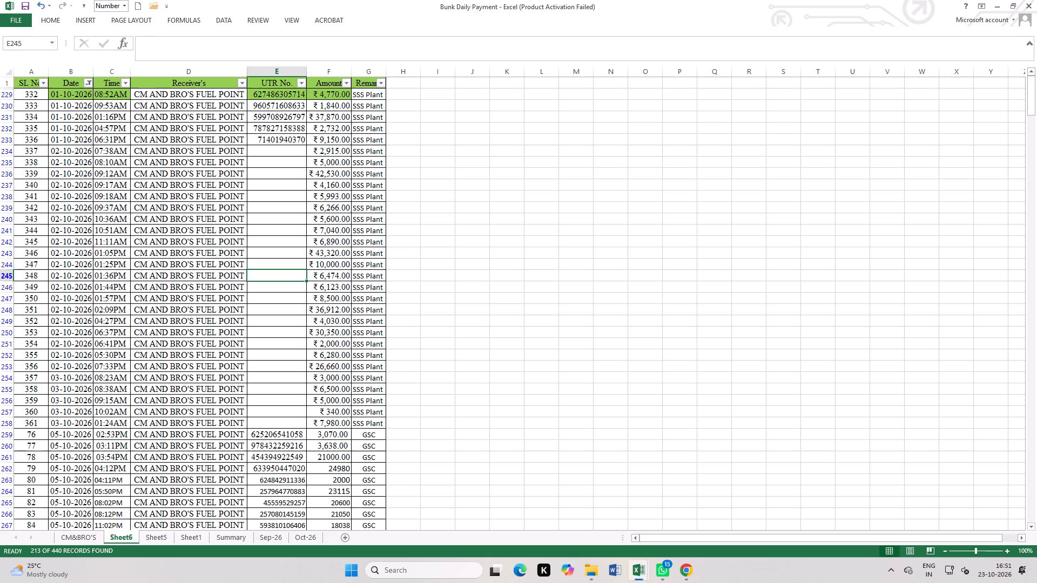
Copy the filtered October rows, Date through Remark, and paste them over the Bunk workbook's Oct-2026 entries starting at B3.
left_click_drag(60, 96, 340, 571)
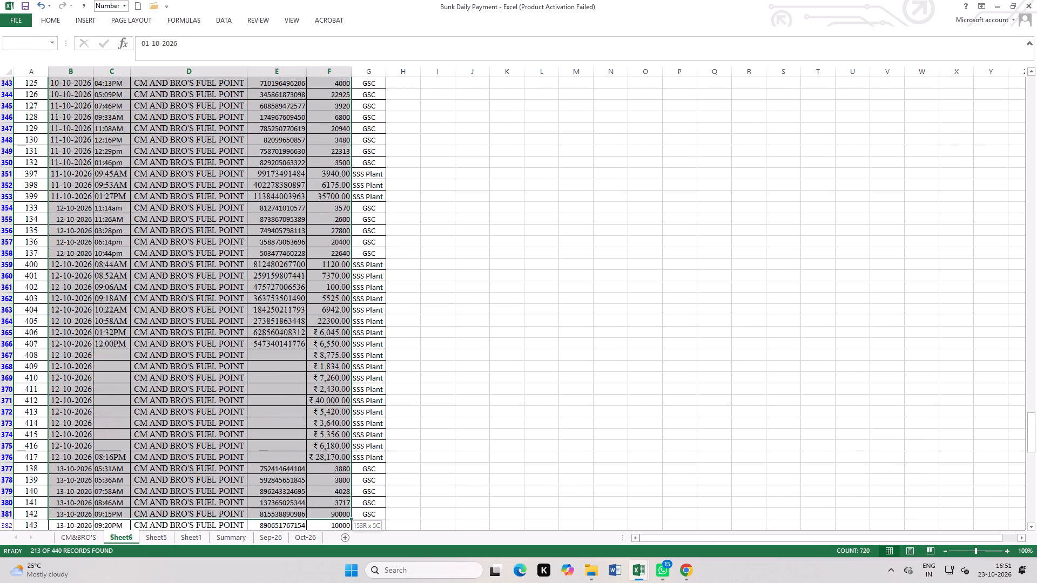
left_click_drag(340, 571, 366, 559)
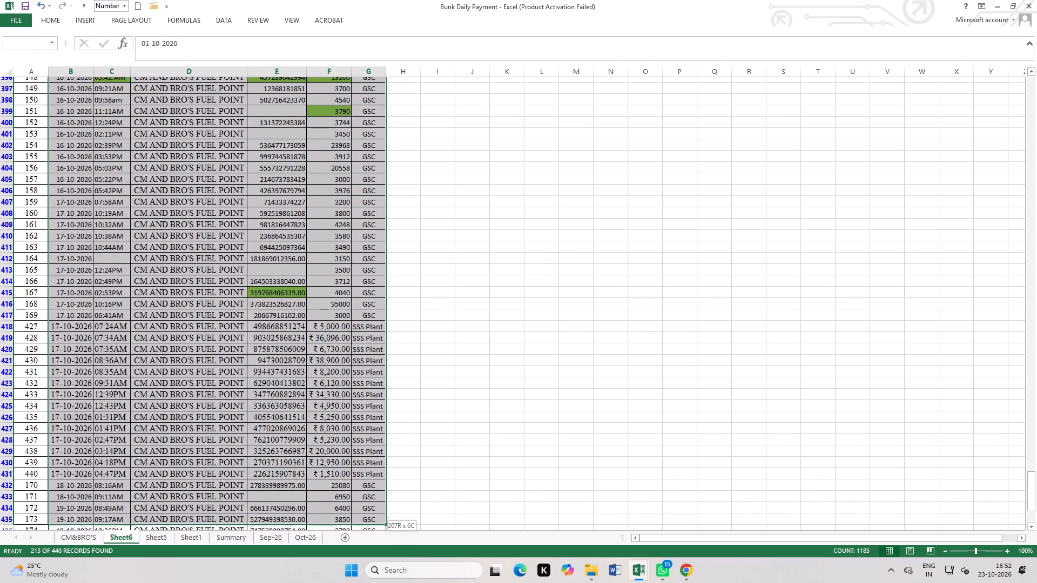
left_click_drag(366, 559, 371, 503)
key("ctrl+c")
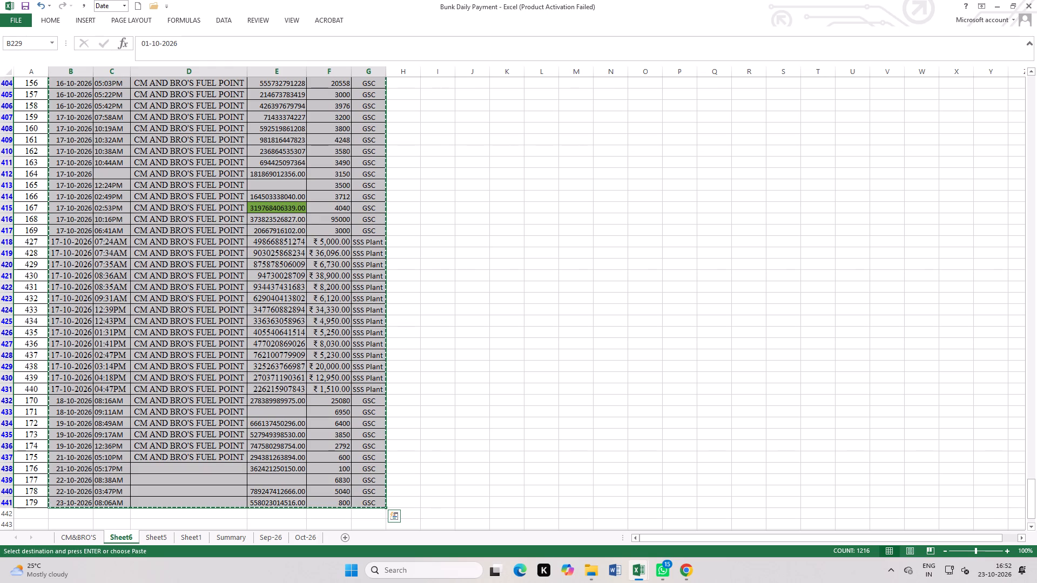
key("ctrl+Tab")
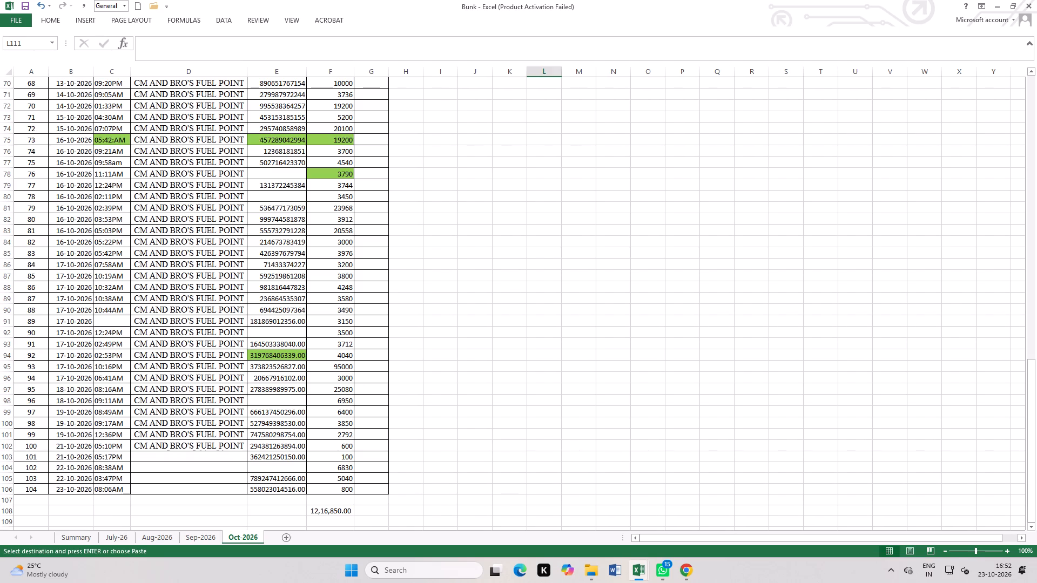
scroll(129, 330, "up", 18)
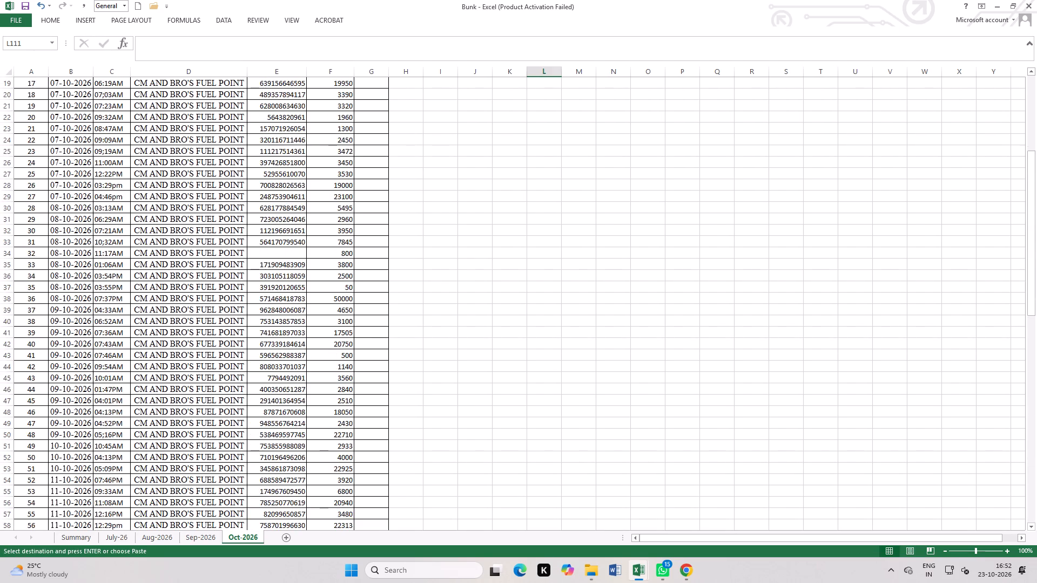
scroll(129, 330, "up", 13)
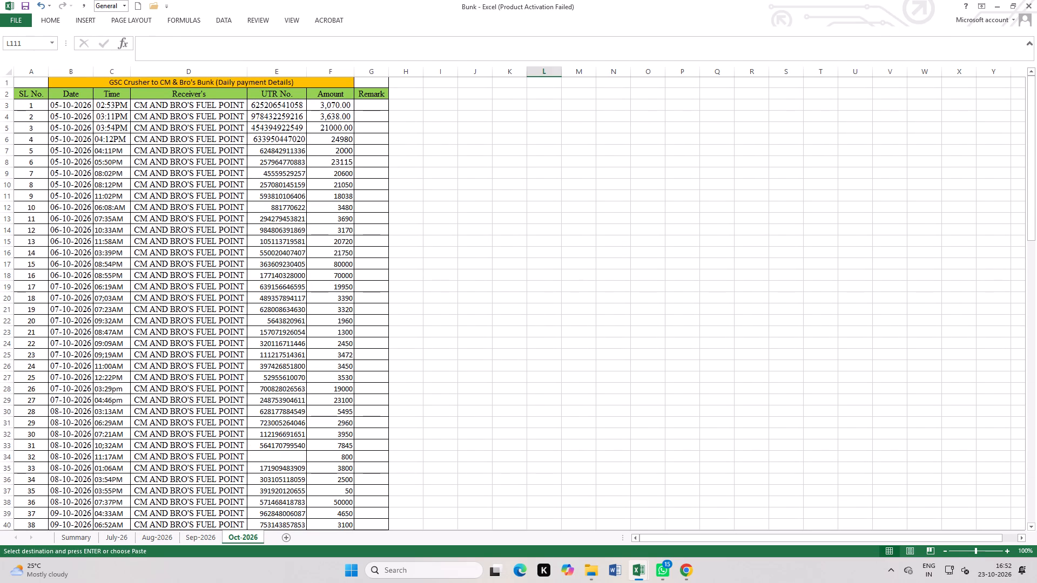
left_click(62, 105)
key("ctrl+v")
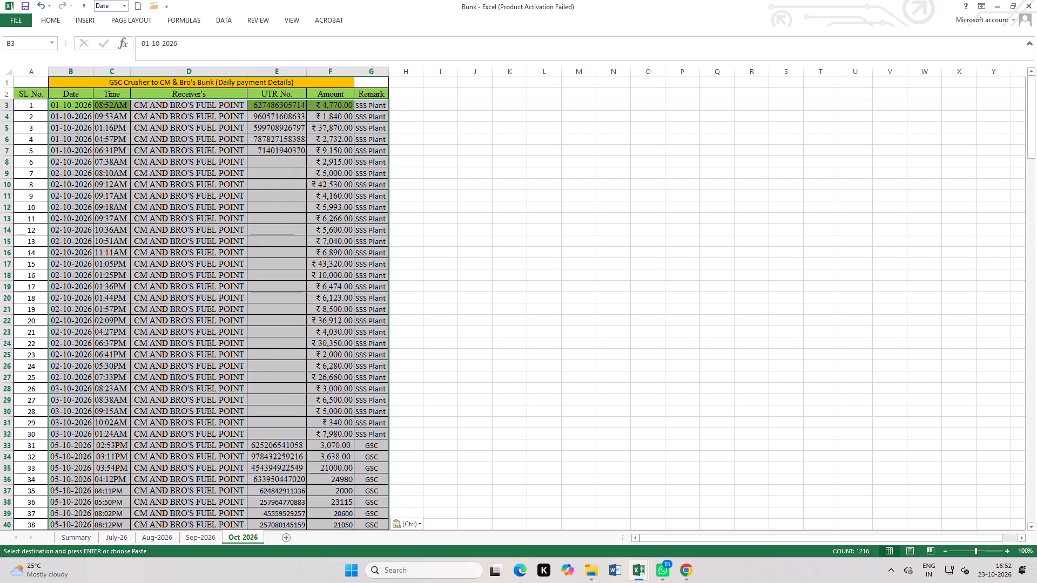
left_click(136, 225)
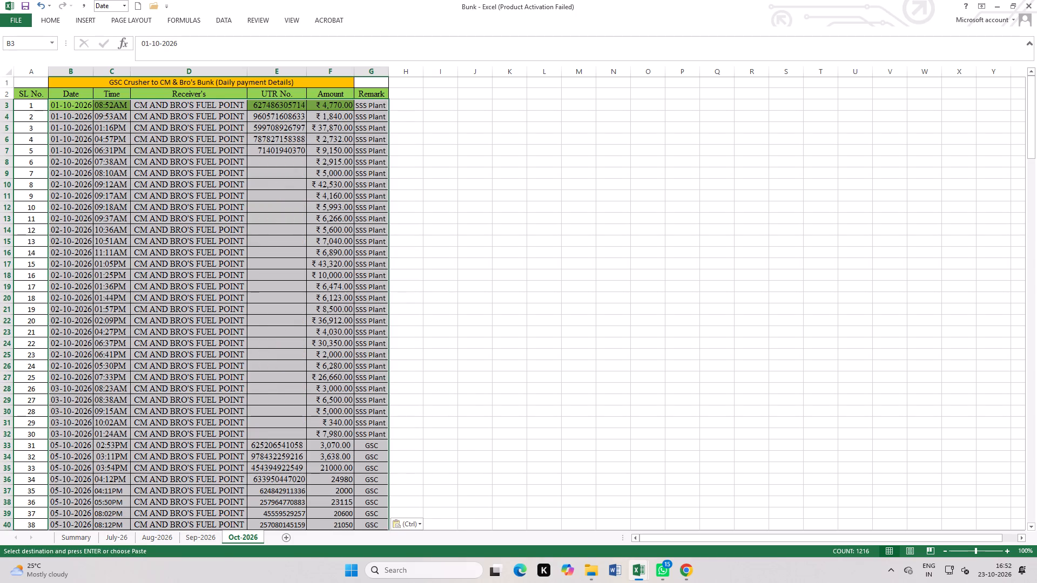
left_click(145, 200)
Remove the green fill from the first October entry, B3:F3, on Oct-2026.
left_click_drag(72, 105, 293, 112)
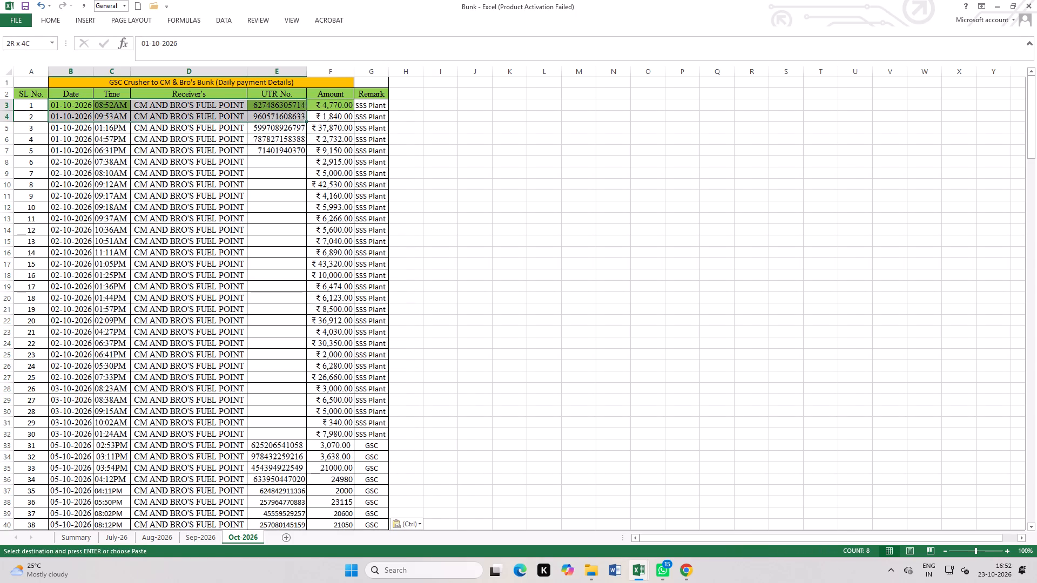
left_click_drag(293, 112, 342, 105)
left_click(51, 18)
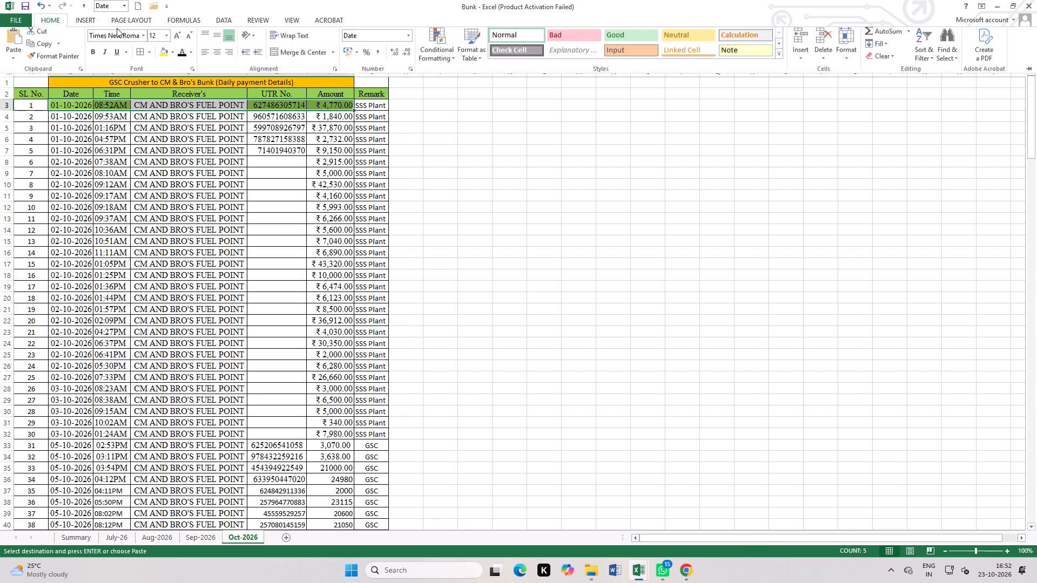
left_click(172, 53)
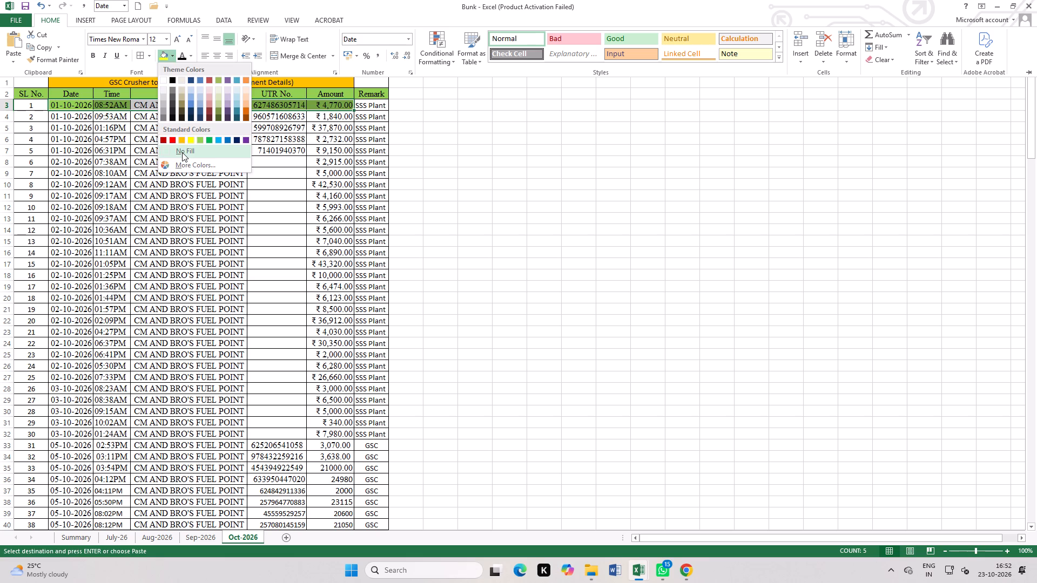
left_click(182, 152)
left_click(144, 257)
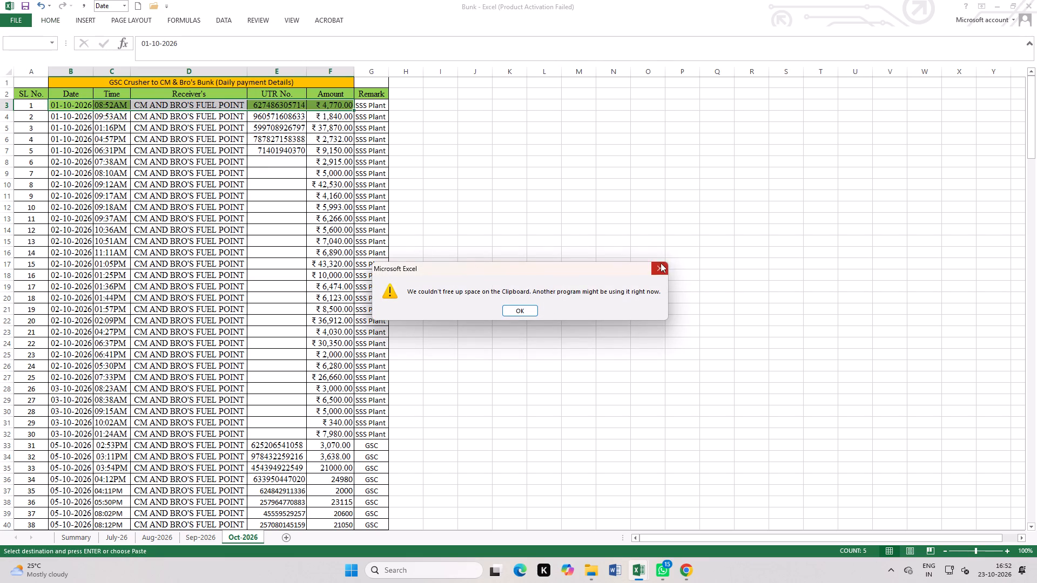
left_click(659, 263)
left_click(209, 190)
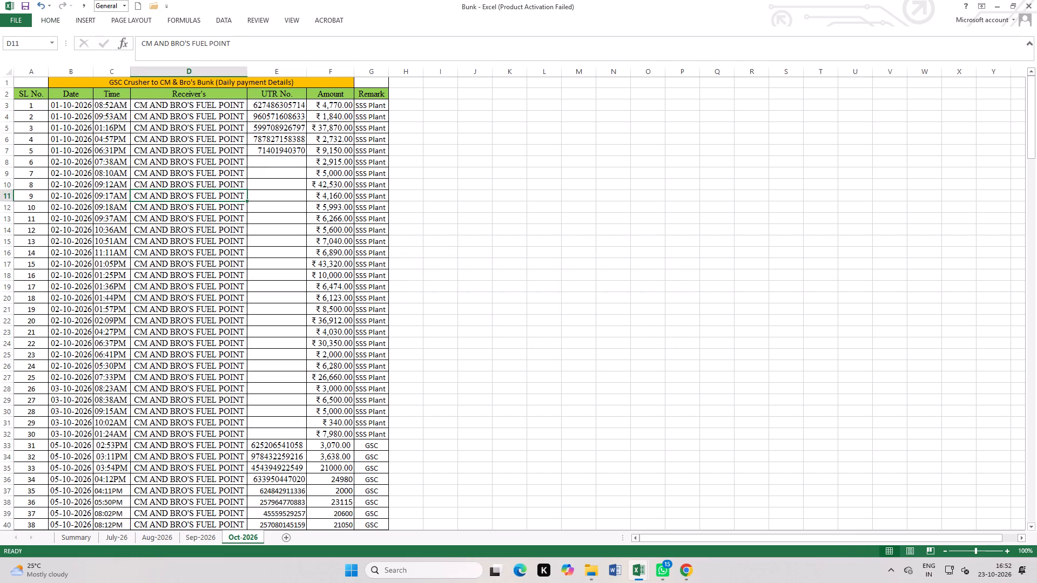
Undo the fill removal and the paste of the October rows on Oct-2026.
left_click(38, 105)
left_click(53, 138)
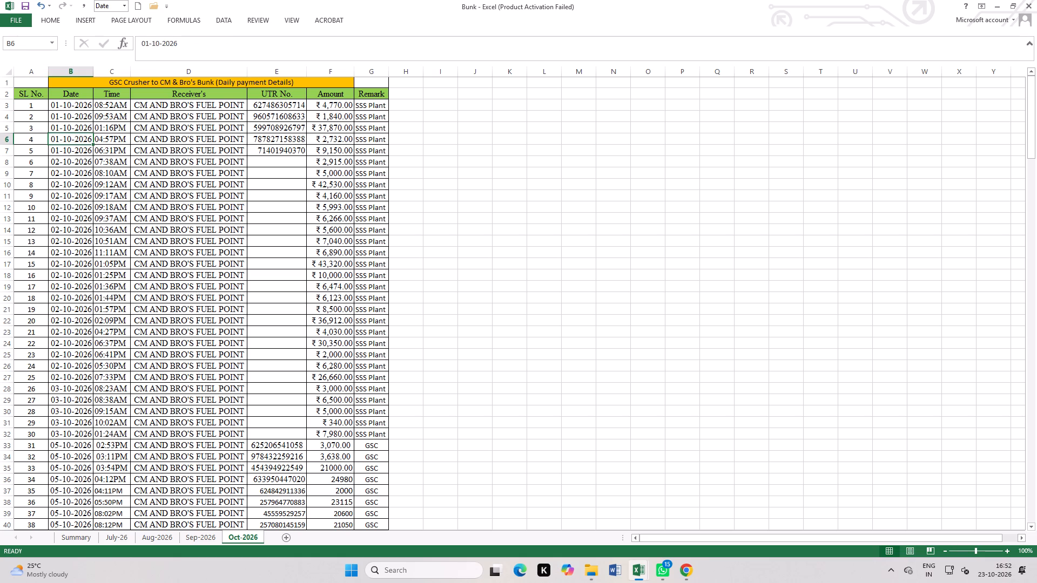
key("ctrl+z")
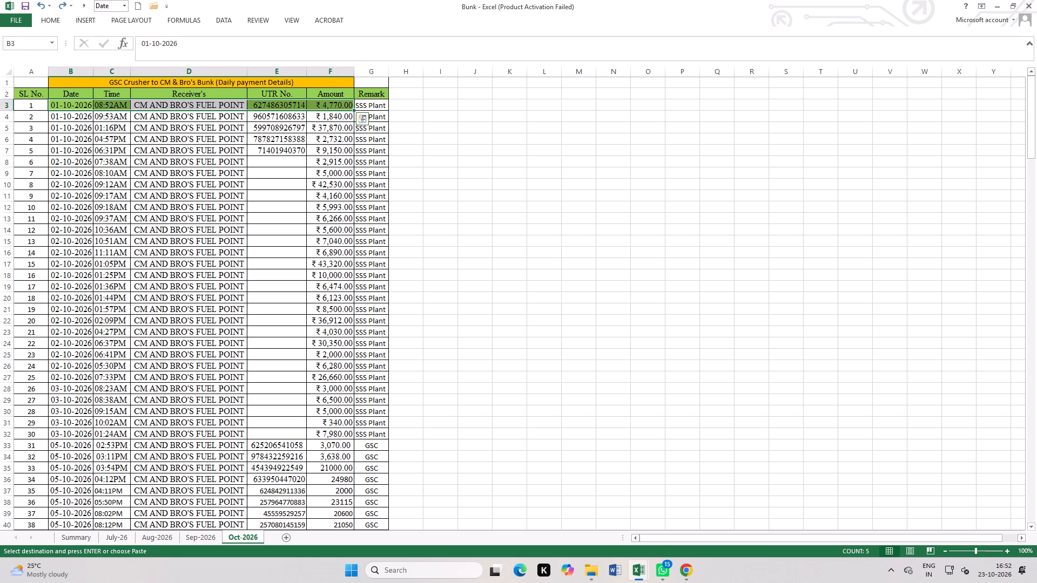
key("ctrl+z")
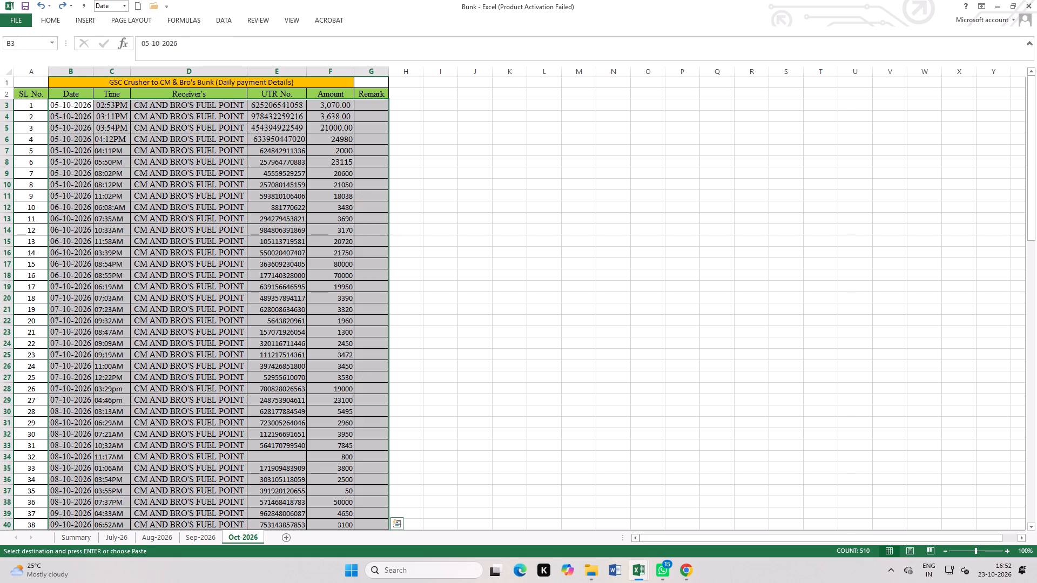
Paste the October rows copied from Bunk Daily Payment's Sheet6 over the Bunk workbook's Oct-2026 entries, starting at B3.
scroll(236, 332, "down", 7)
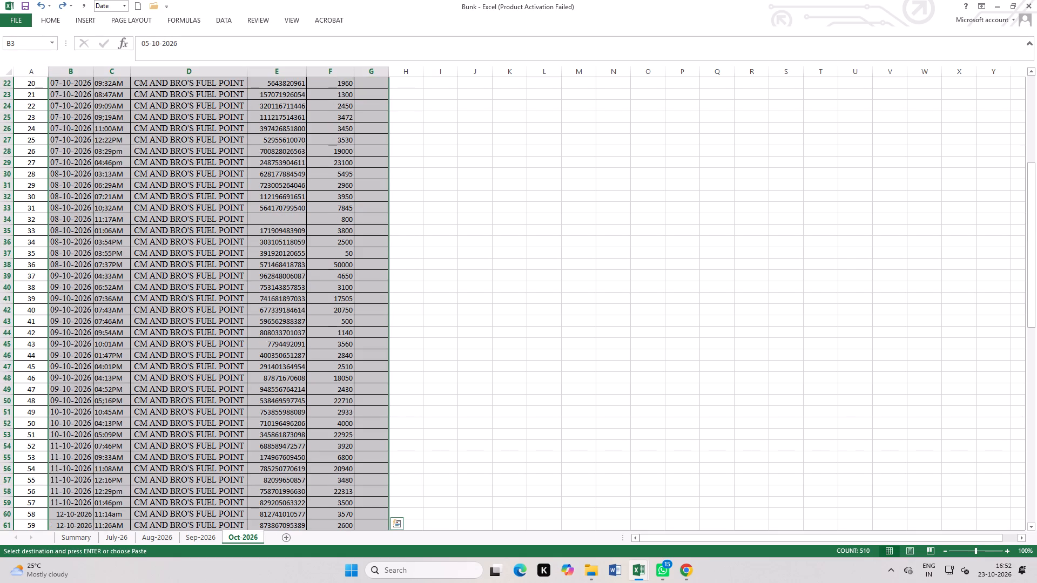
left_click(236, 329)
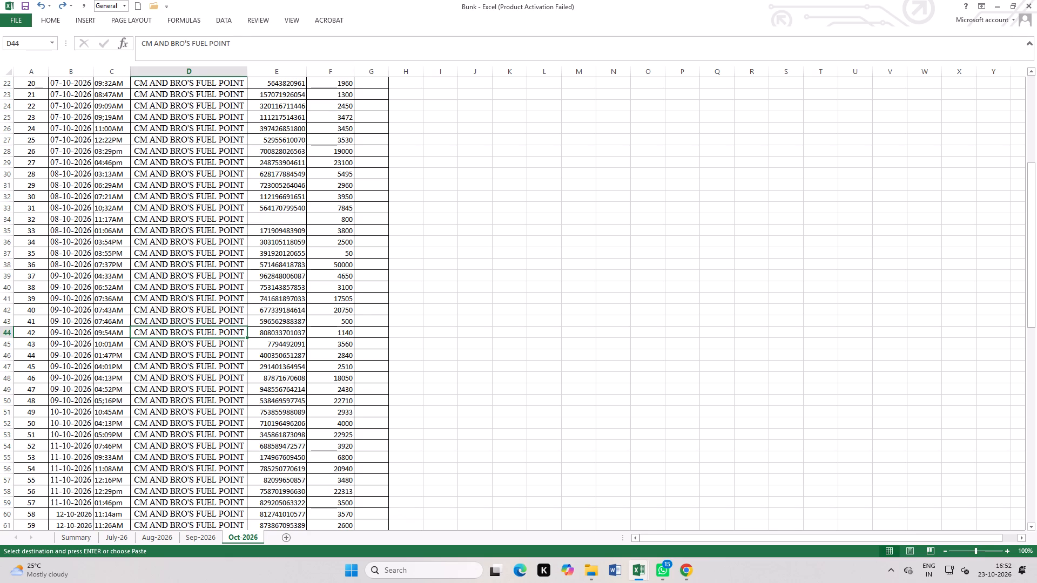
key("ctrl+Tab")
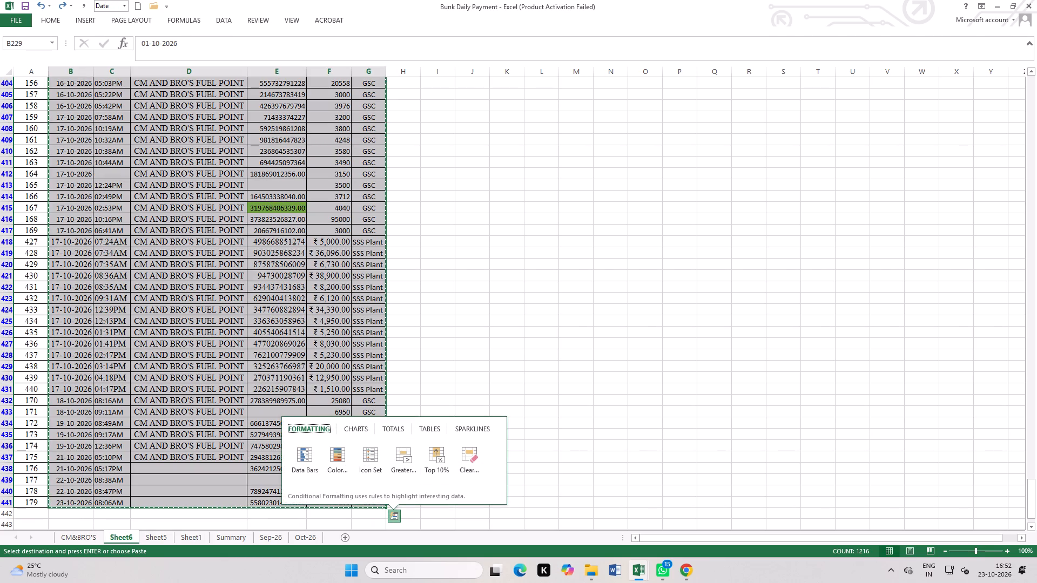
key("ctrl+Tab")
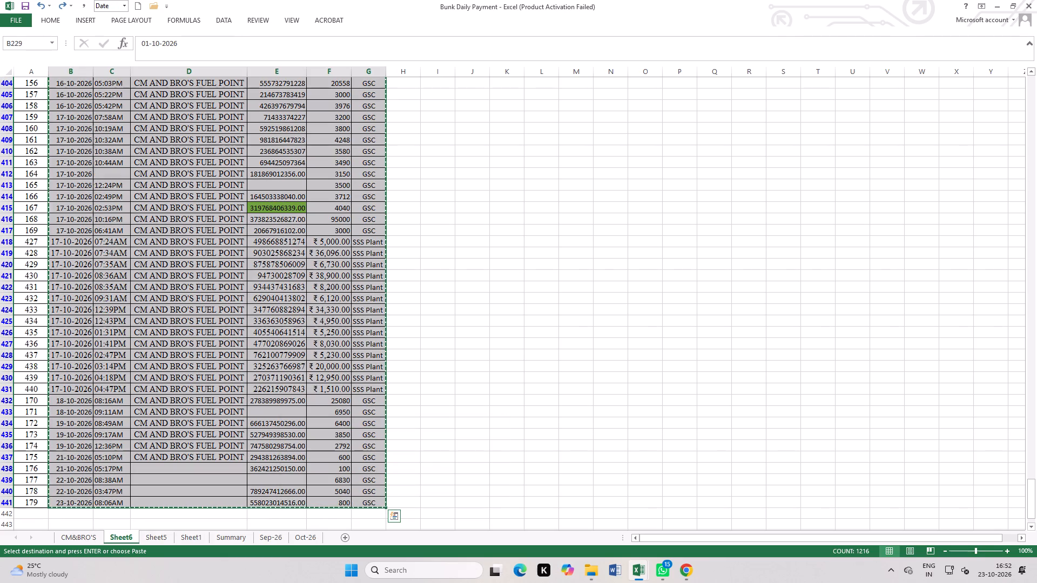
left_click(237, 398)
key("ctrl+Tab")
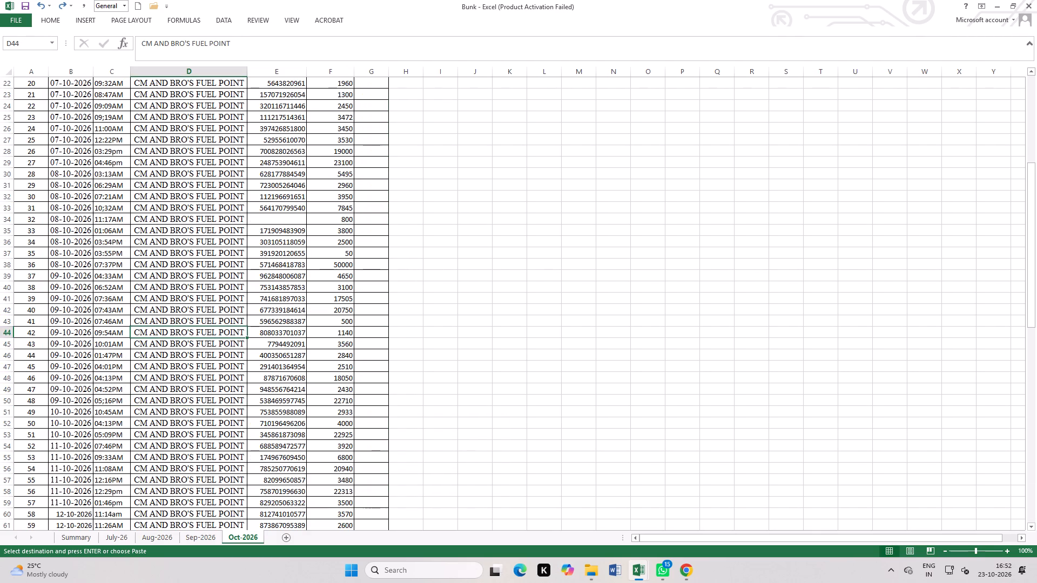
scroll(138, 320, "up", 15)
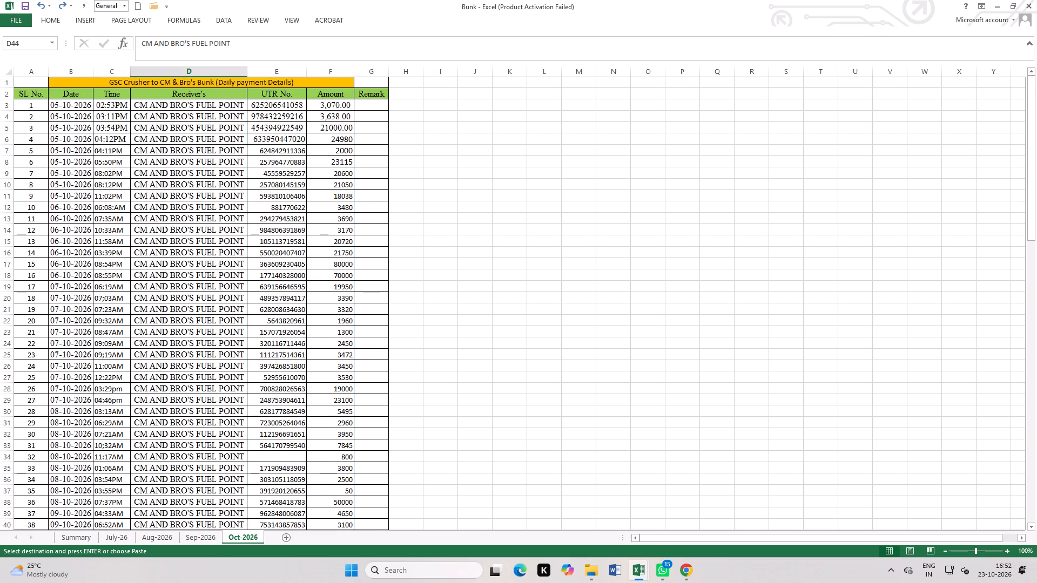
left_click(62, 106)
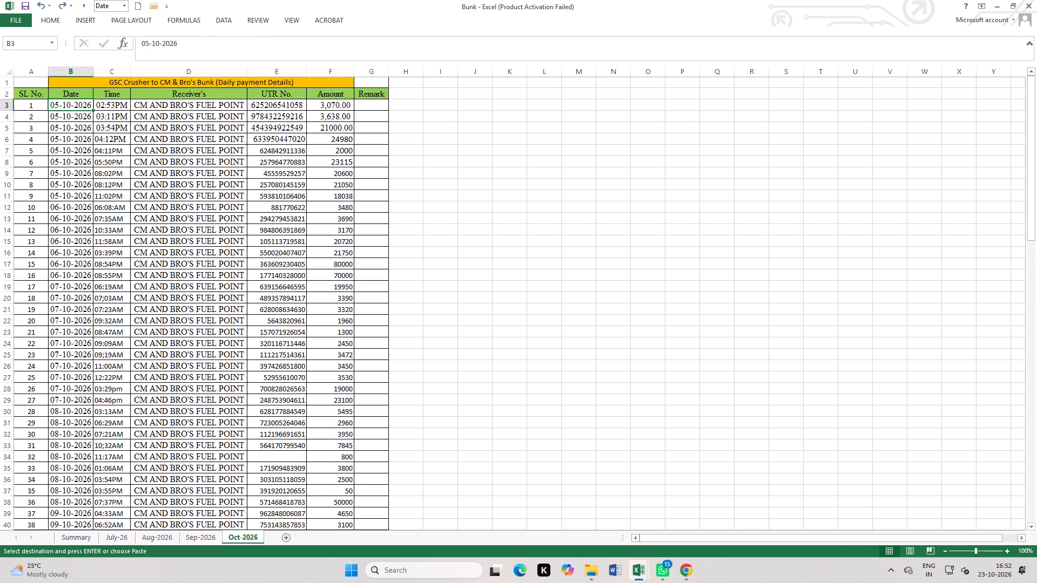
key("ctrl+v")
Review the pasted October rows through the whole Oct-2026 sheet.
scroll(227, 216, "down", 5)
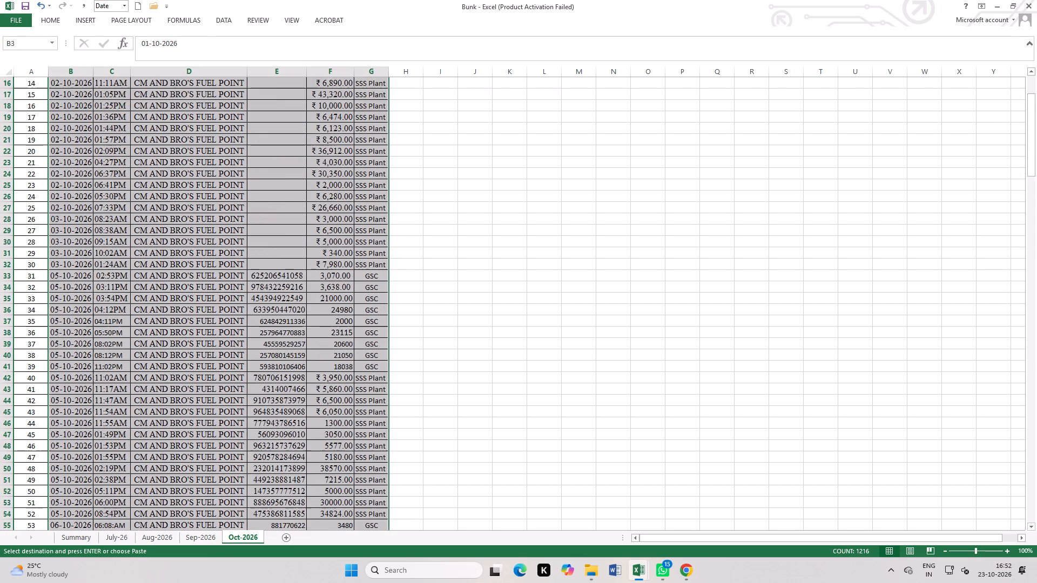
scroll(283, 337, "down", 20)
scroll(283, 337, "down", 15)
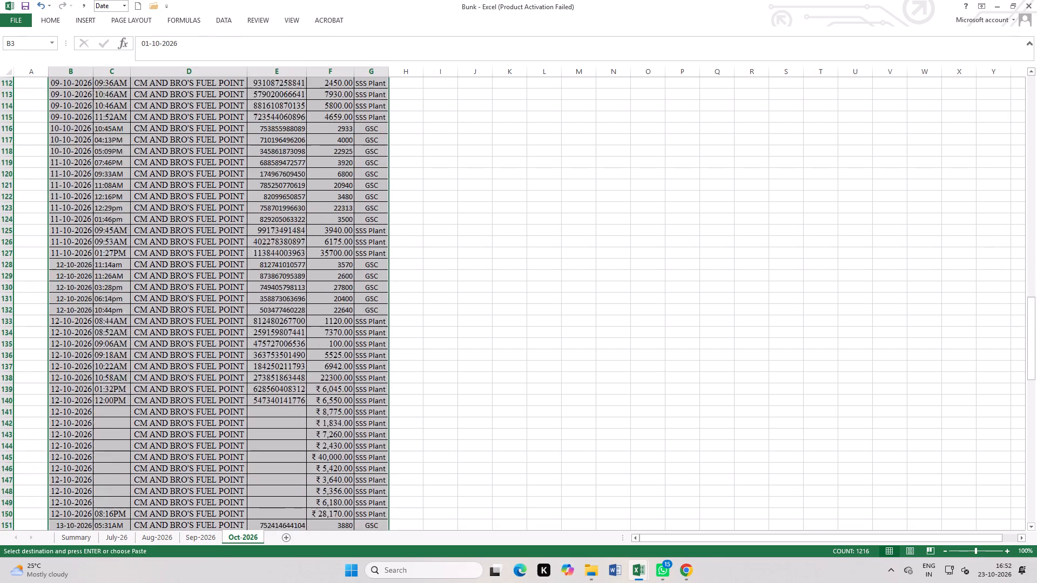
scroll(246, 328, "down", 2)
scroll(204, 313, "up", 6)
scroll(204, 313, "up", 20)
scroll(204, 313, "up", 5)
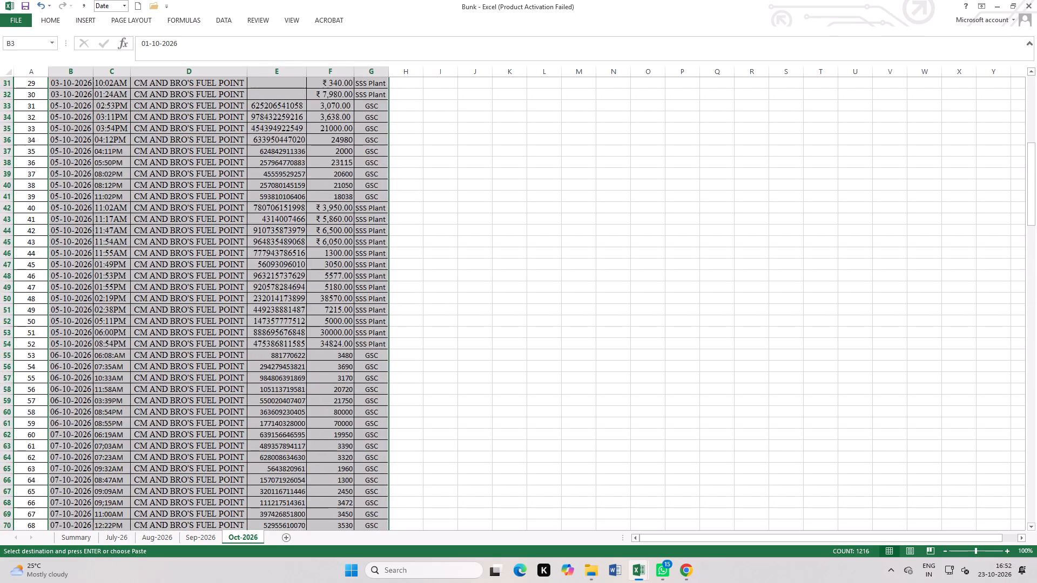
scroll(204, 315, "up", 19)
left_click(241, 217)
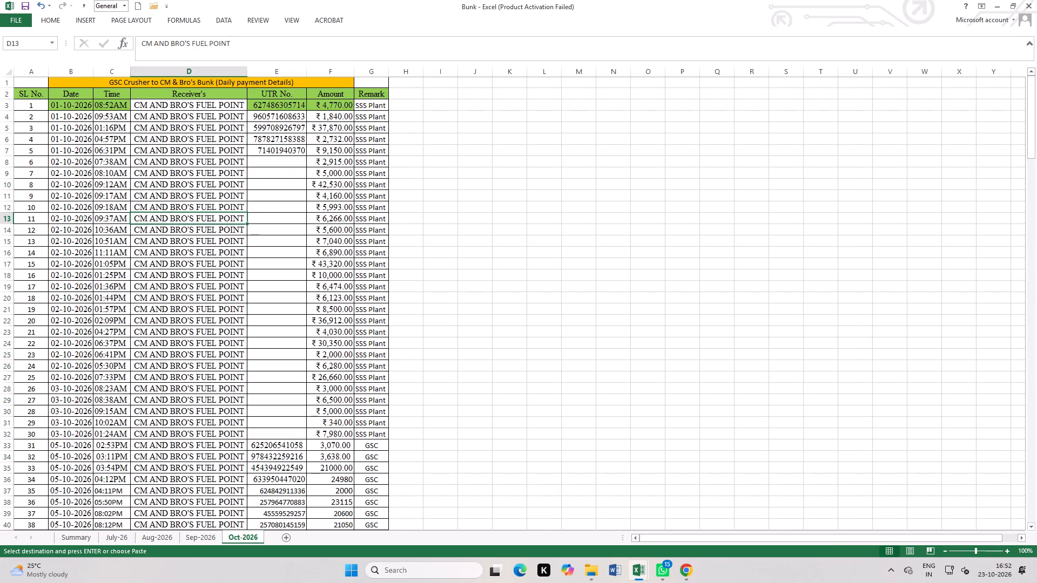
Remove the green fill from the first October entry, B3:F3, on Oct-2026.
left_click_drag(66, 105, 342, 107)
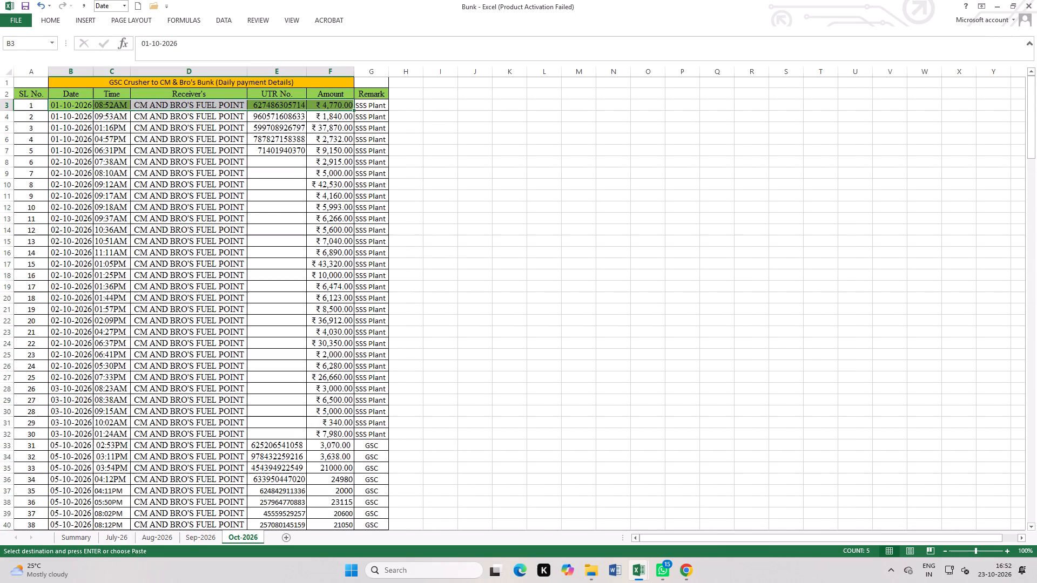
left_click(56, 21)
left_click(165, 56)
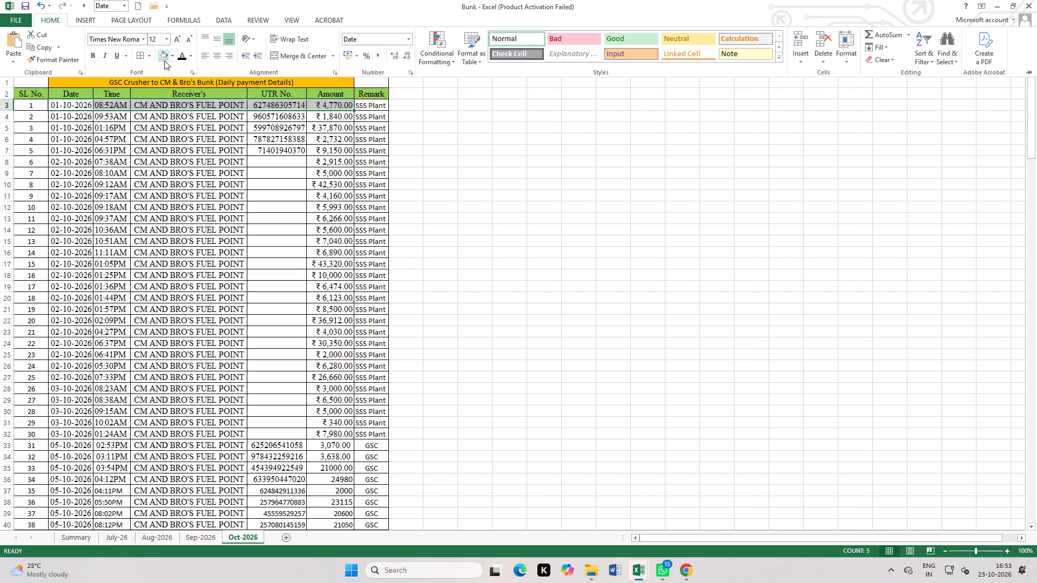
left_click(291, 253)
left_click(290, 234)
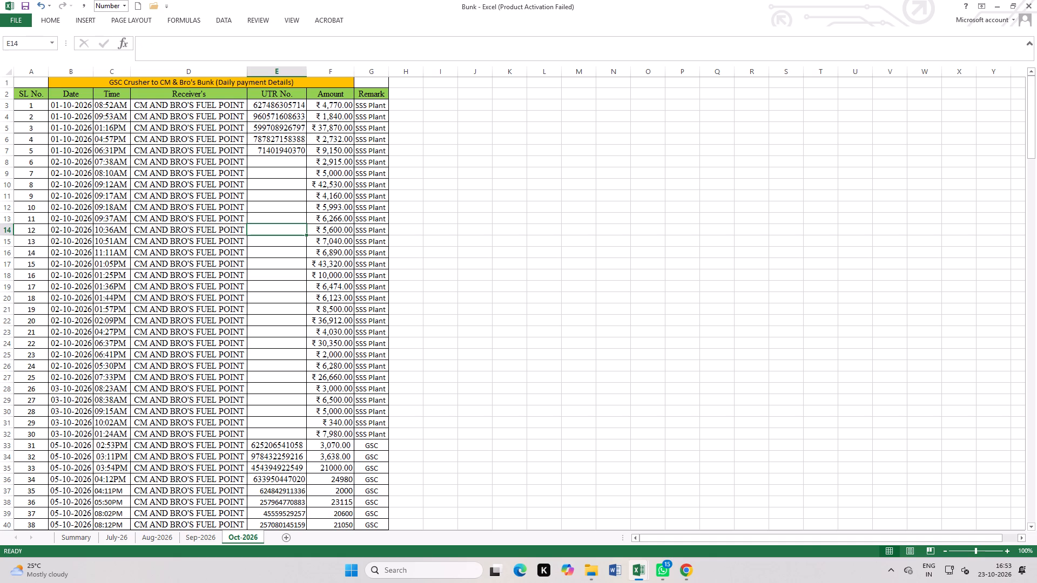
Extend the SL No. series in column A from A3 down to 213 at the last October entry, row 215.
left_click_drag(39, 106, 39, 115)
double_click(48, 122)
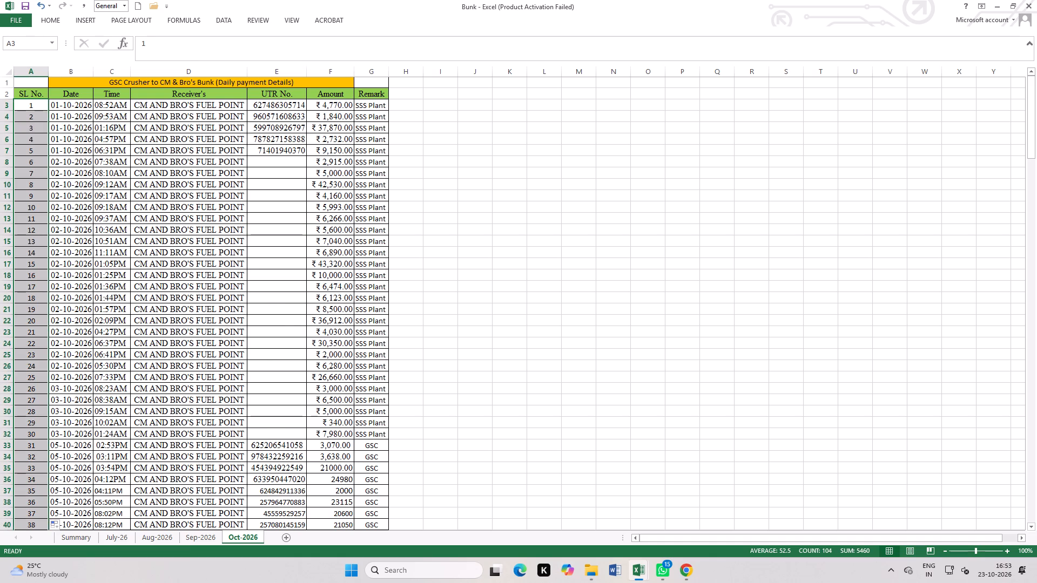
scroll(104, 337, "down", 20)
scroll(104, 337, "down", 14)
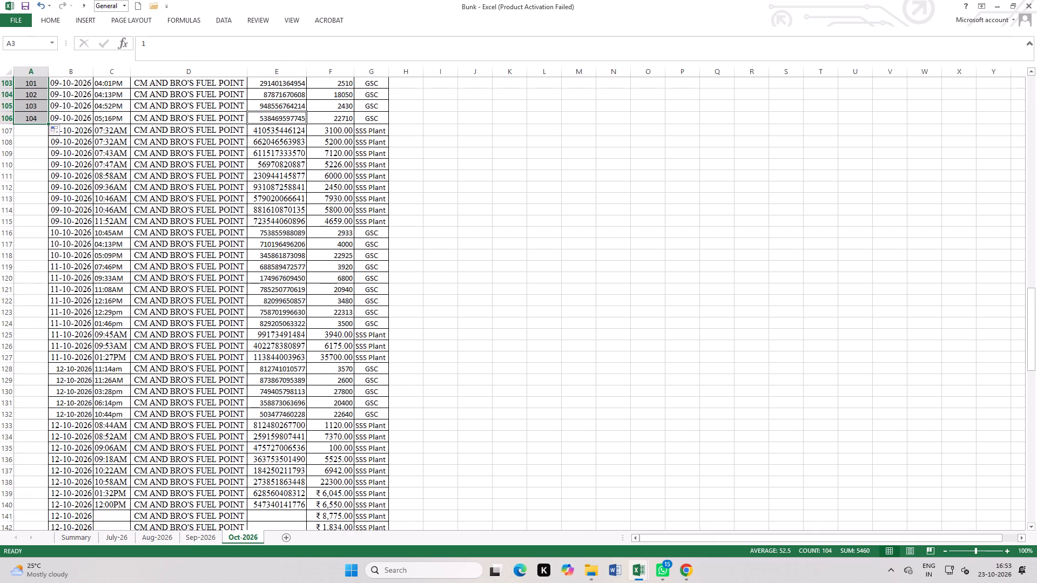
double_click(48, 124)
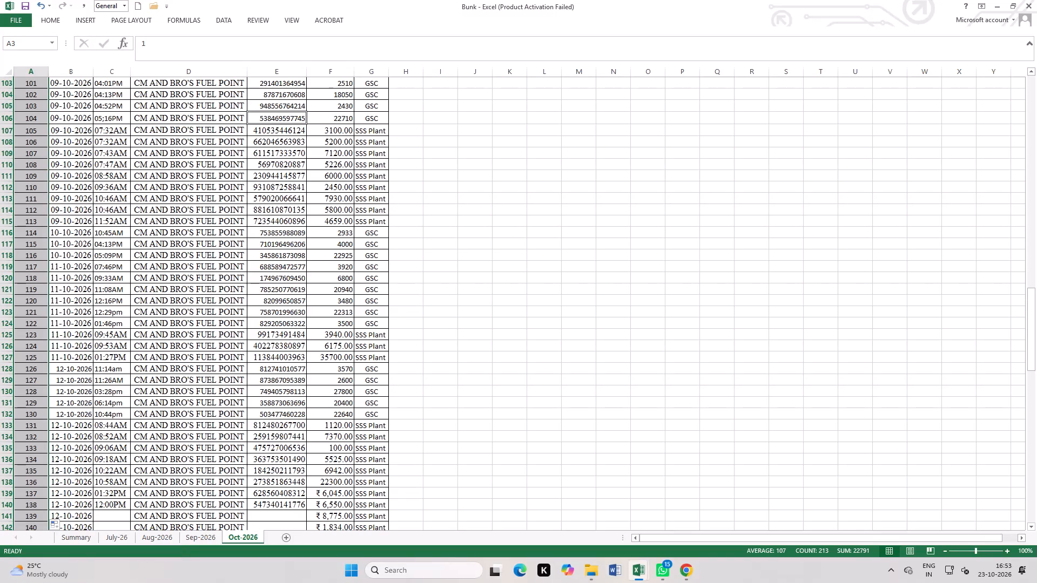
scroll(146, 305, "down", 10)
scroll(154, 316, "down", 12)
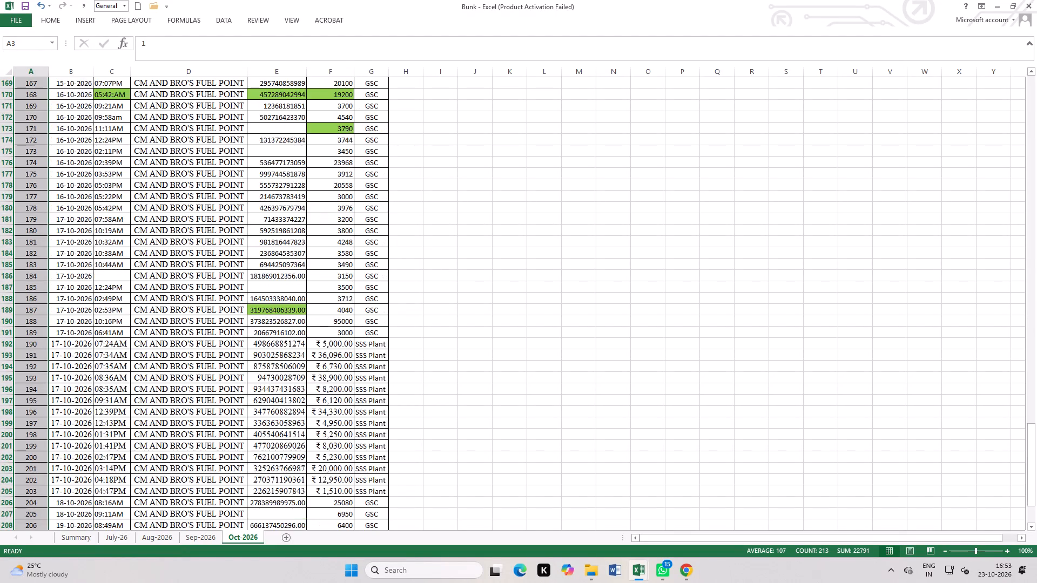
scroll(154, 316, "down", 8)
left_click_drag(292, 391, 293, 402)
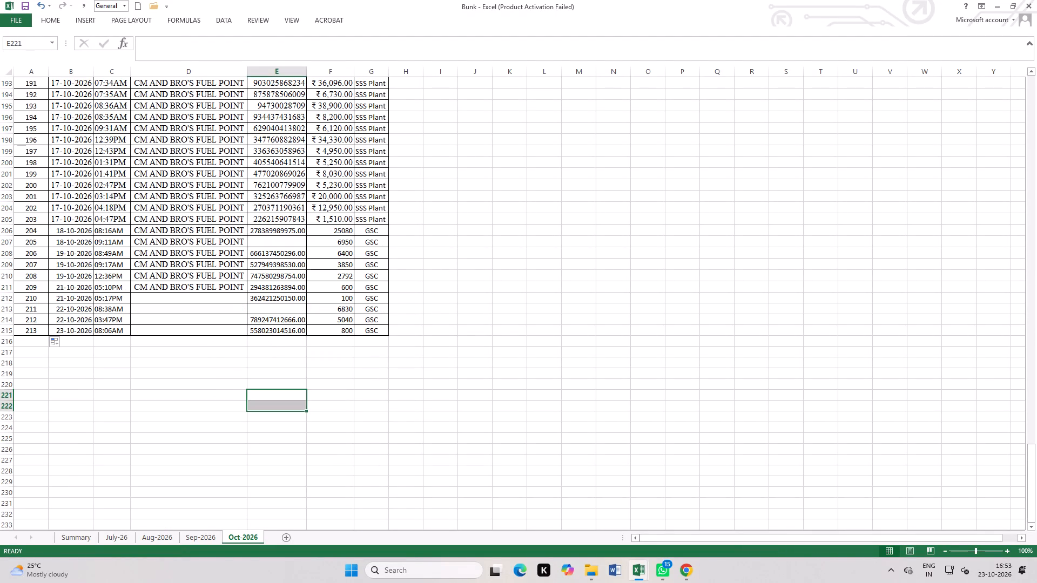
Examine the Sep-2026 sheet's entries down to the last row, and return to Oct-2026.
left_click(200, 533)
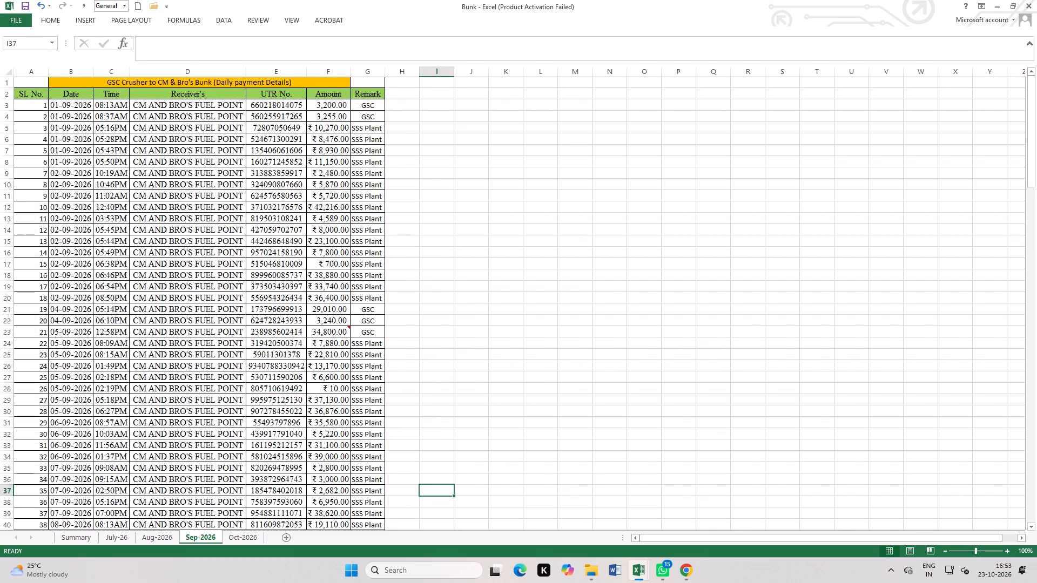
scroll(152, 451, "down", 20)
scroll(152, 451, "down", 16)
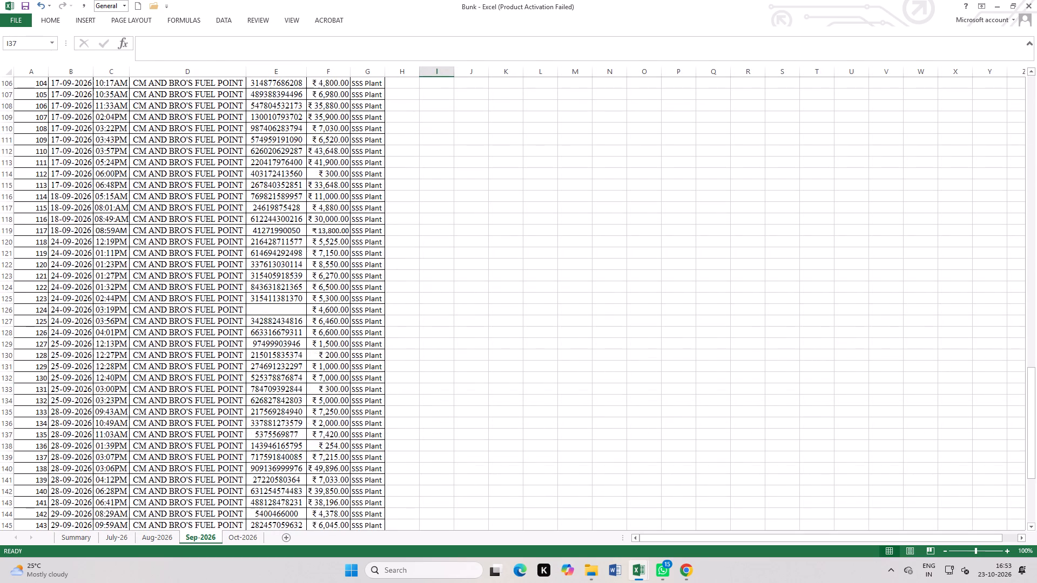
scroll(151, 435, "down", 12)
scroll(186, 423, "up", 1)
left_click(196, 419)
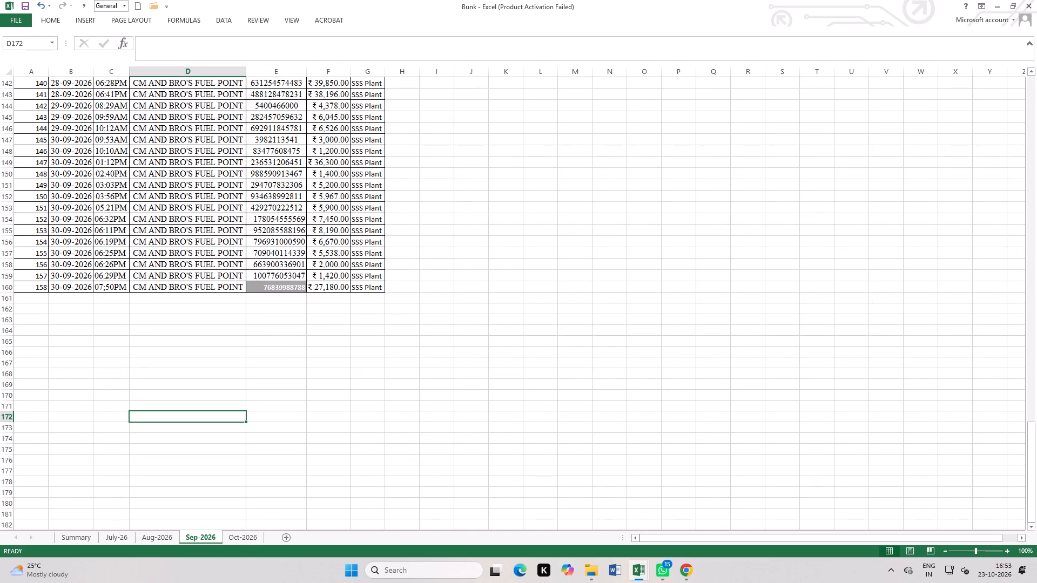
left_click(246, 535)
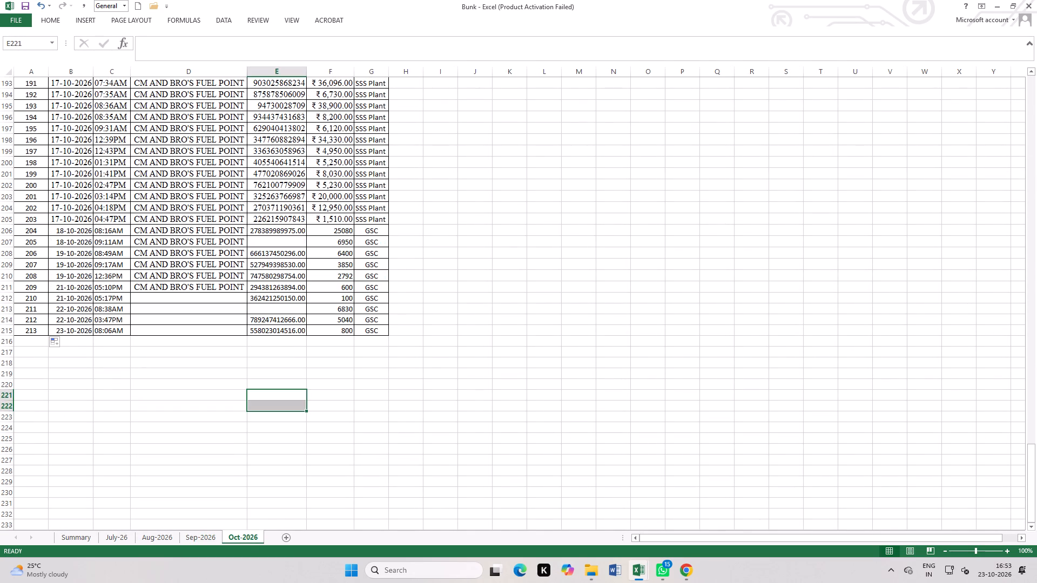
Fill the receiver name CM AND BRO'S FUEL POINT down from D211 into the blank cells D212:D215.
left_click_drag(200, 285, 206, 332)
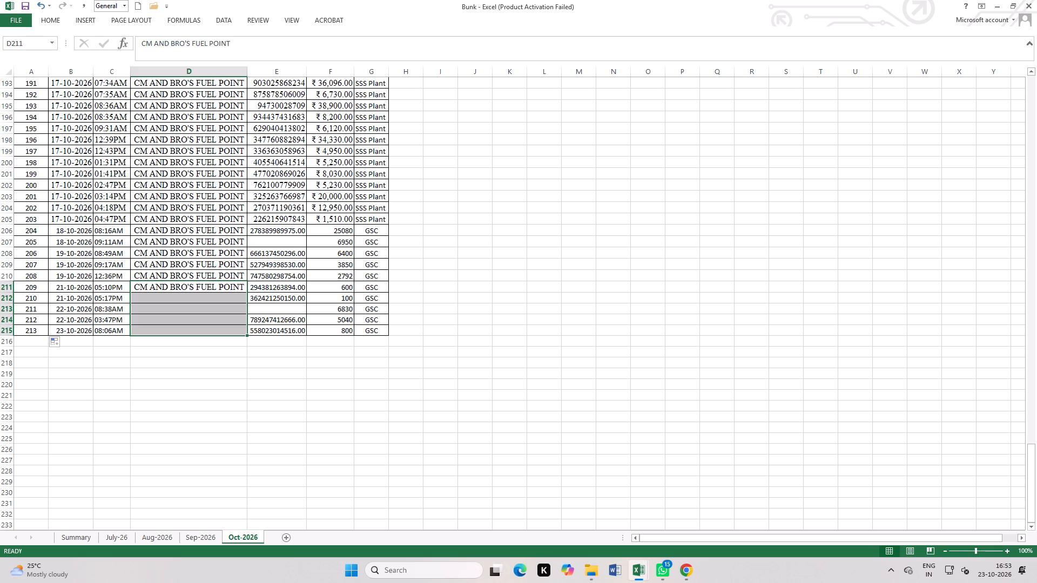
key("ctrl+d")
left_click(244, 362)
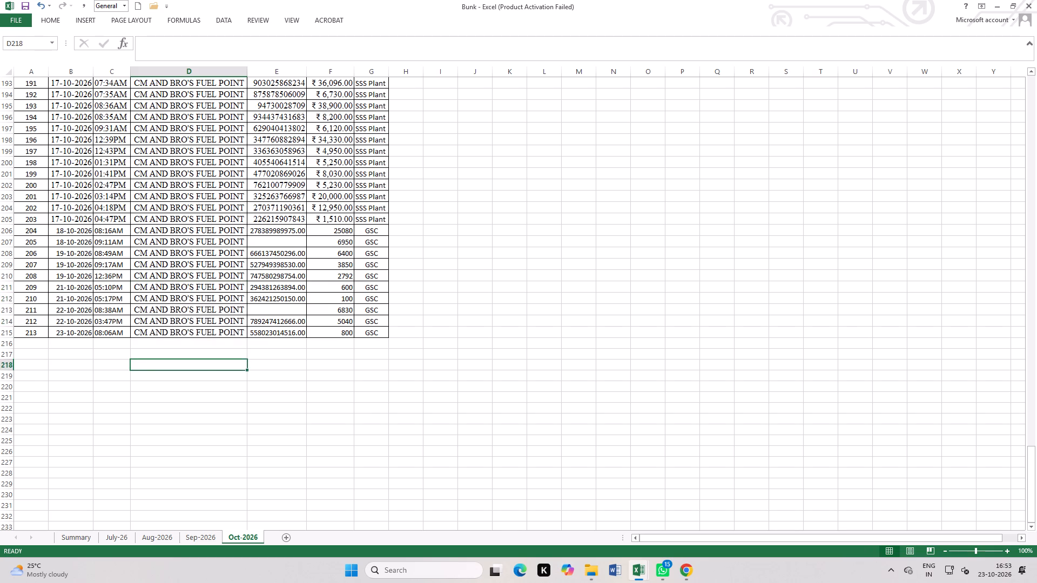
Apply the current font colour to all October entries, A3:G215, on Oct-2026.
scroll(245, 365, "up", 20)
scroll(245, 365, "up", 14)
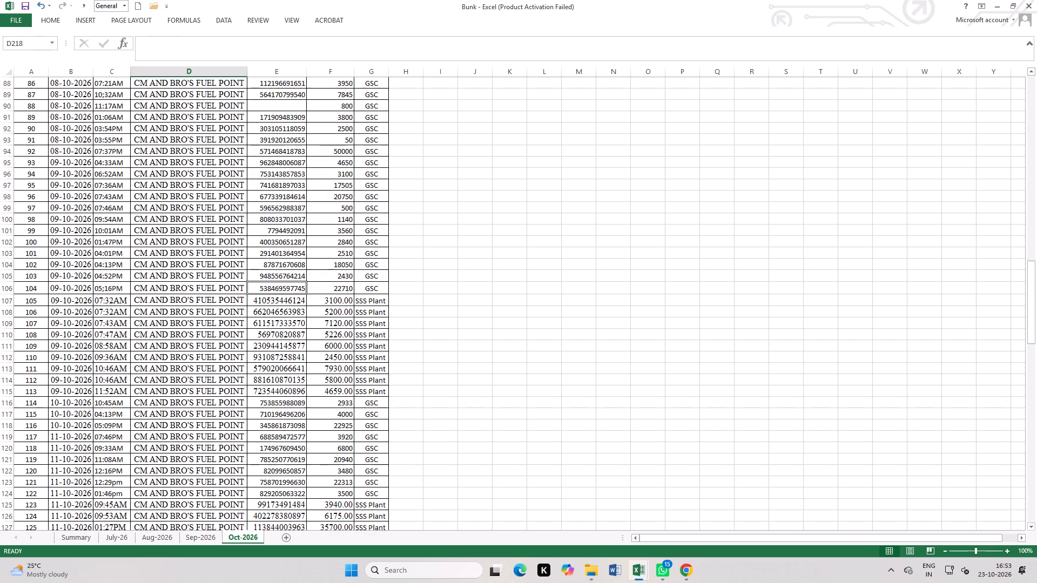
scroll(239, 365, "up", 20)
scroll(239, 365, "up", 17)
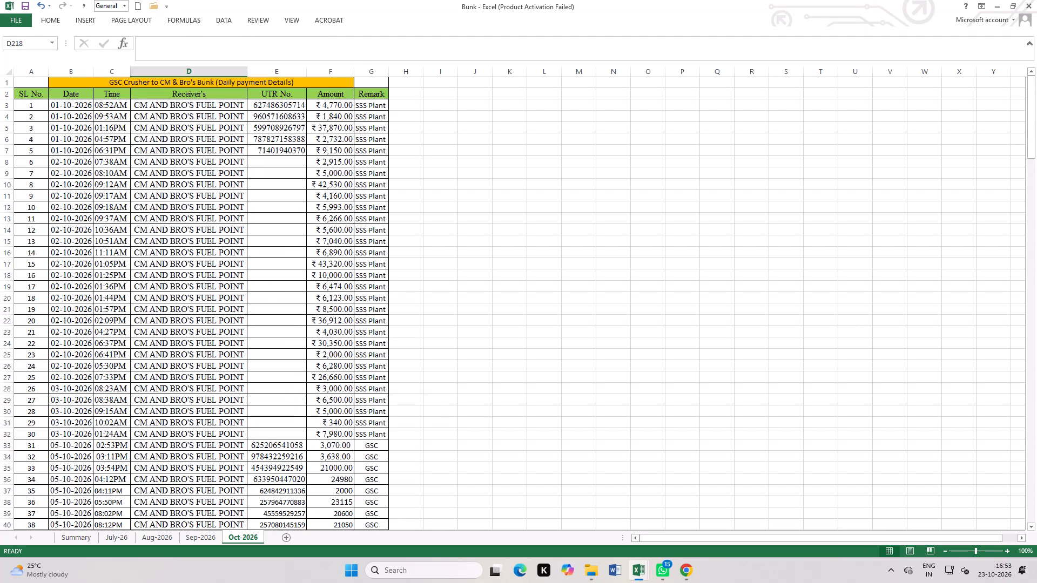
scroll(238, 365, "up", 1)
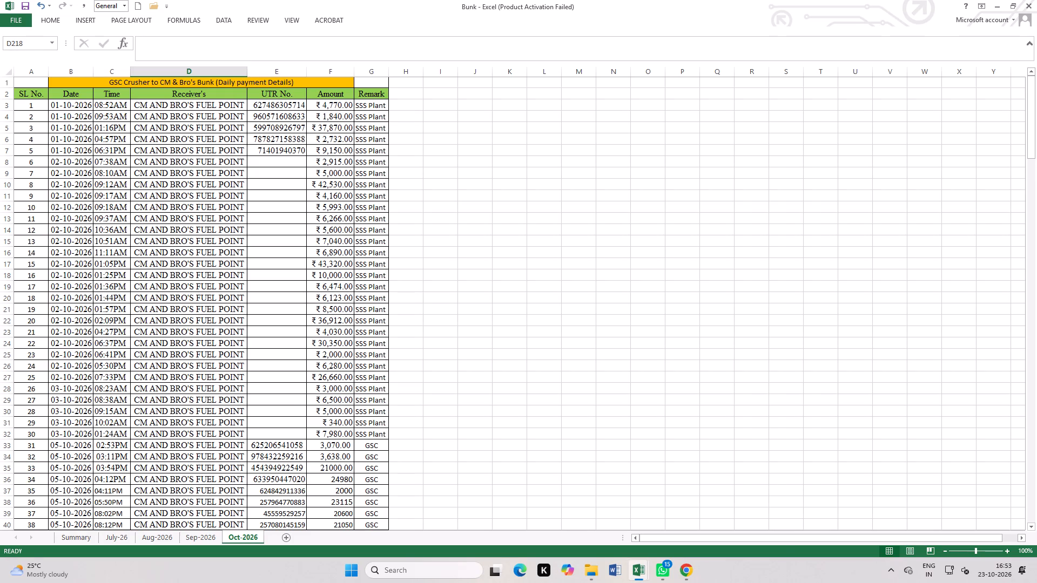
left_click_drag(33, 104, 343, 582)
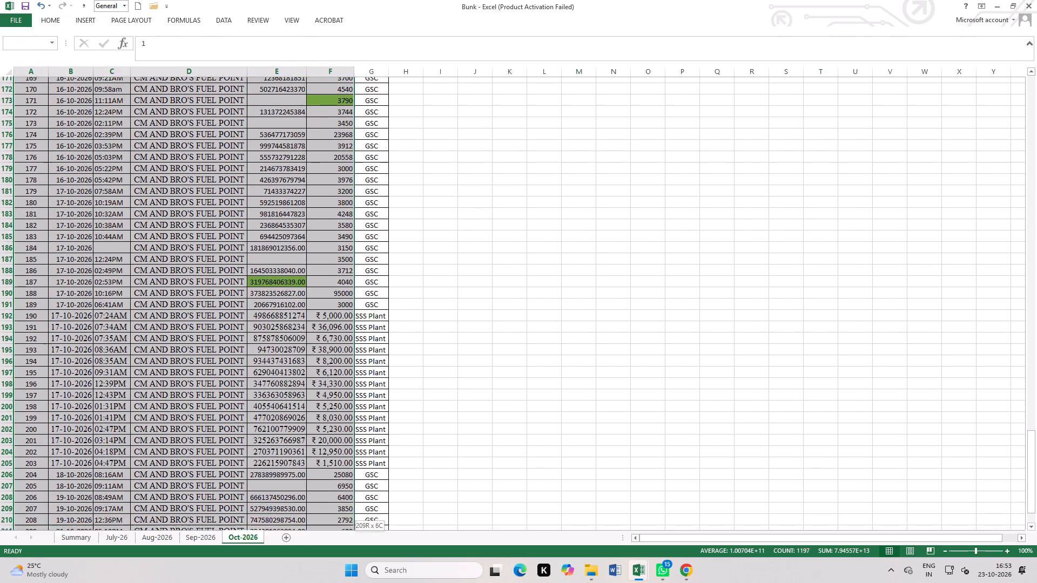
left_click_drag(343, 582, 371, 518)
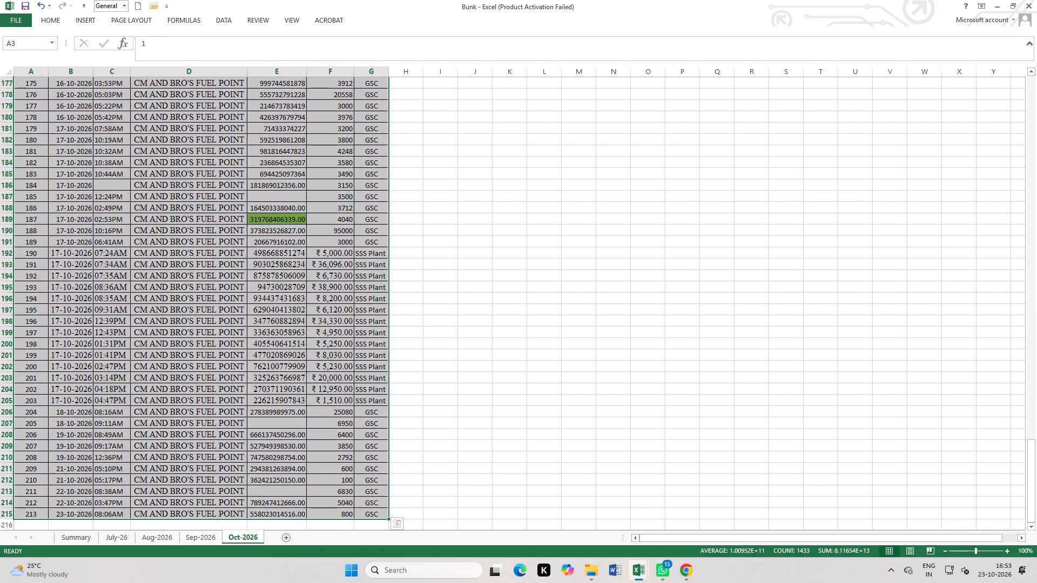
left_click(61, 23)
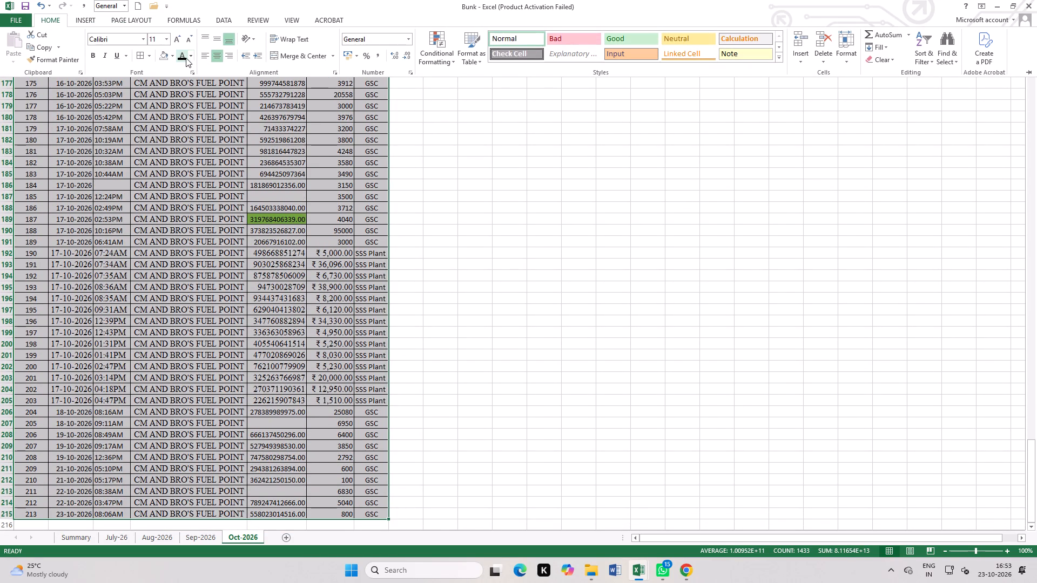
left_click(181, 56)
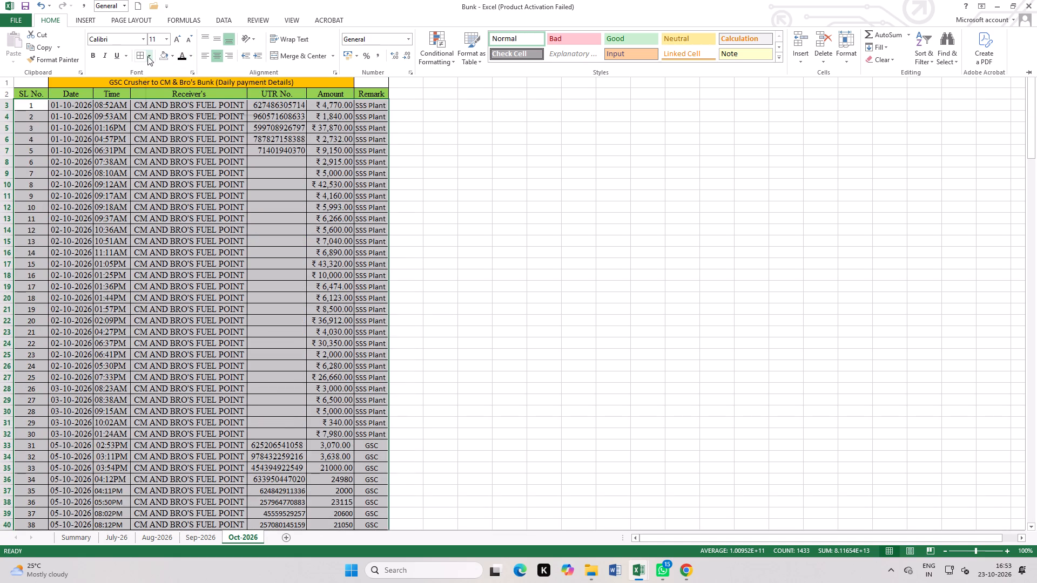
Set the font of the October entries A3:G215 to Times New Roman.
left_click(143, 37)
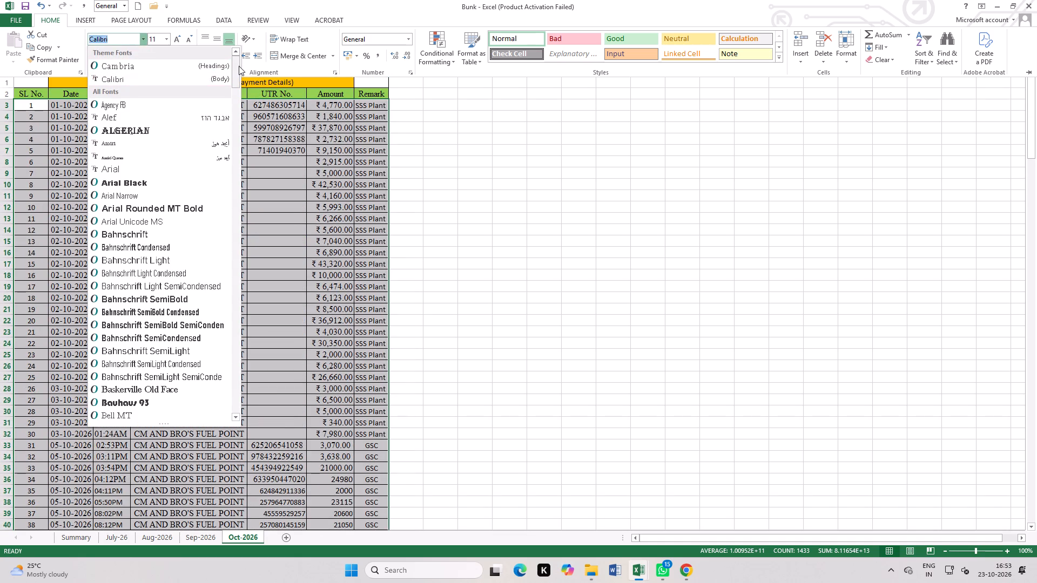
left_click_drag(235, 67, 251, 423)
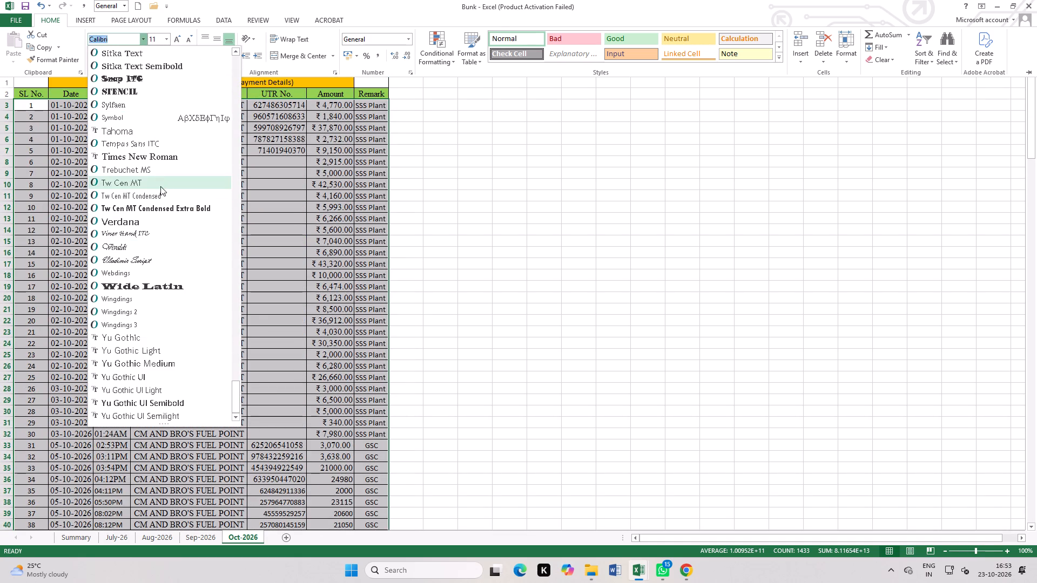
left_click(152, 160)
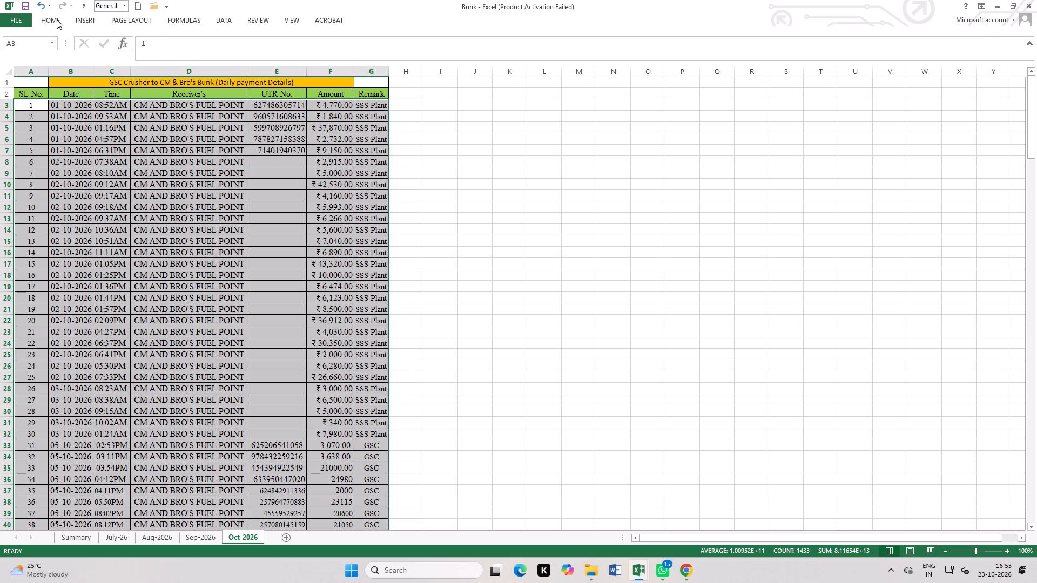
Increase the font size of the October entries A3:G215 to 12.
left_click(57, 19)
left_click(179, 35)
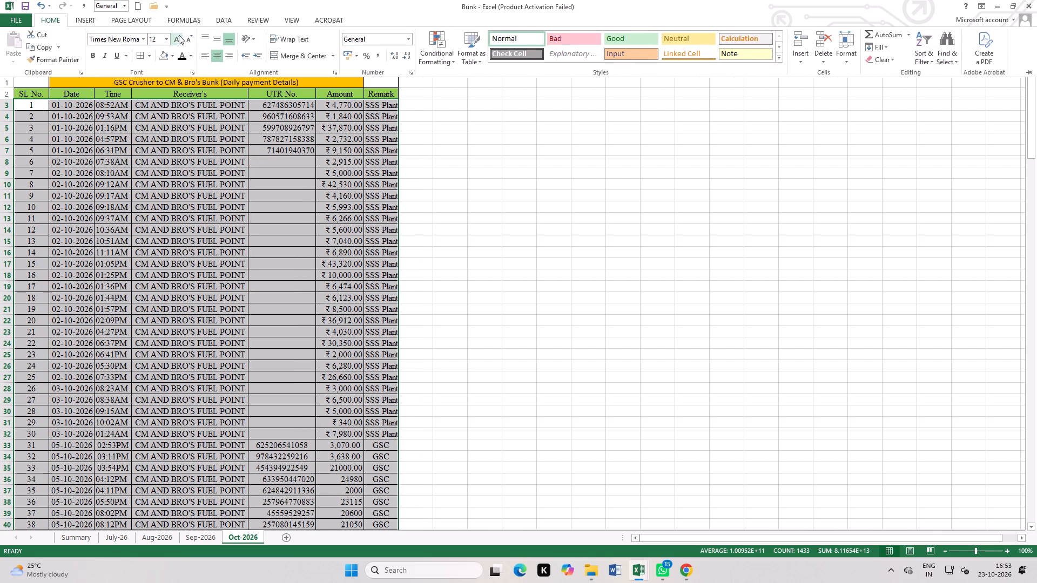
left_click(466, 138)
Autofit the Remark and SL No. columns and widen the Date and Receiver's columns slightly on Oct-2026.
double_click(398, 69)
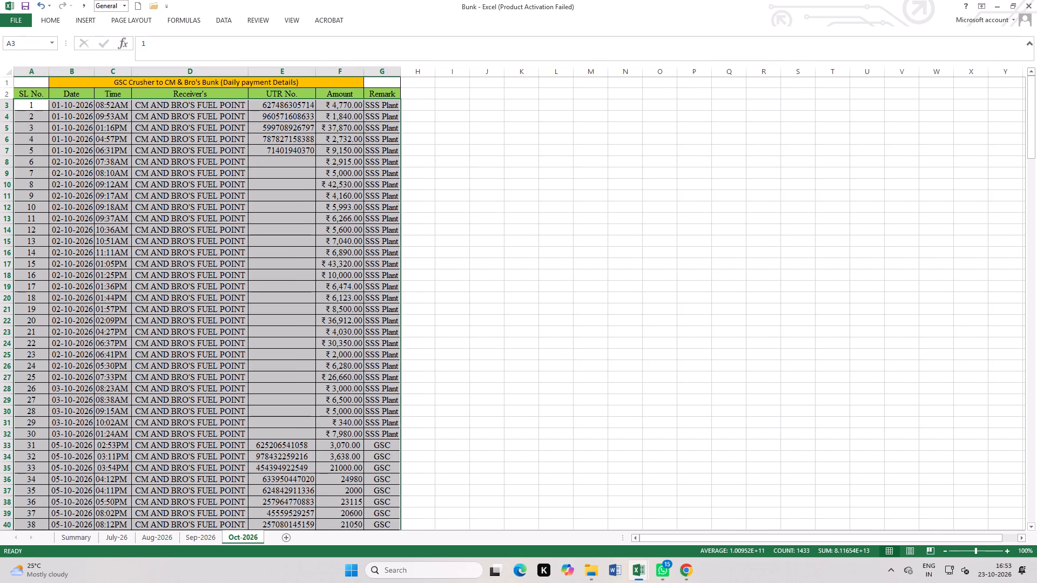
left_click(470, 275)
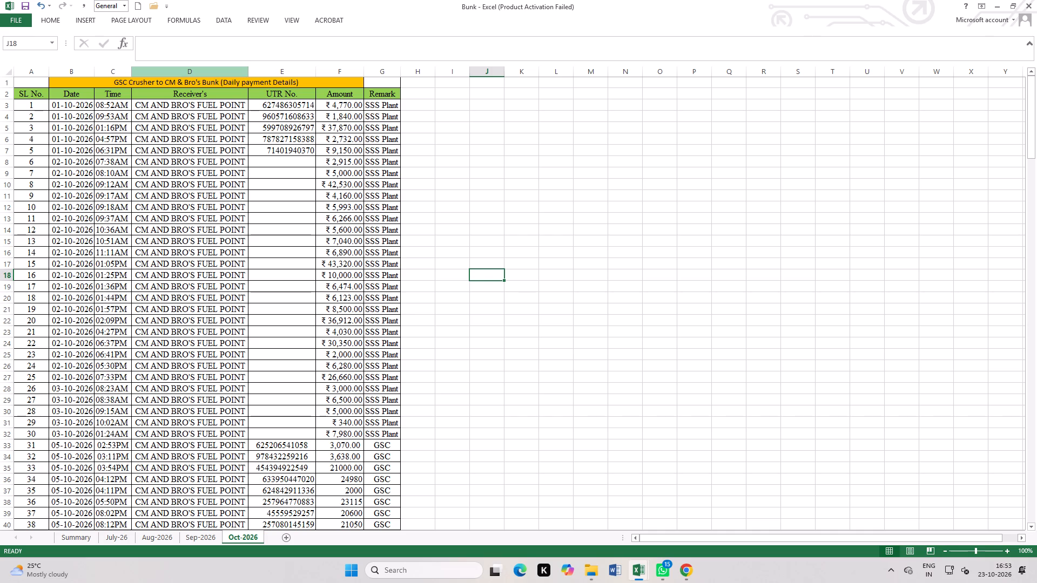
left_click_drag(95, 70, 111, 80)
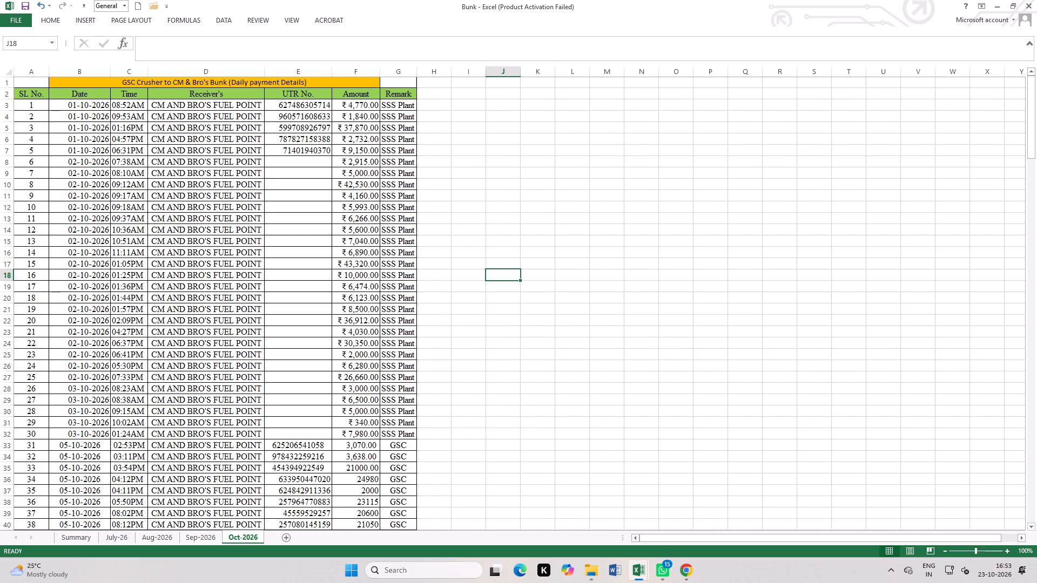
left_click_drag(261, 77, 277, 84)
left_click(175, 275)
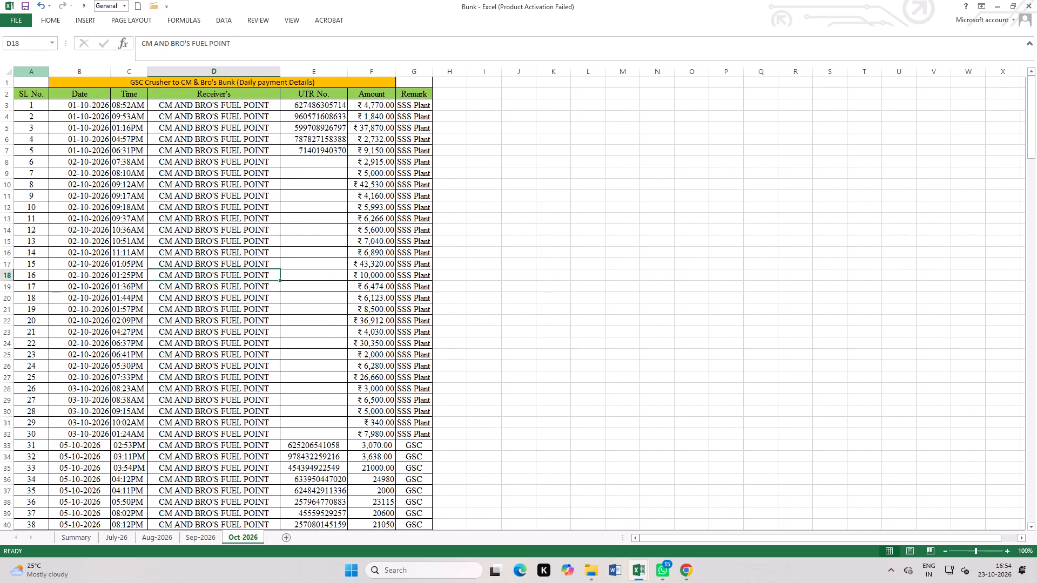
double_click(48, 72)
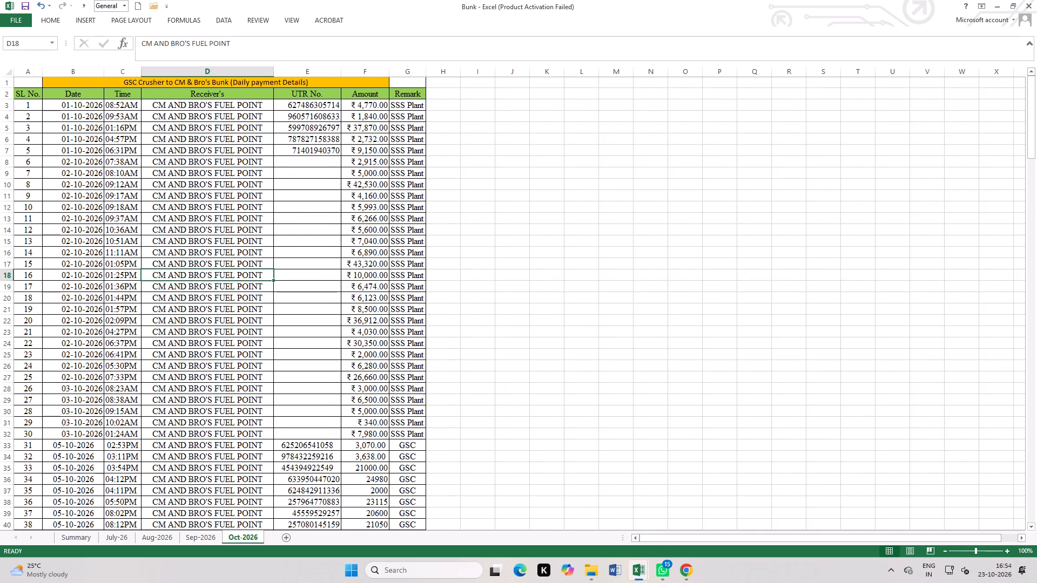
Format all October amounts, F3:F215, as Currency with the rupee symbol and check them down to the last row.
scroll(348, 358, "down", 8)
scroll(388, 333, "down", 6)
scroll(400, 414, "up", 17)
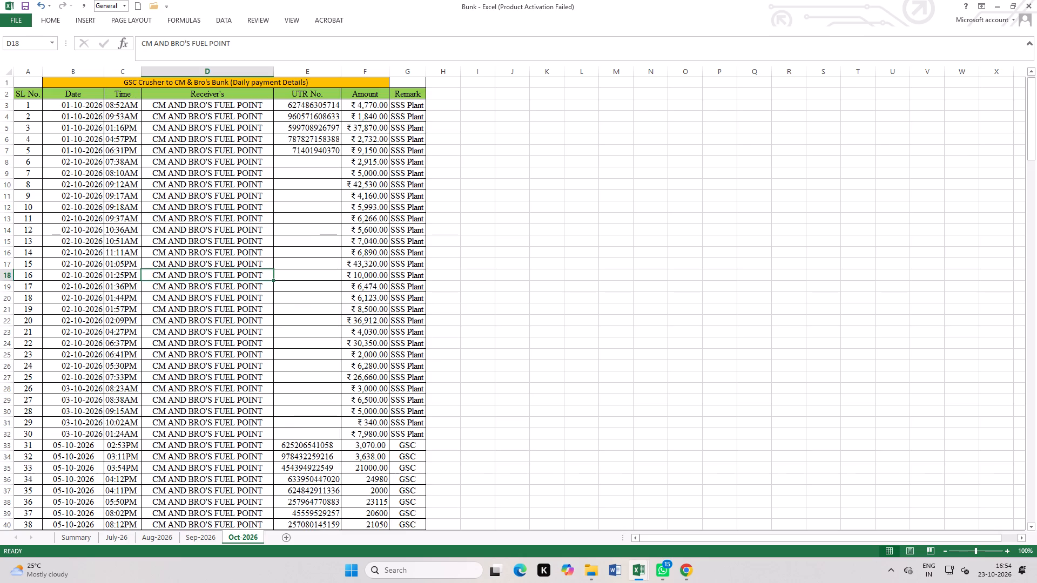
scroll(400, 414, "up", 5)
left_click_drag(365, 109, 374, 578)
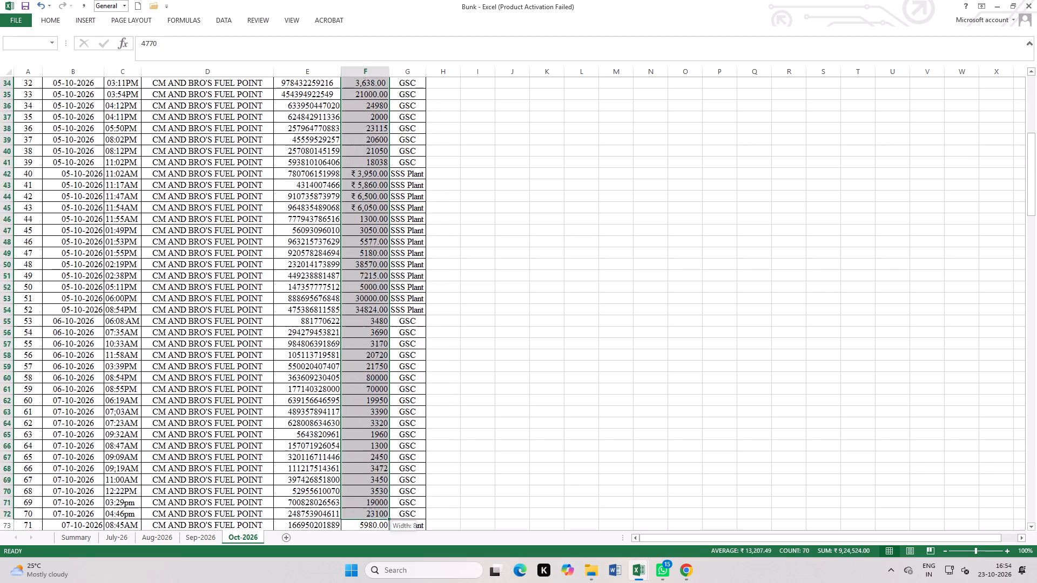
left_click_drag(374, 578, 373, 525)
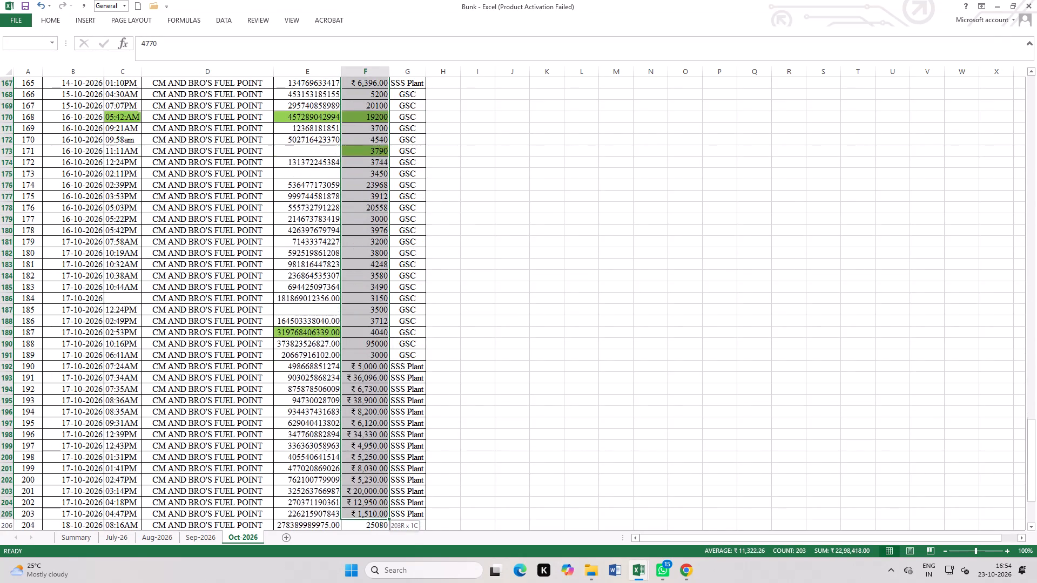
left_click_drag(373, 525, 358, 543)
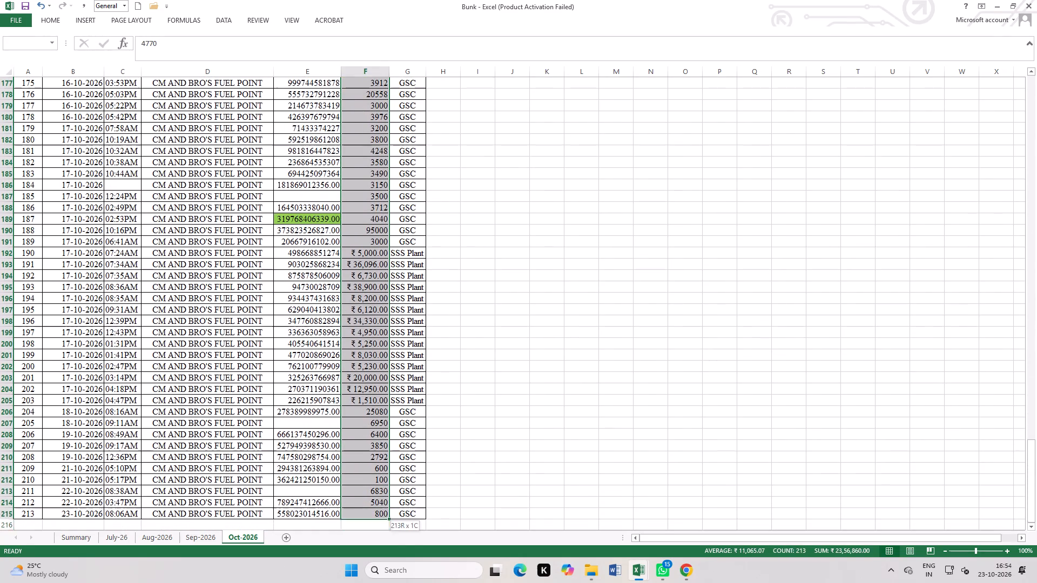
left_click_drag(358, 543, 371, 503)
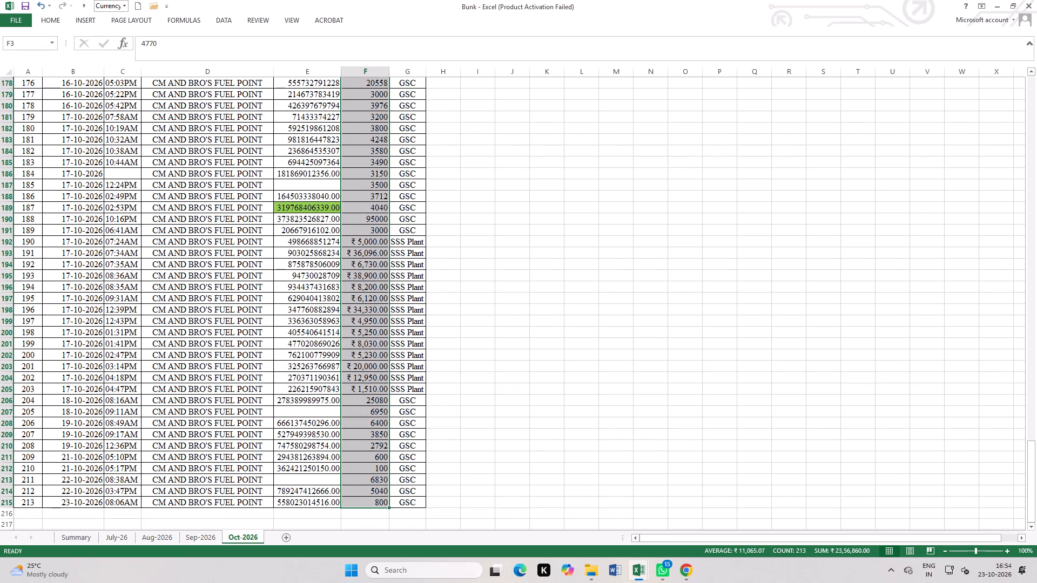
left_click(55, 26)
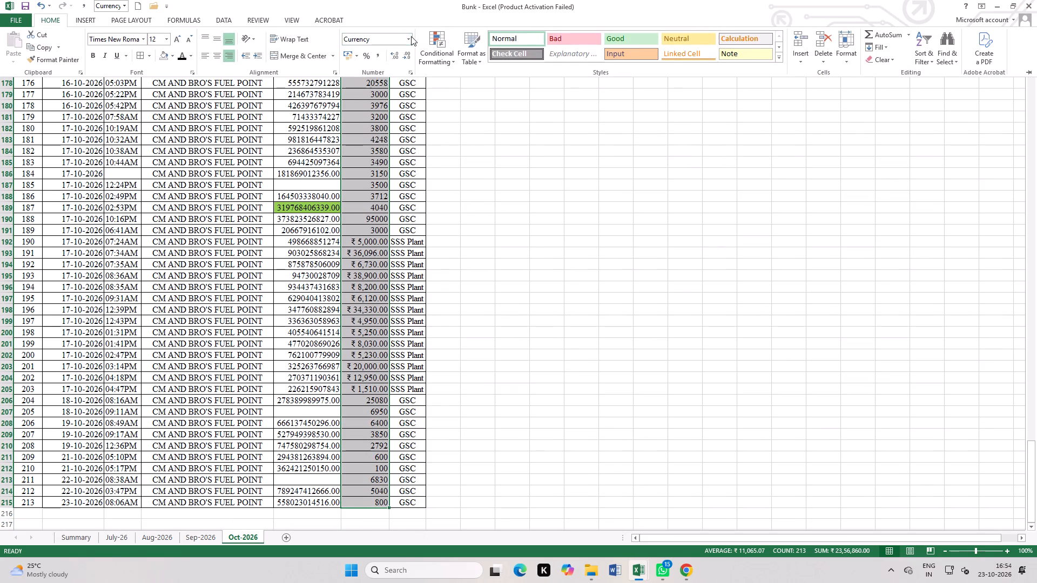
left_click(407, 36)
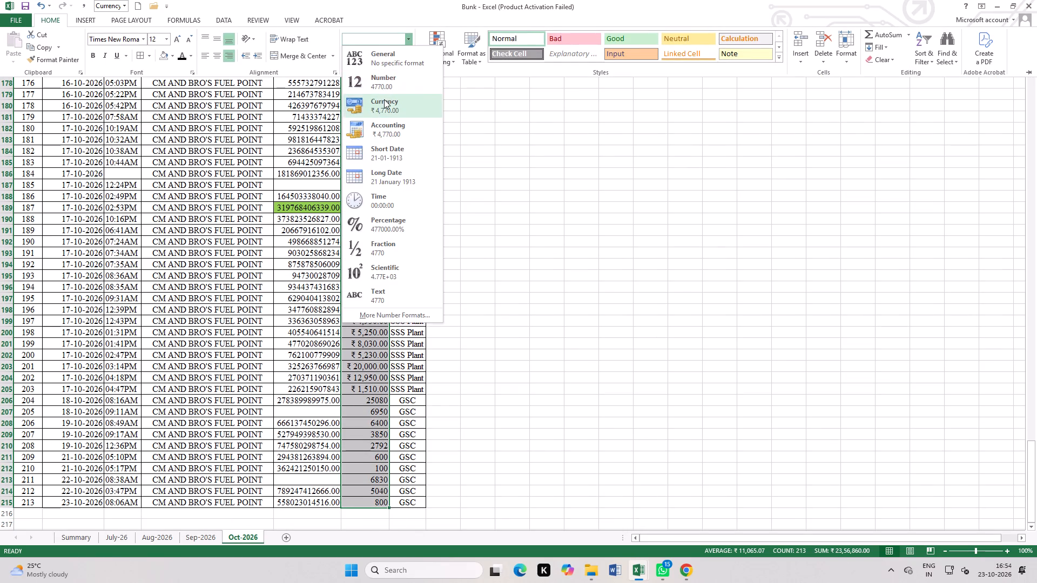
left_click(384, 99)
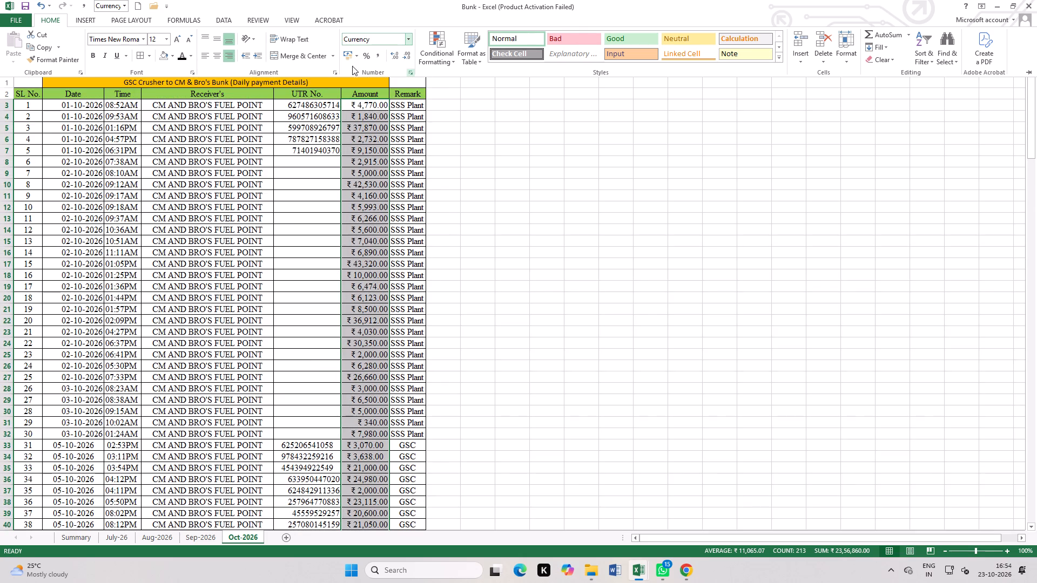
scroll(597, 352, "down", 7)
scroll(550, 338, "down", 3)
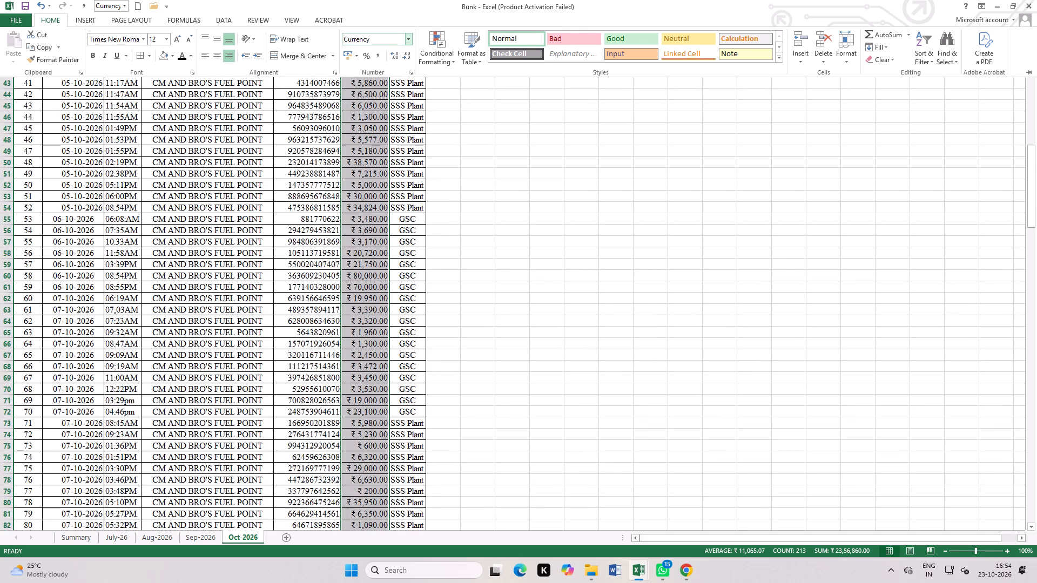
scroll(546, 347, "down", 20)
scroll(546, 347, "down", 17)
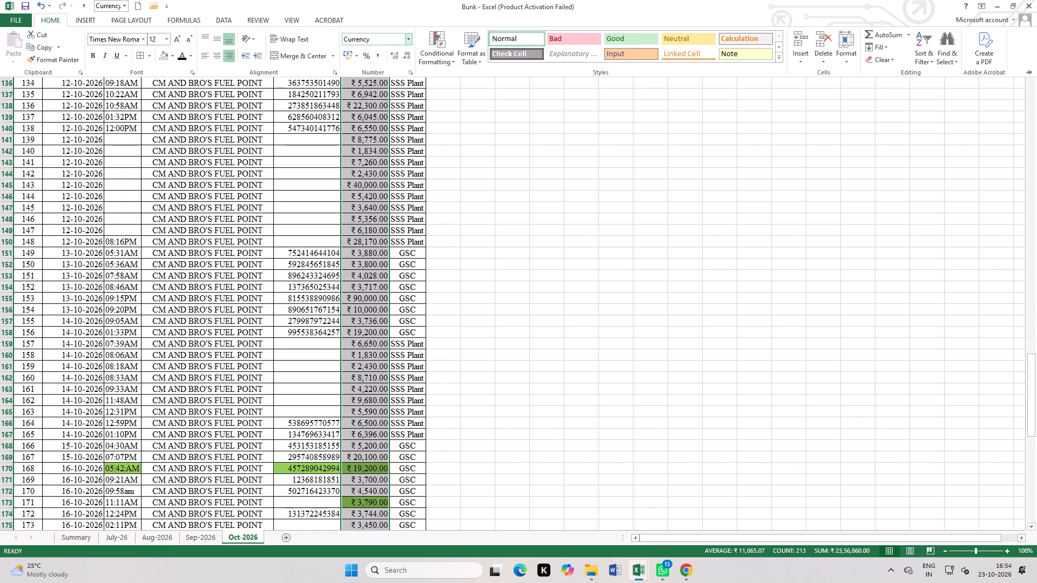
scroll(531, 342, "down", 12)
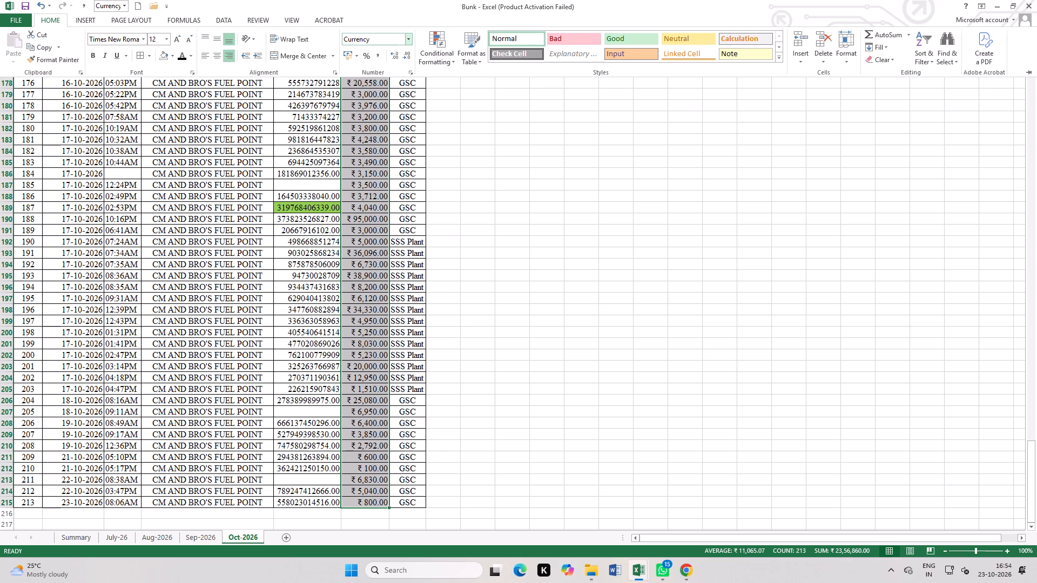
Widen the Remark column G on Oct-2026 slightly.
left_click(517, 348)
left_click_drag(428, 69, 443, 87)
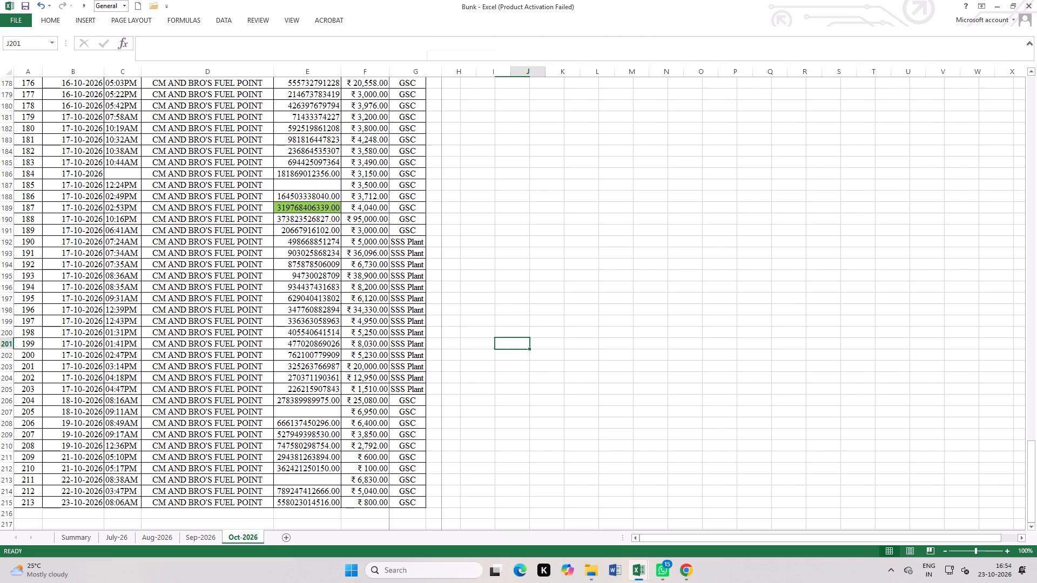
left_click(528, 222)
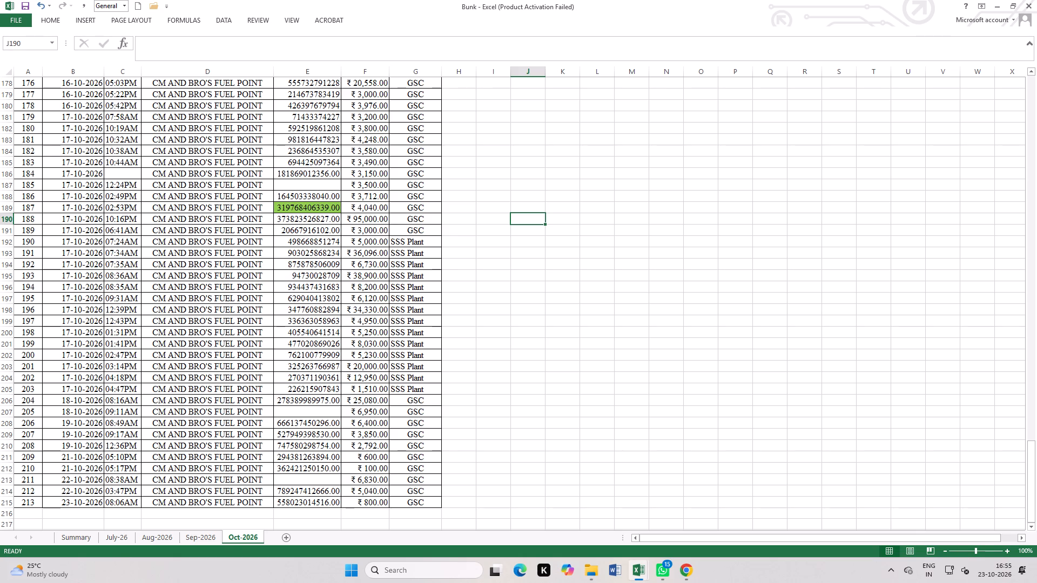
Centre the October header row and all entries horizontally, A2:G215.
scroll(280, 367, "up", 14)
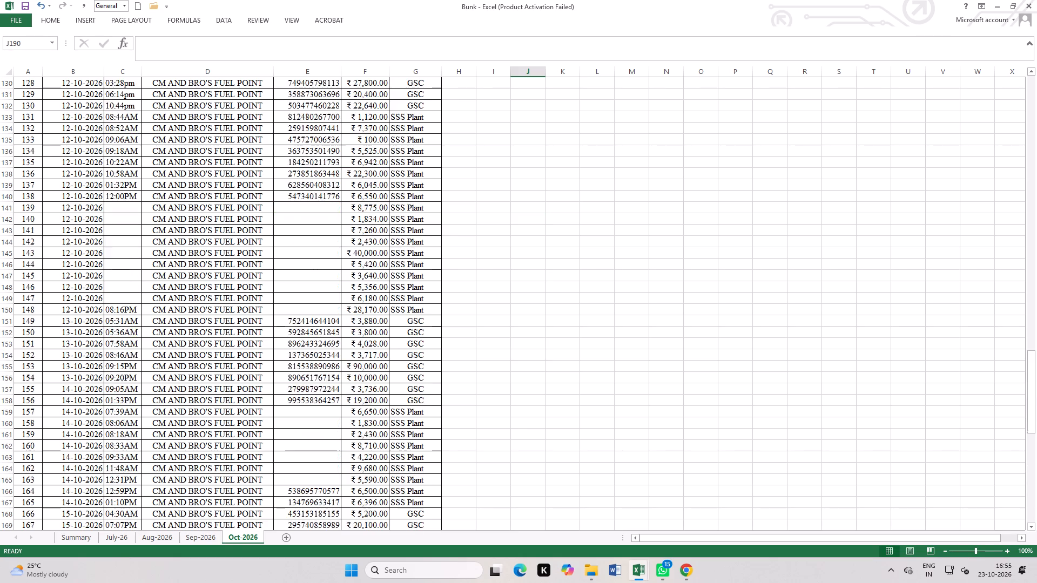
scroll(280, 367, "up", 20)
scroll(280, 367, "up", 8)
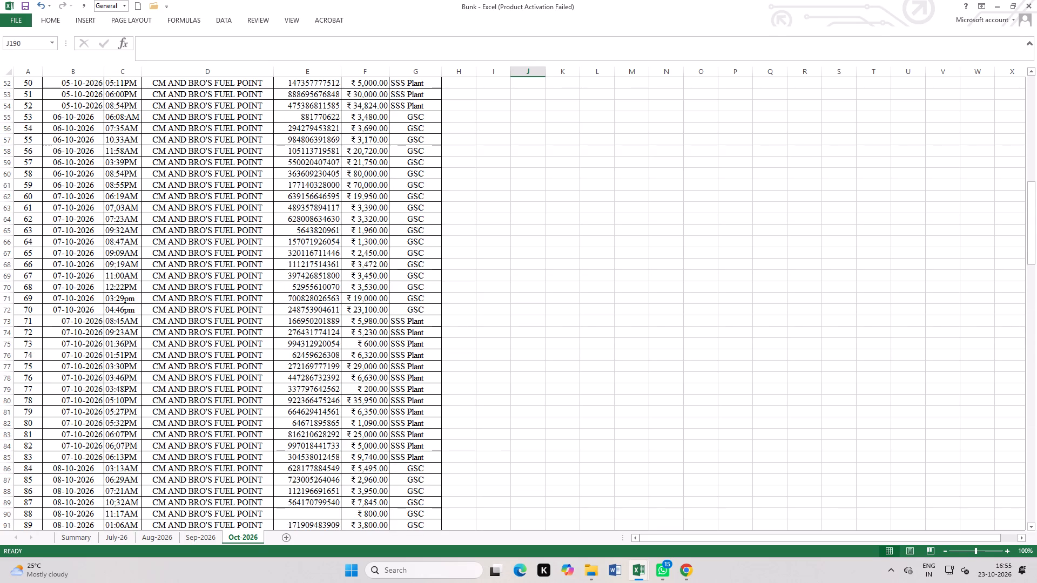
scroll(280, 367, "up", 20)
scroll(280, 367, "up", 2)
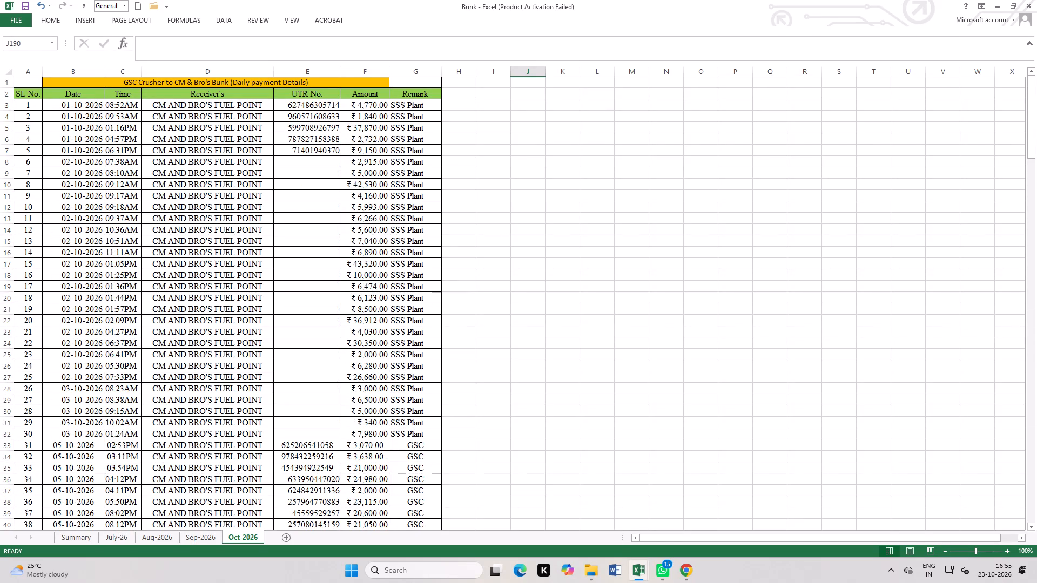
left_click_drag(26, 96, 399, 573)
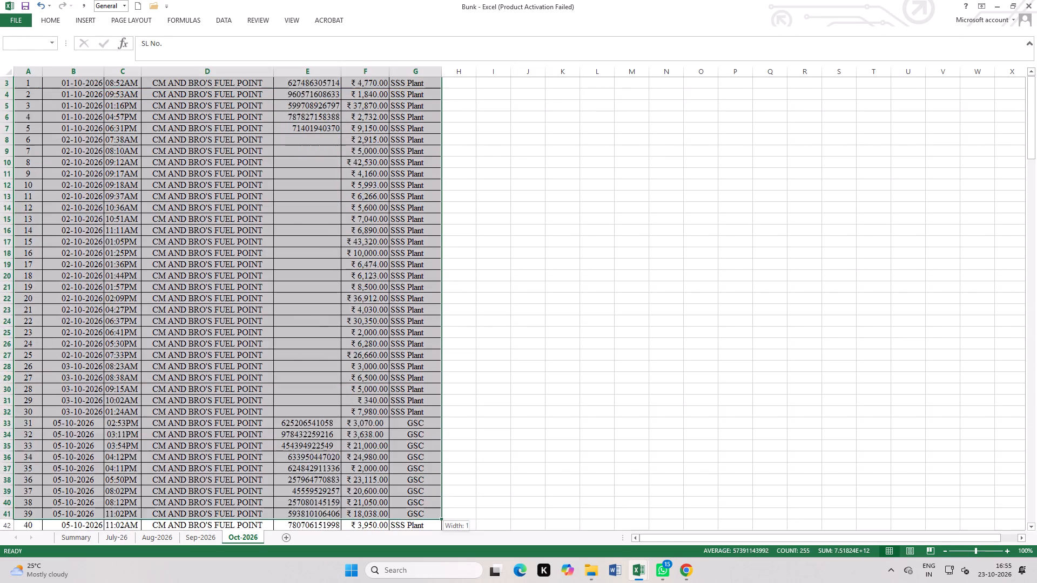
left_click_drag(399, 573, 401, 512)
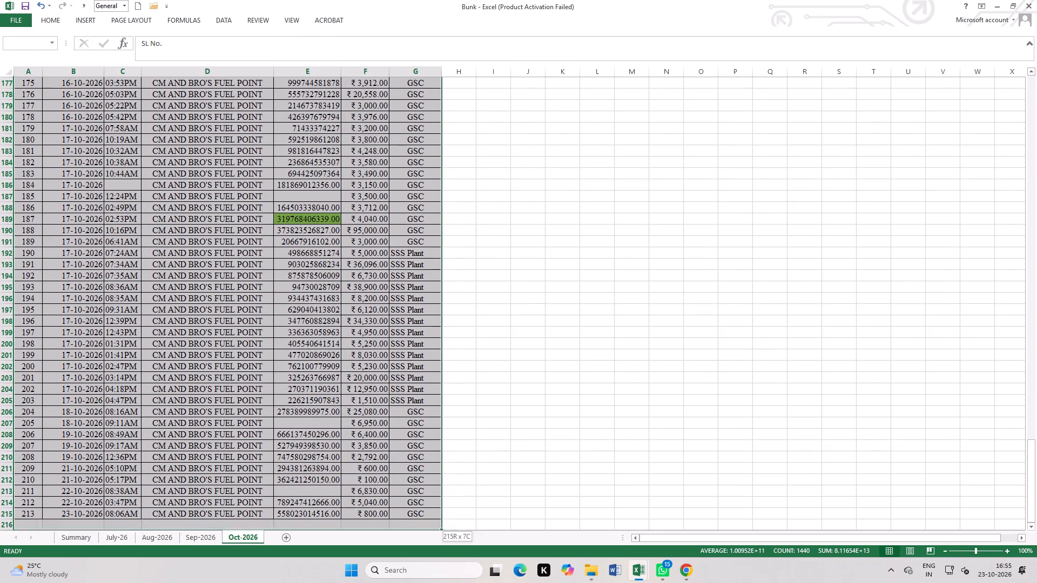
left_click_drag(401, 512, 402, 517)
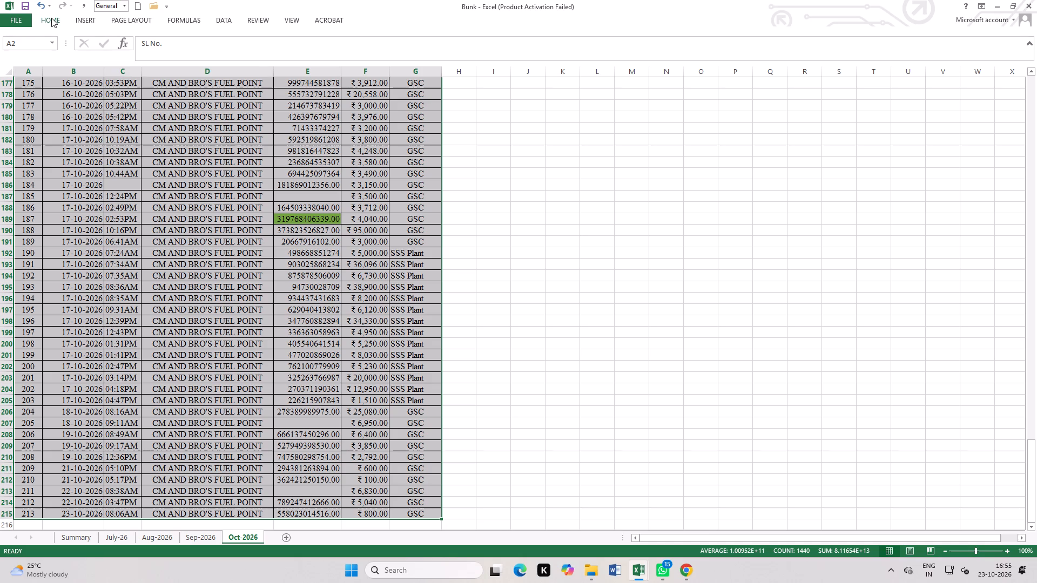
left_click(51, 18)
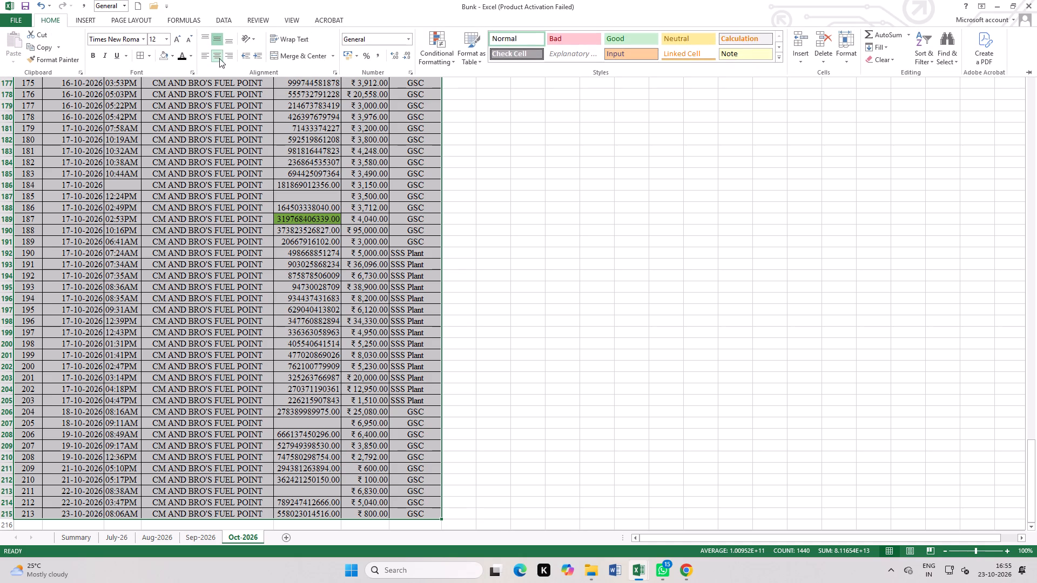
left_click(218, 57)
left_click(218, 57)
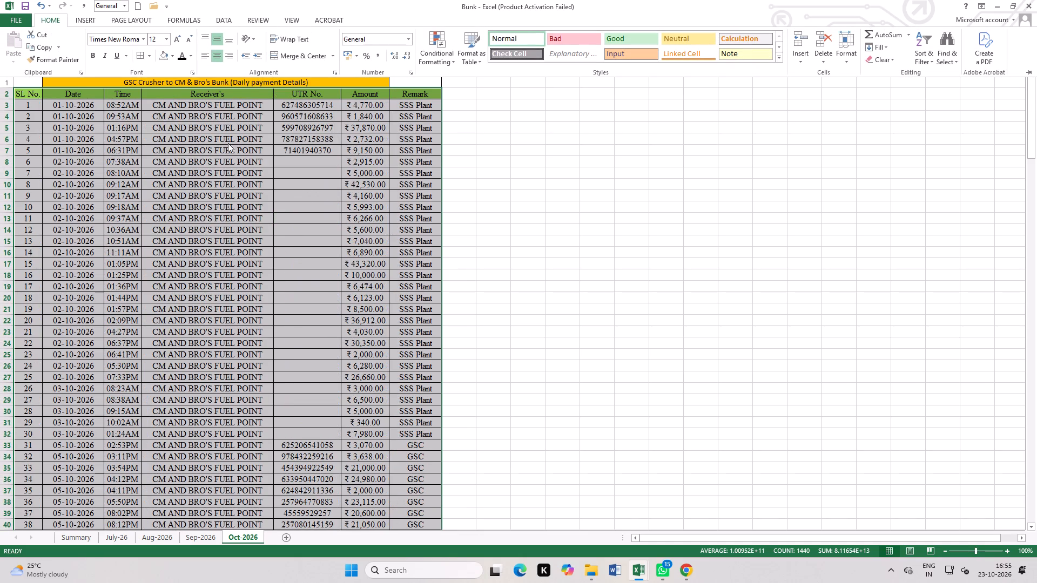
left_click(300, 225)
left_click(291, 297)
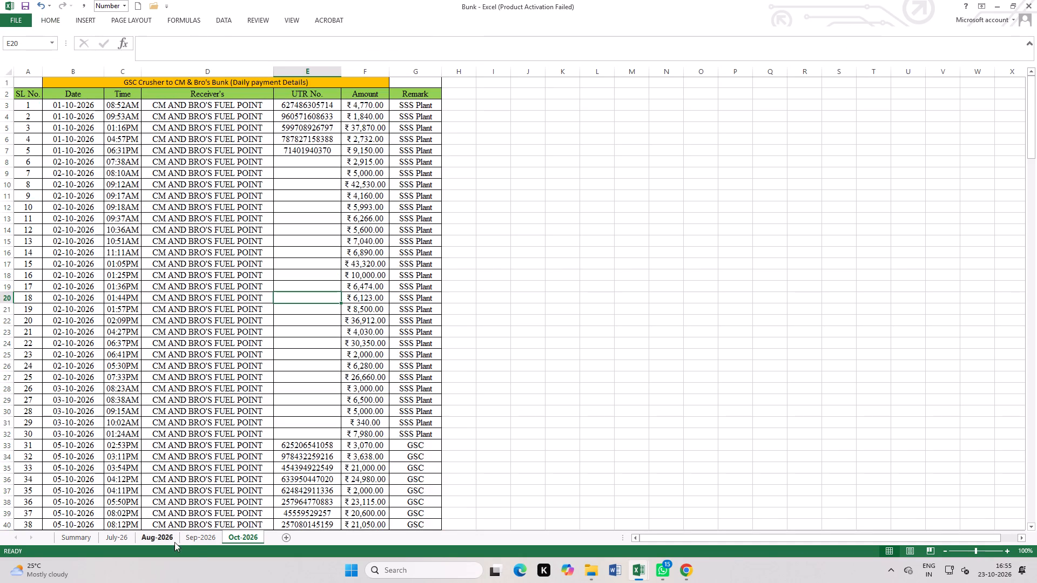
On Sep-2026, give all entries in A3:G160 black text, no fill colour and cell borders.
left_click(200, 529)
left_click(193, 538)
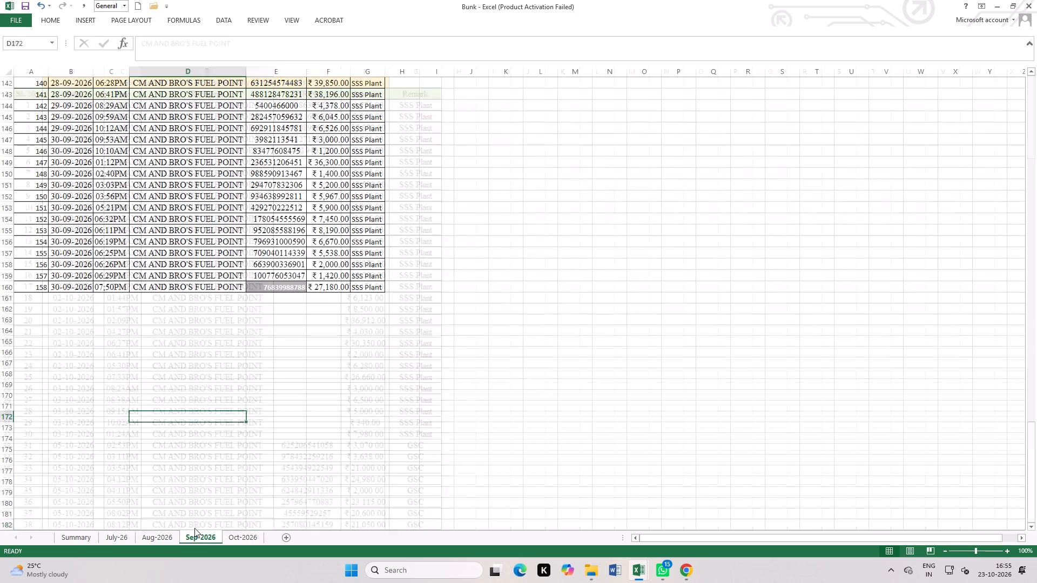
scroll(169, 337, "up", 14)
scroll(169, 337, "up", 12)
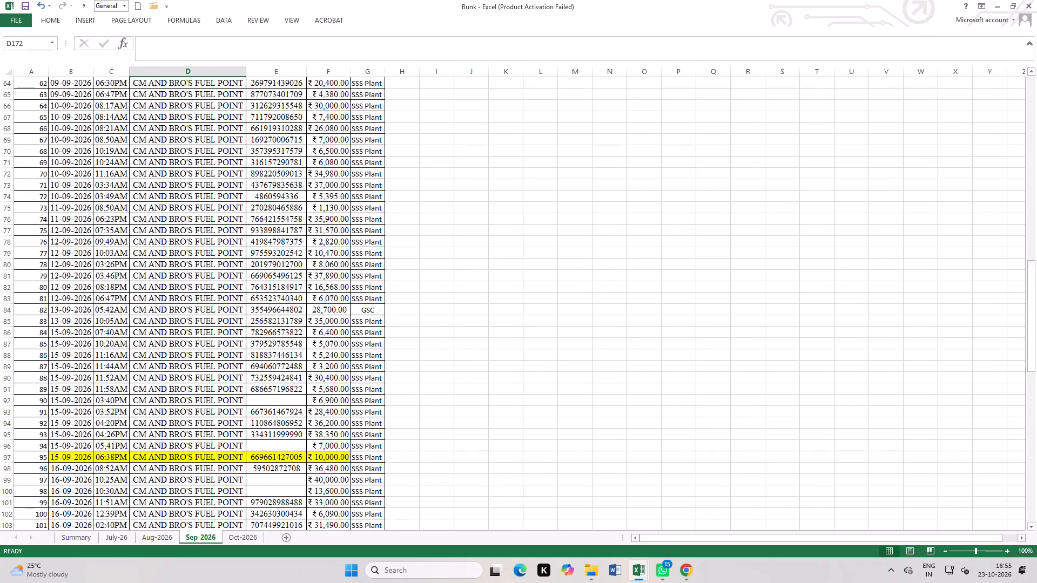
scroll(169, 337, "up", 20)
scroll(169, 337, "up", 5)
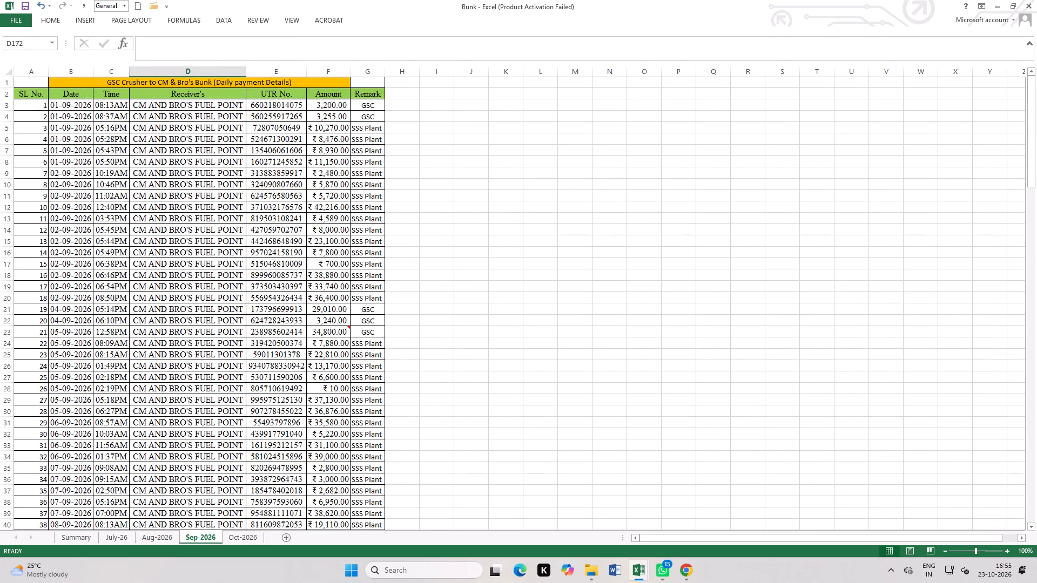
scroll(169, 337, "up", 8)
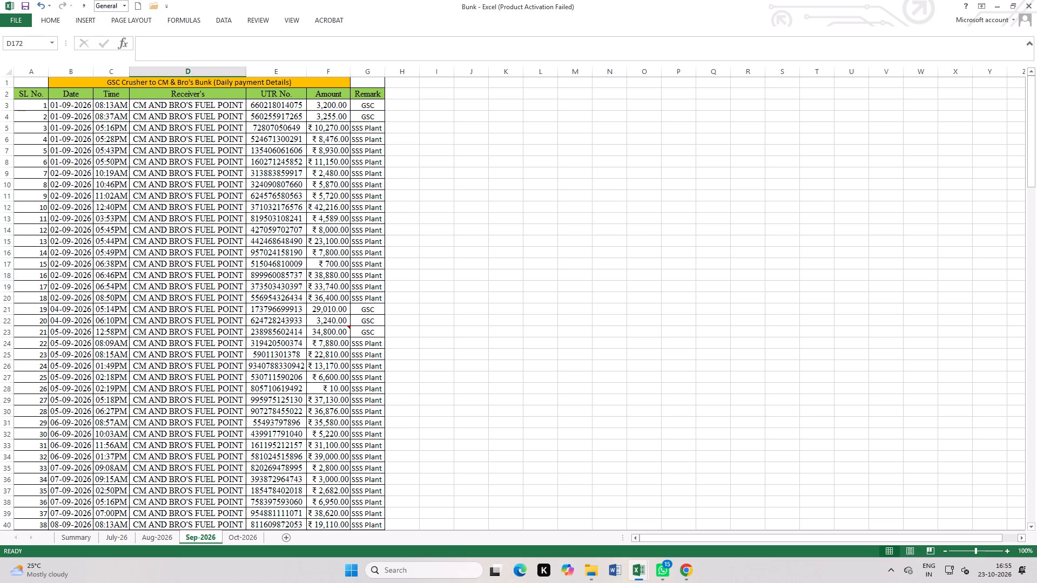
left_click_drag(24, 105, 252, 301)
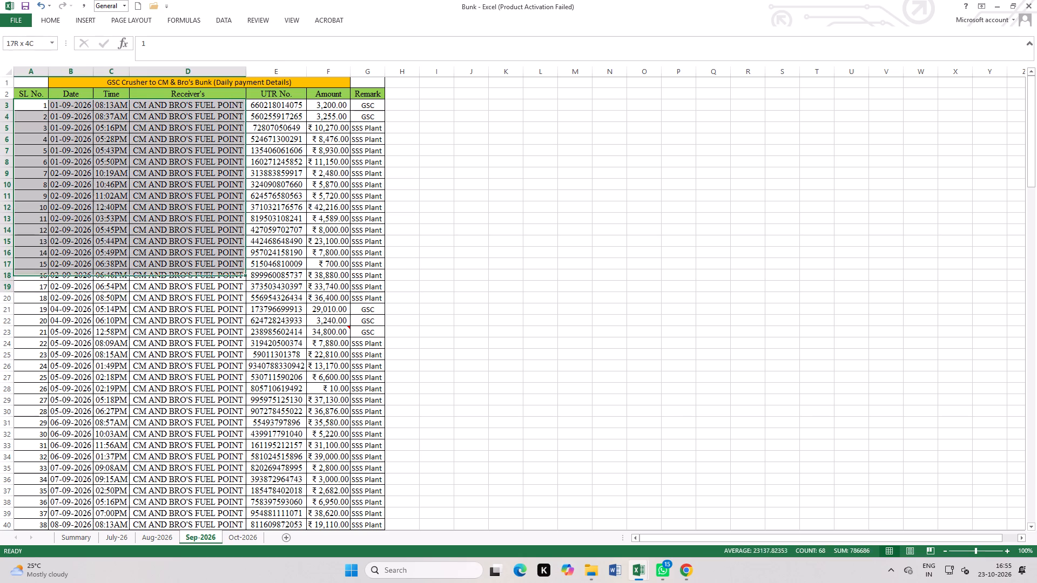
left_click_drag(252, 301, 284, 578)
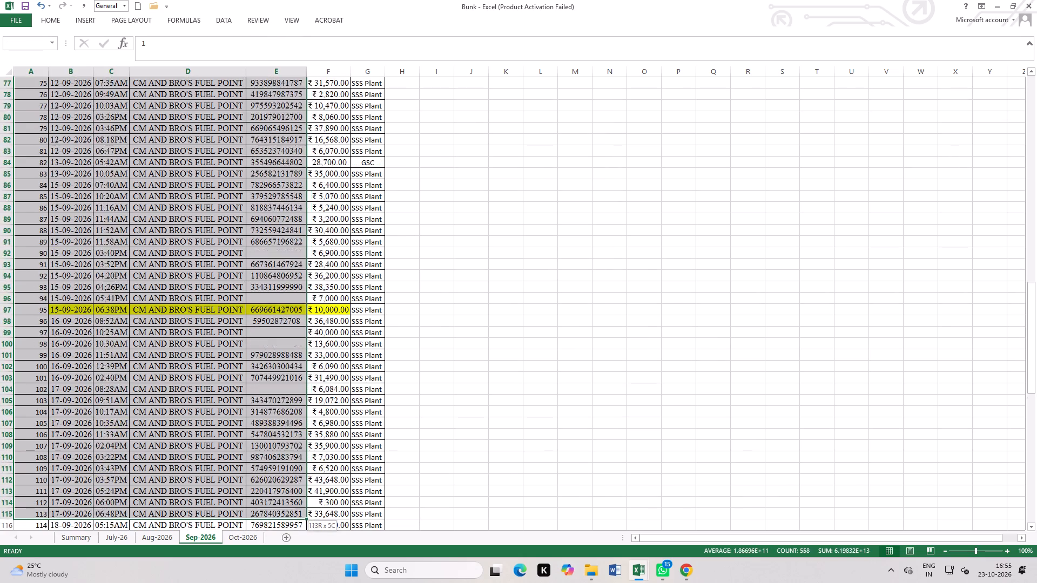
left_click_drag(284, 578, 372, 530)
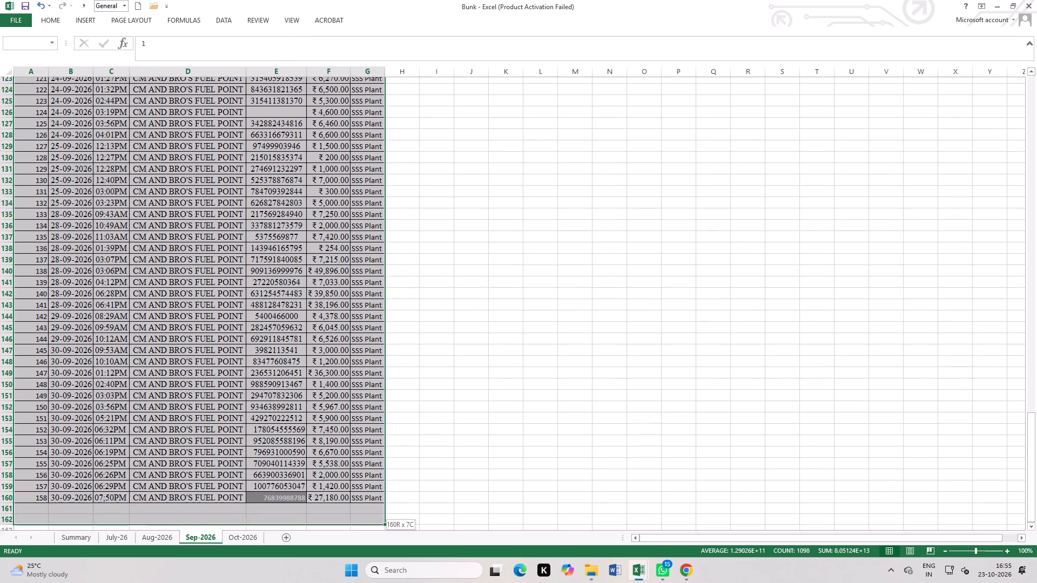
left_click_drag(372, 530, 377, 492)
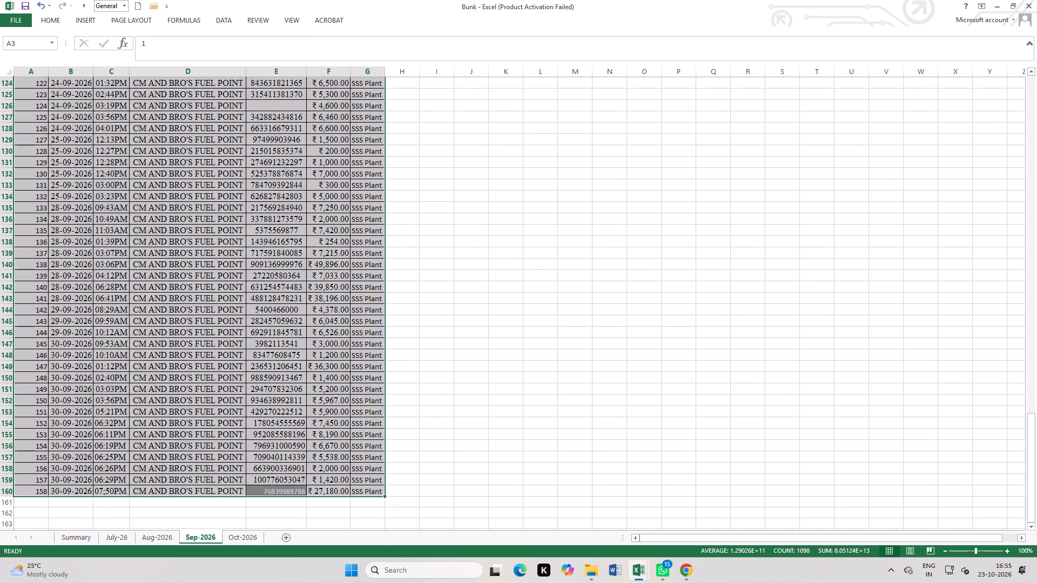
left_click(53, 18)
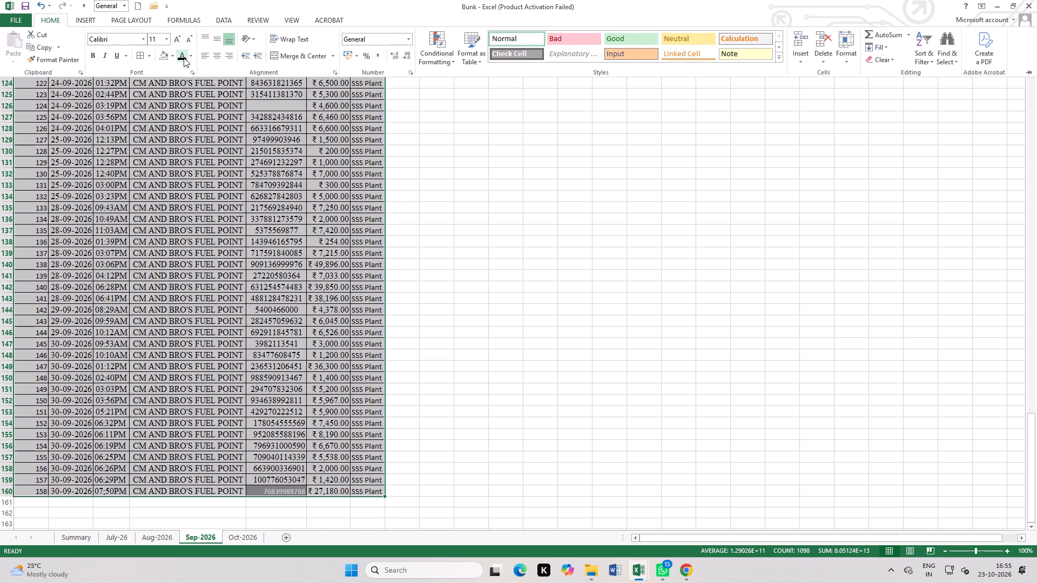
left_click(184, 58)
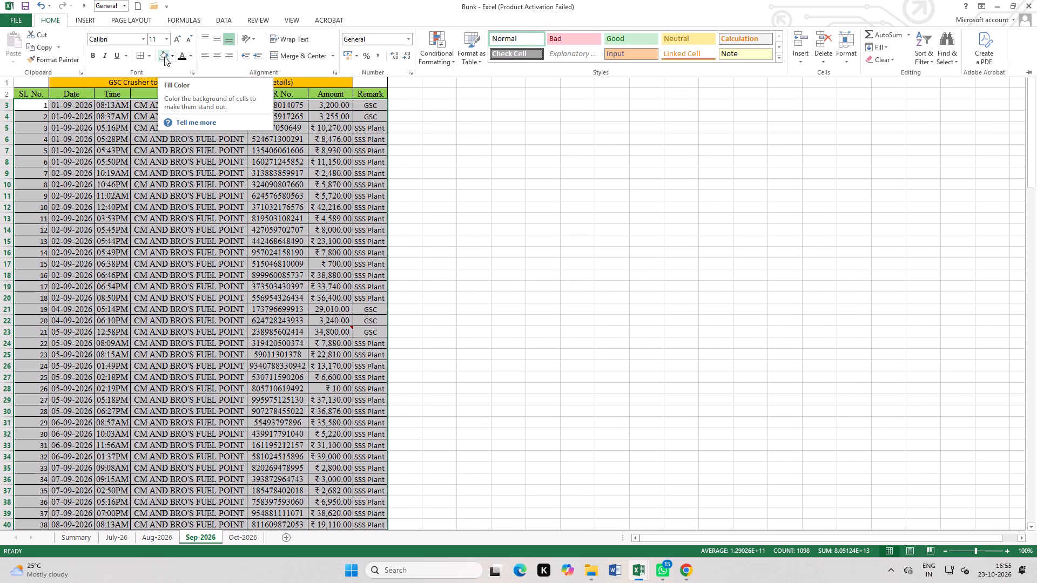
left_click(164, 57)
left_click(138, 55)
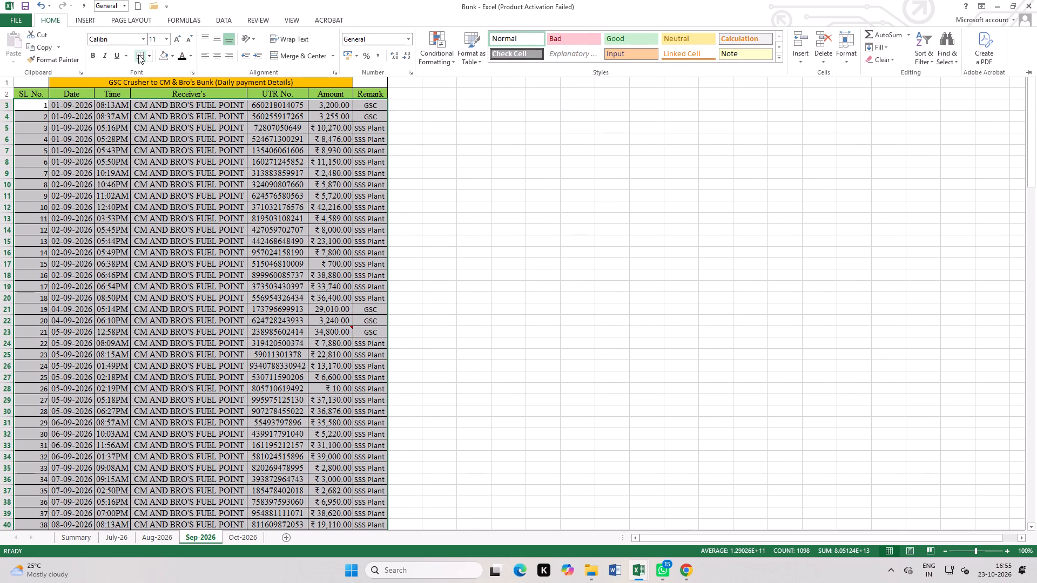
Centre the September entries, A3:G160, horizontally and vertically, and check them down to the last row.
left_click(224, 54)
left_click(216, 55)
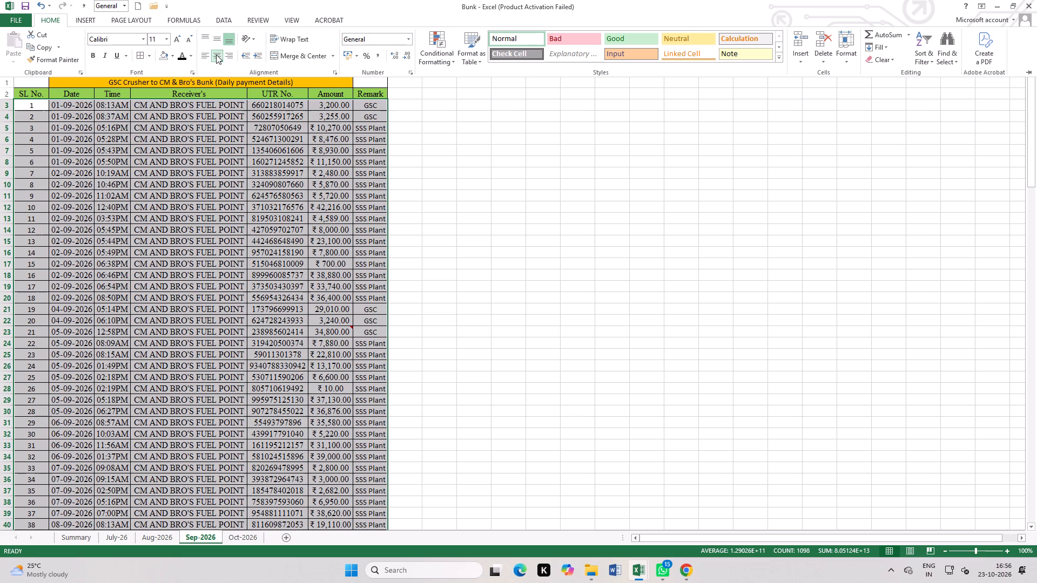
left_click(217, 42)
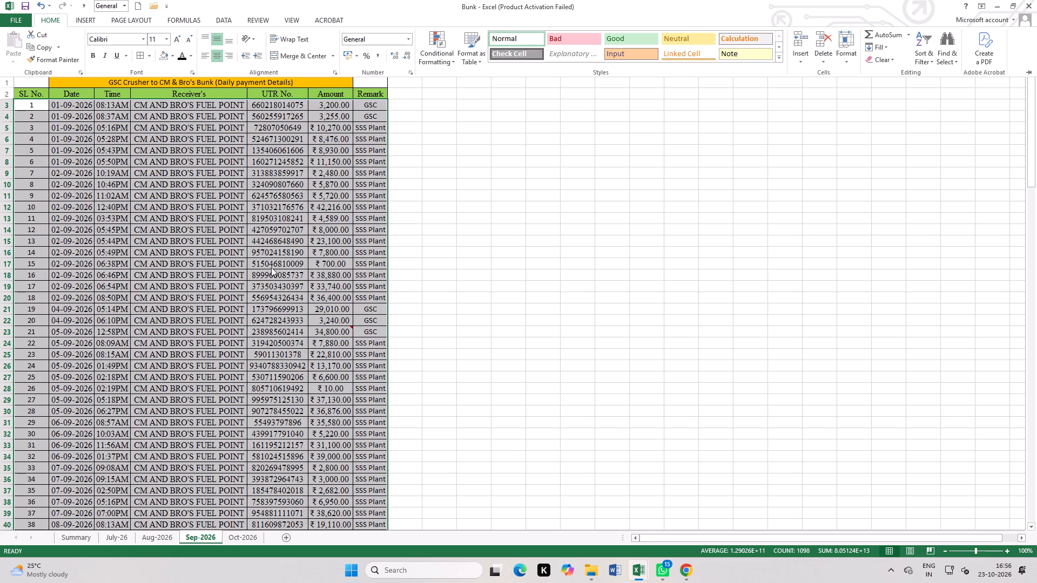
scroll(291, 299, "down", 13)
scroll(291, 302, "down", 18)
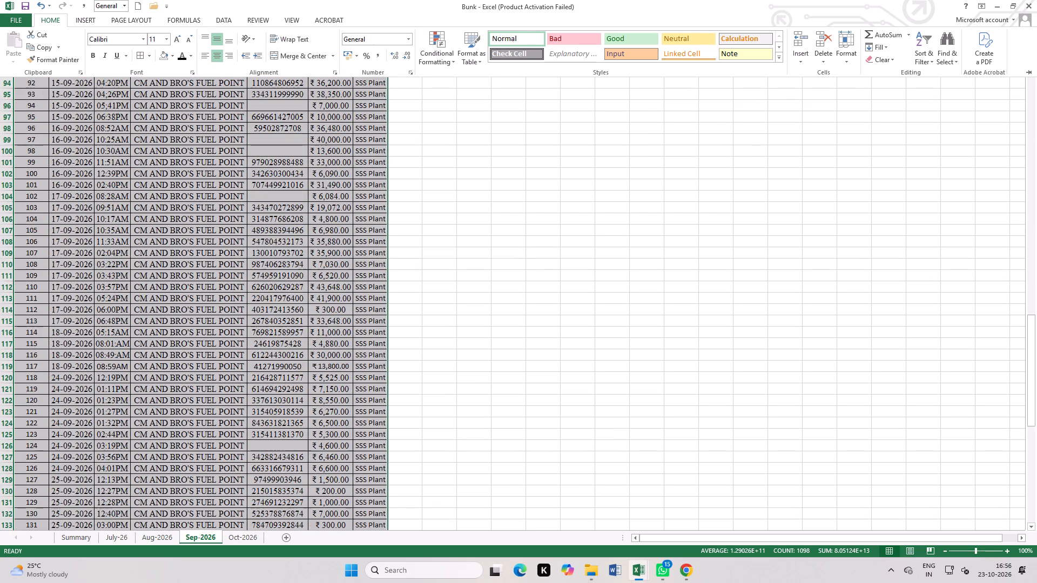
scroll(293, 302, "down", 15)
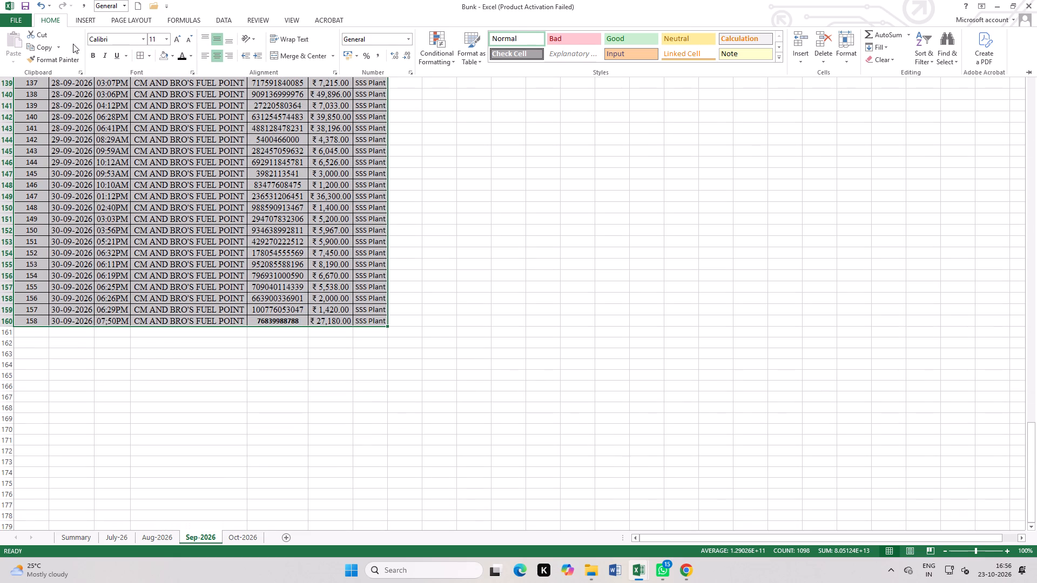
Set the September entries, A3:G160, to Times New Roman, size 12, without bold.
left_click(90, 52)
left_click(140, 38)
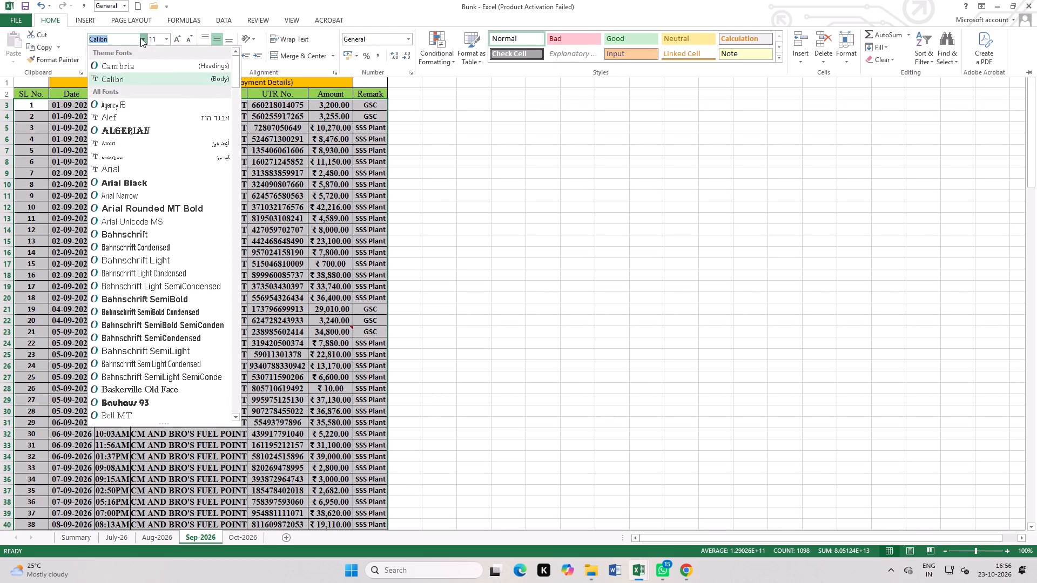
left_click_drag(232, 74, 239, 457)
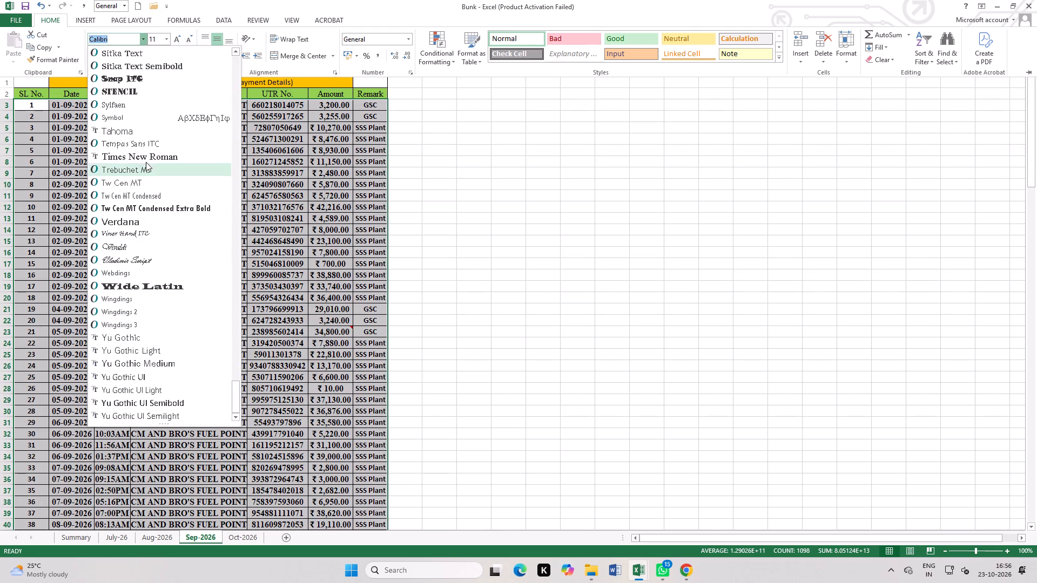
left_click(145, 158)
left_click(56, 21)
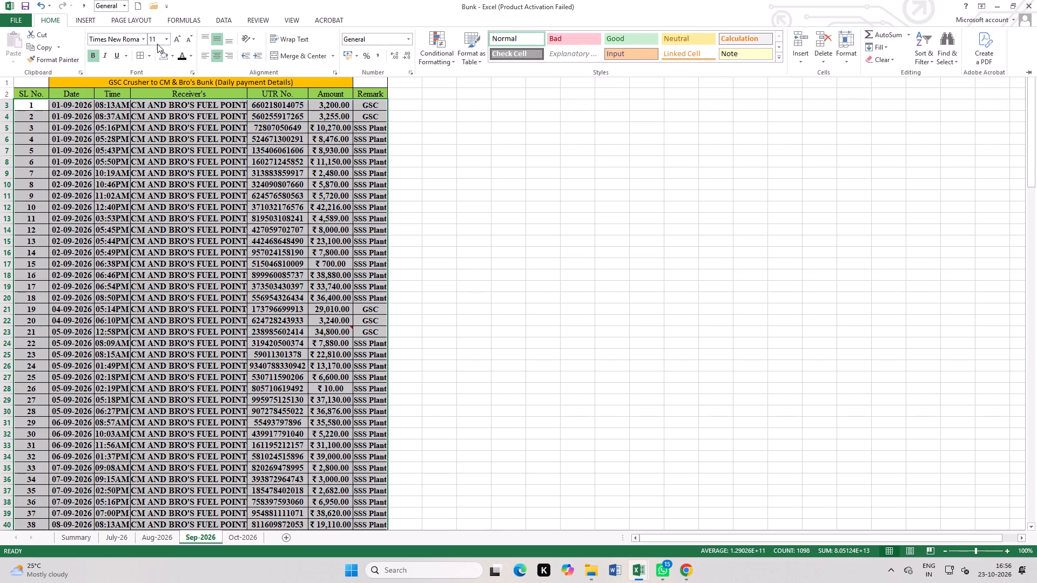
left_click(164, 38)
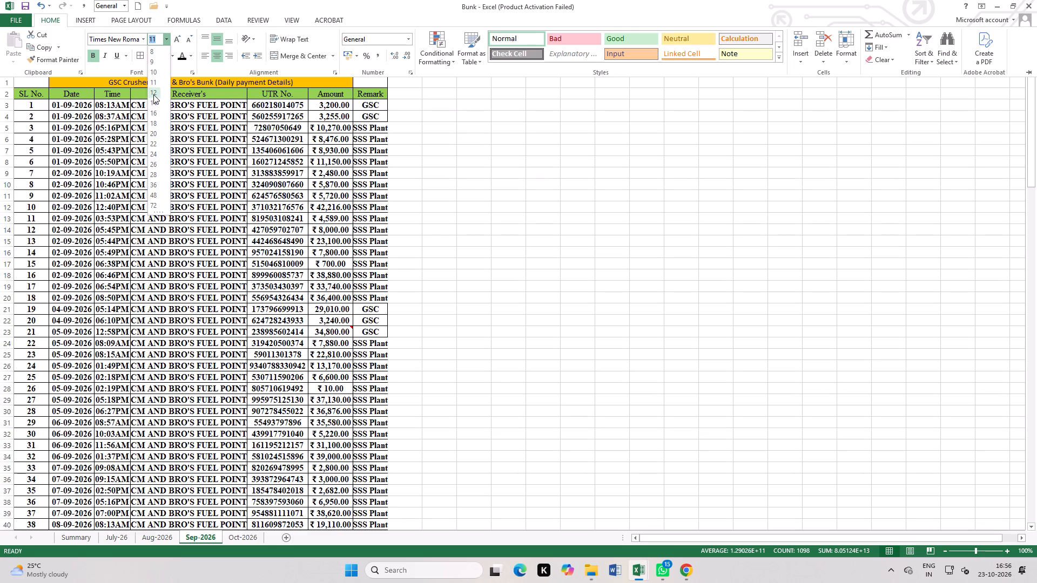
left_click(153, 94)
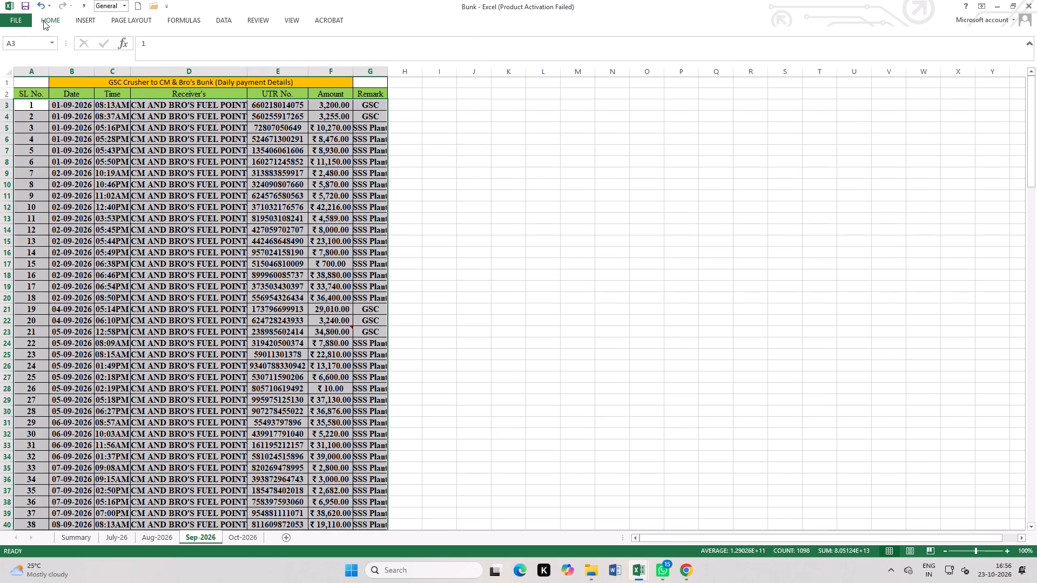
left_click(43, 21)
left_click(95, 55)
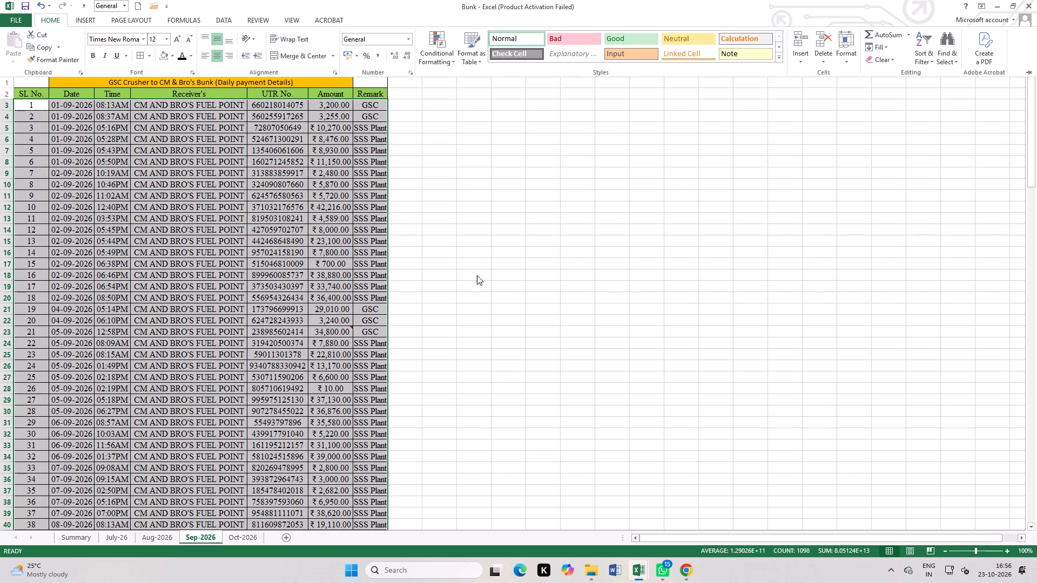
Autofit the Remark column G on Sep-2026 and widen it slightly.
left_click(484, 277)
double_click(386, 71)
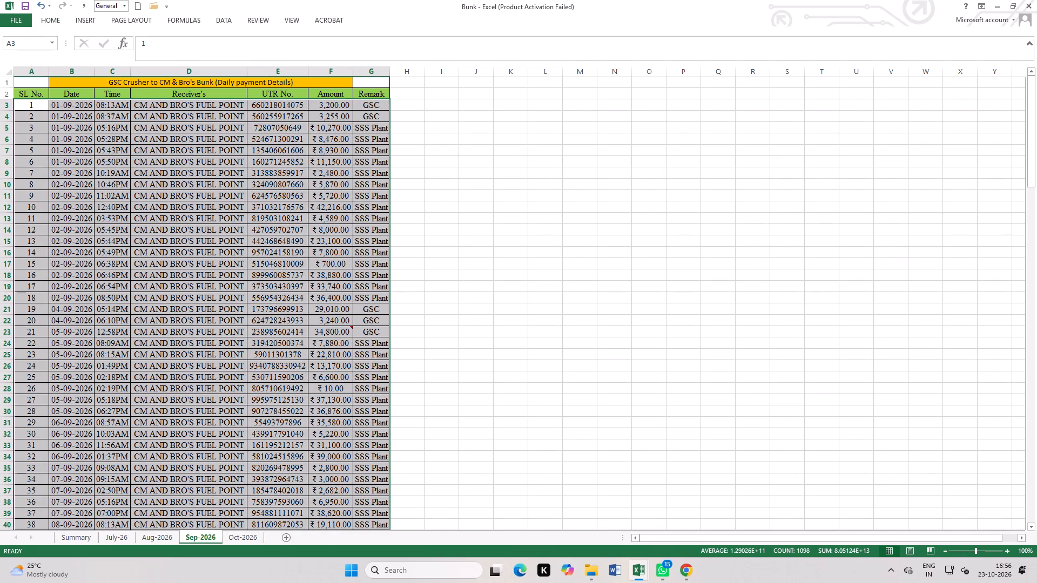
left_click_drag(386, 71, 398, 76)
left_click(474, 189)
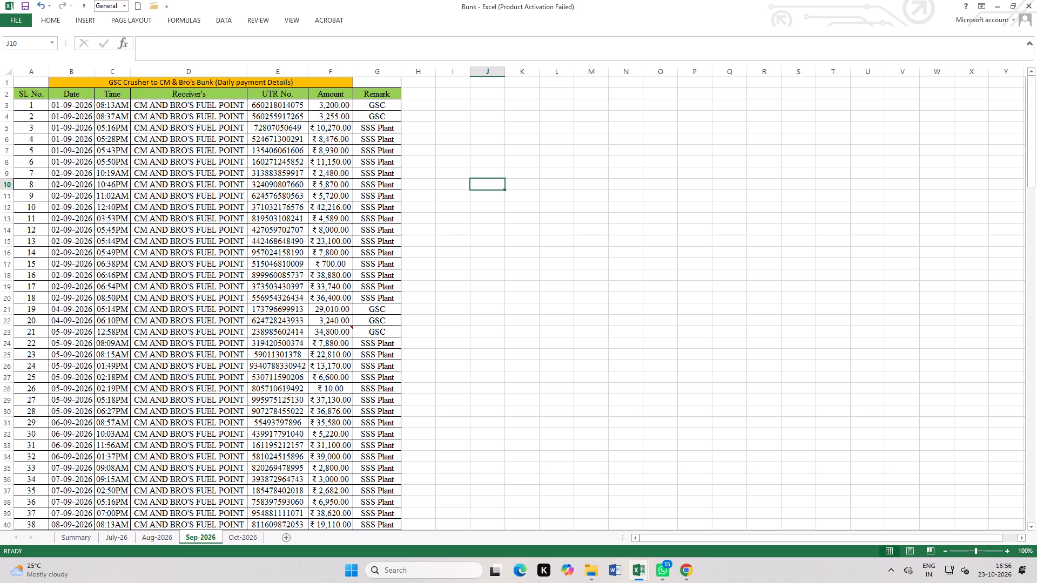
Check the formatting of the September entries from the GSC amount in F23 down to the last row.
left_click(338, 328)
scroll(225, 452, "down", 4)
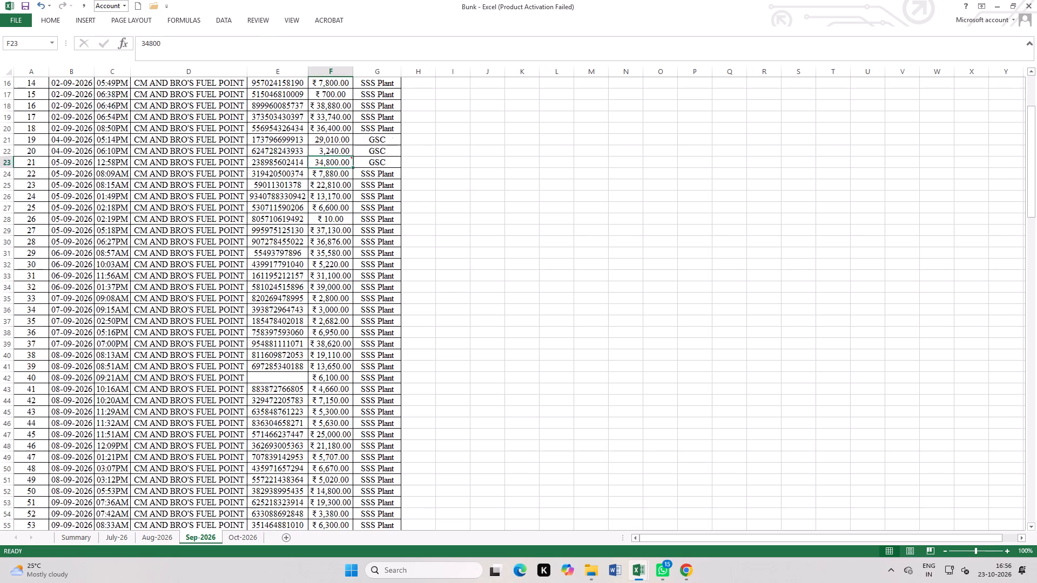
scroll(225, 448, "down", 19)
scroll(224, 436, "down", 10)
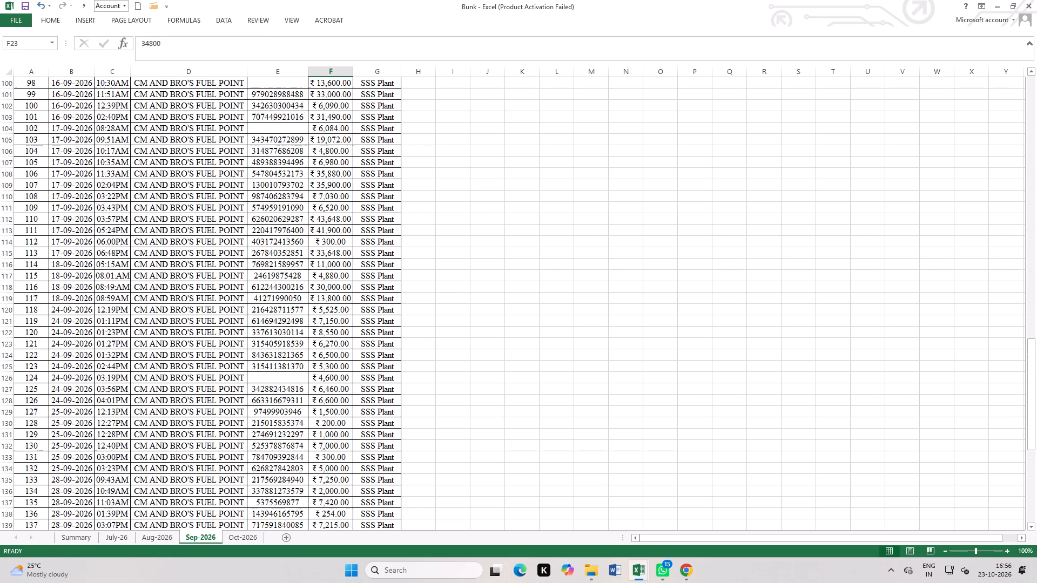
scroll(224, 436, "down", 16)
left_click(220, 423)
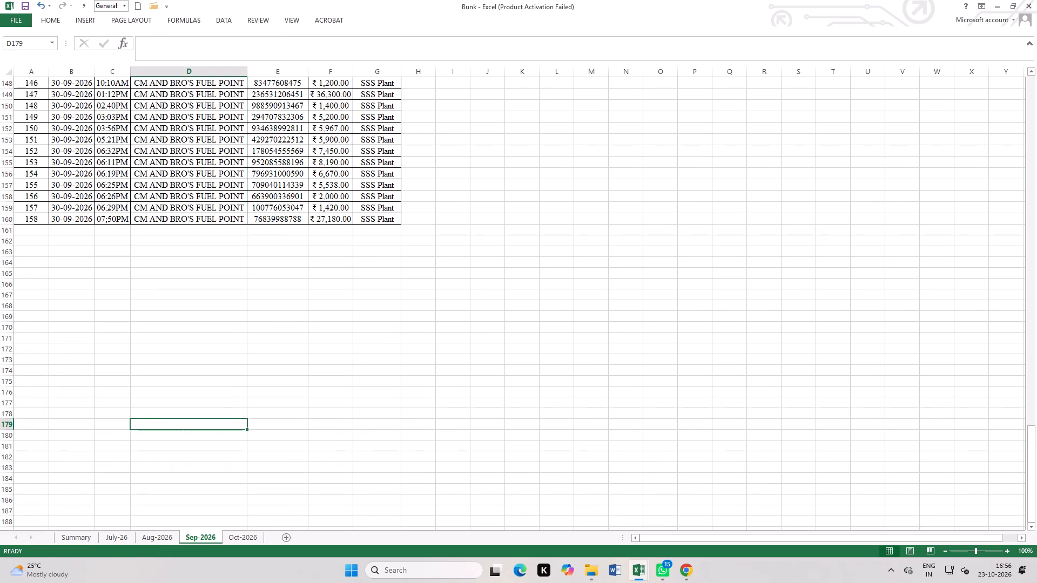
On Aug-2026, centre all entries in A3:G21 horizontally and vertically.
left_click(160, 539)
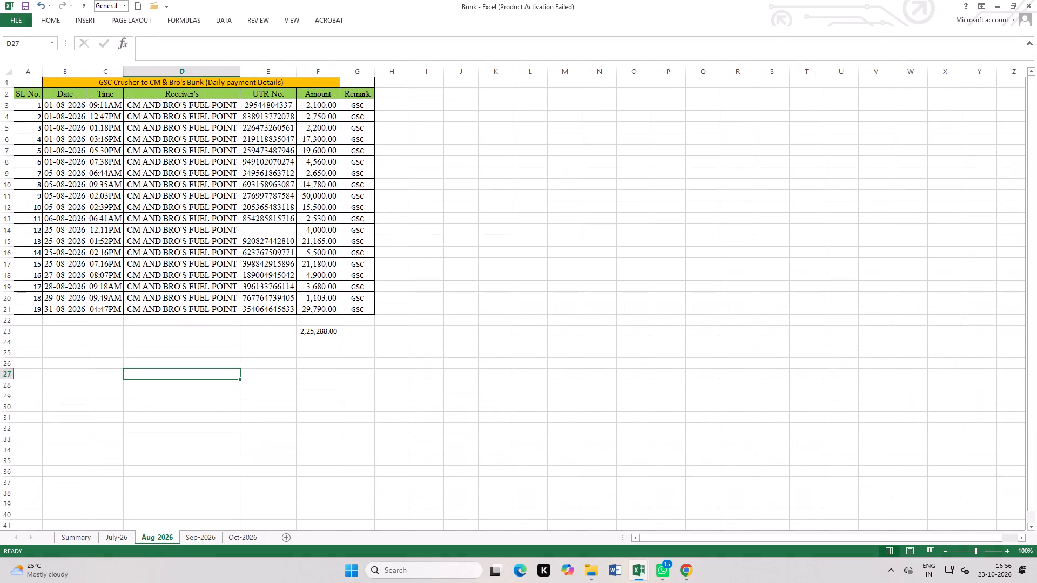
left_click_drag(29, 105, 283, 281)
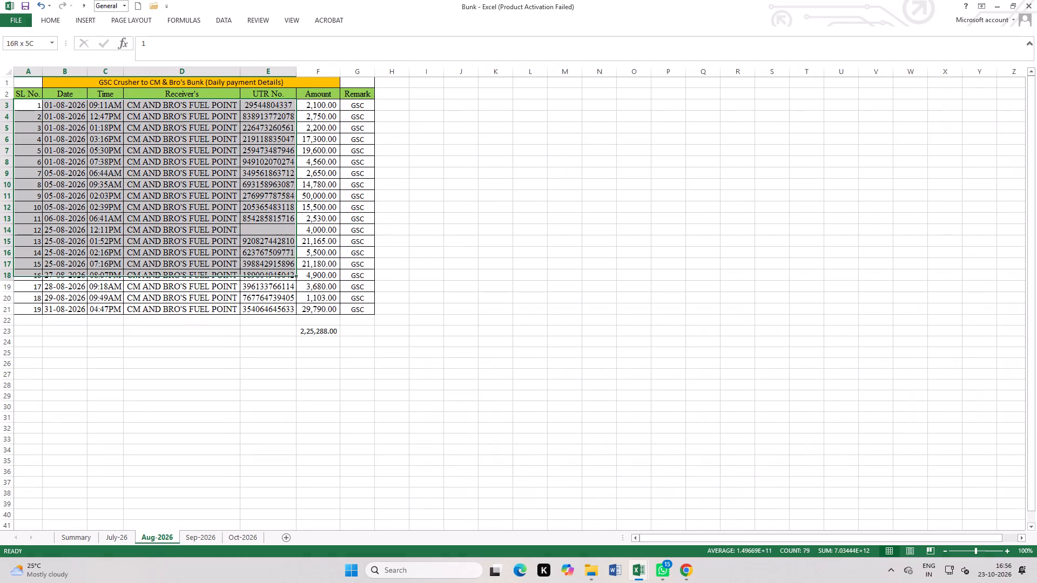
left_click_drag(283, 281, 349, 309)
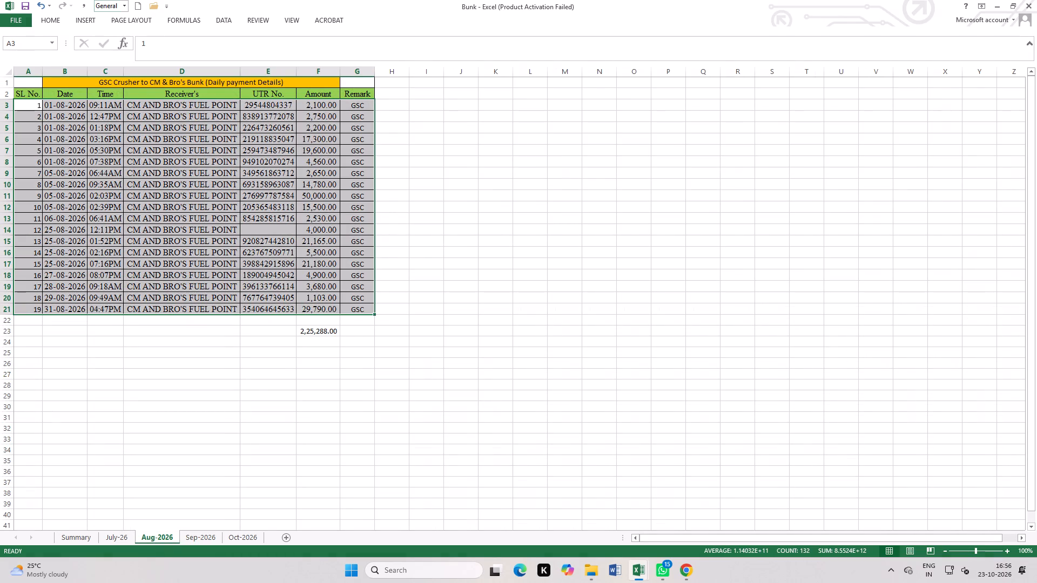
left_click(50, 22)
left_click(220, 57)
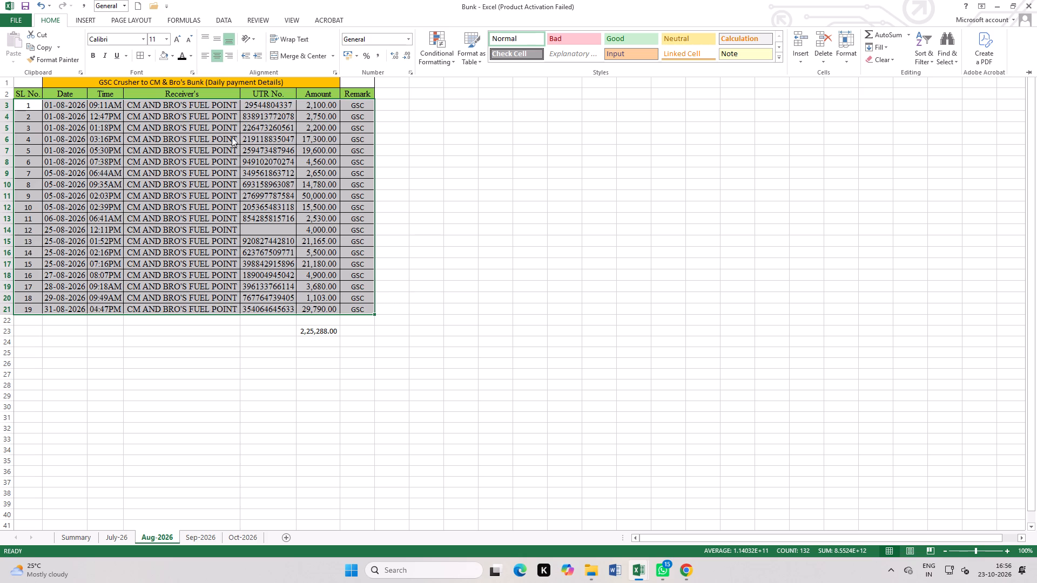
left_click(213, 37)
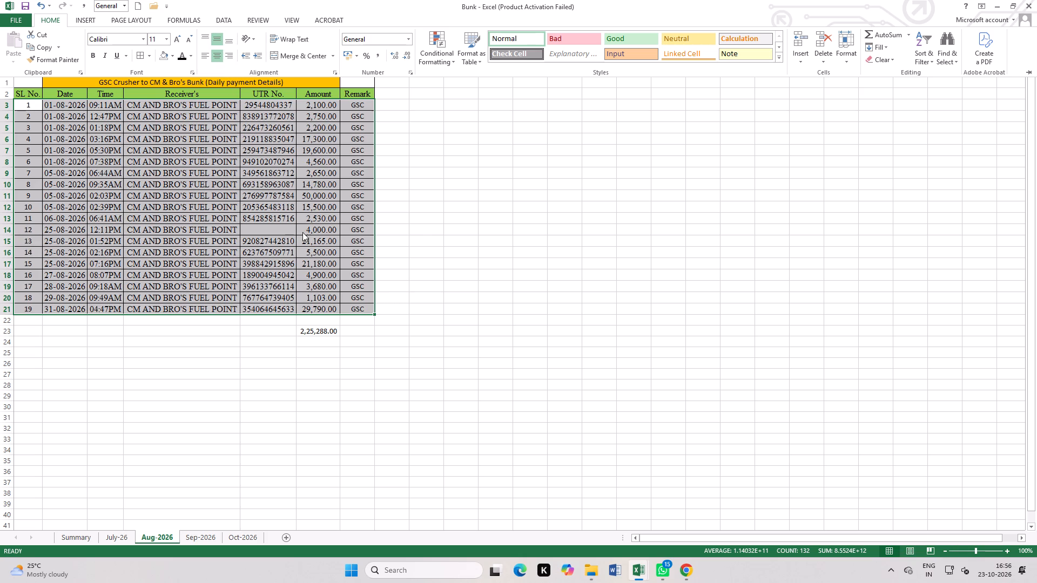
left_click(513, 193)
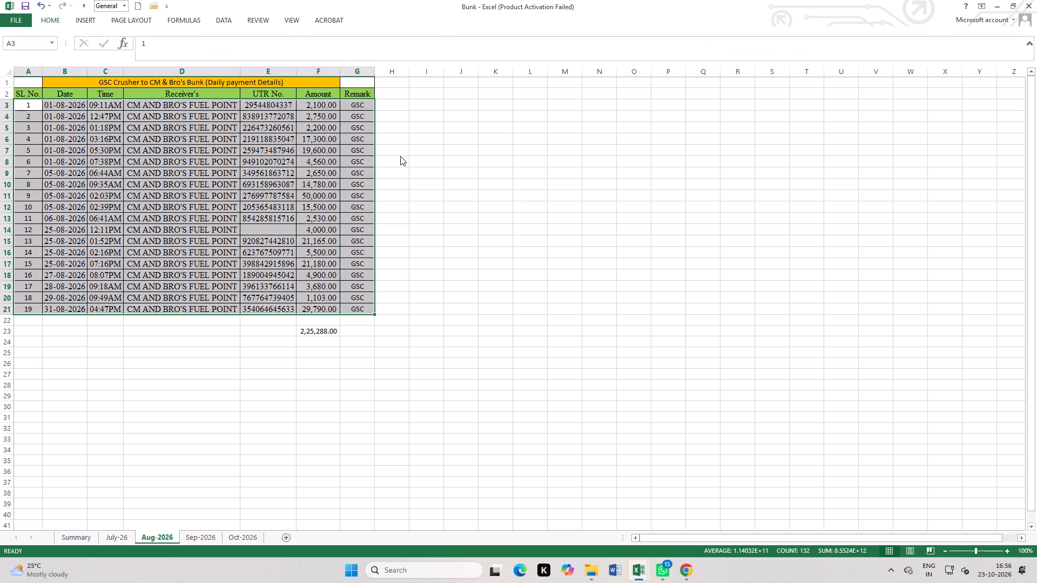
left_click(450, 206)
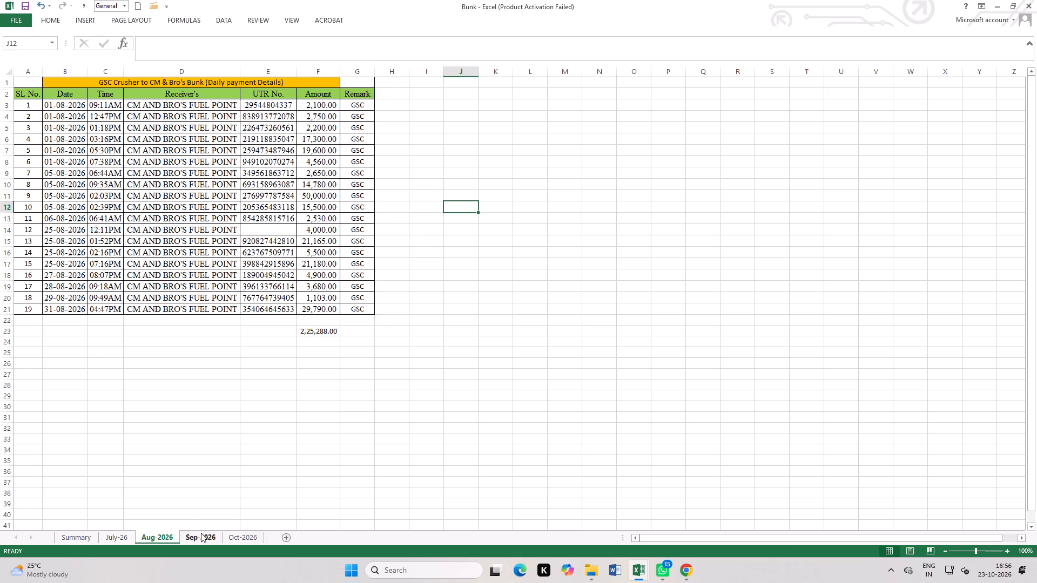
Format the August amounts, F3:F21 on Aug-2026, as Currency with the rupee sign, matching the September sheet.
left_click(201, 533)
scroll(361, 352, "up", 18)
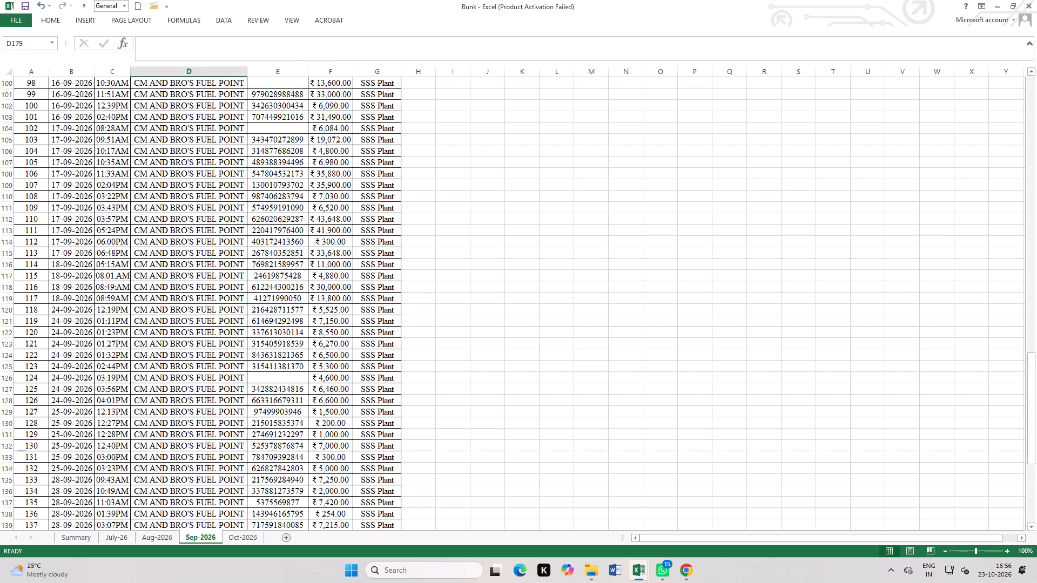
scroll(340, 316, "up", 13)
left_click(159, 541)
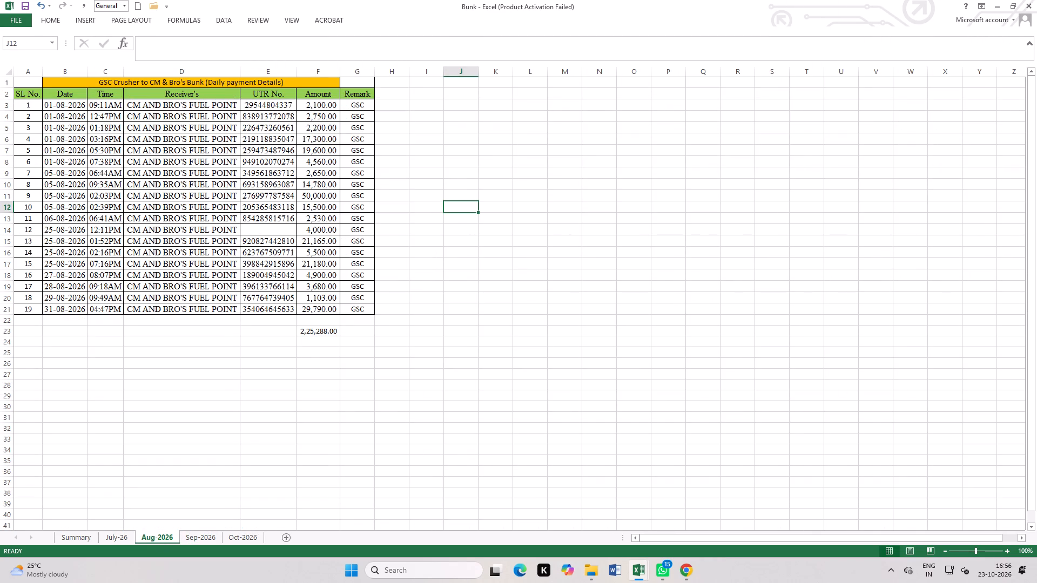
left_click_drag(314, 104, 326, 309)
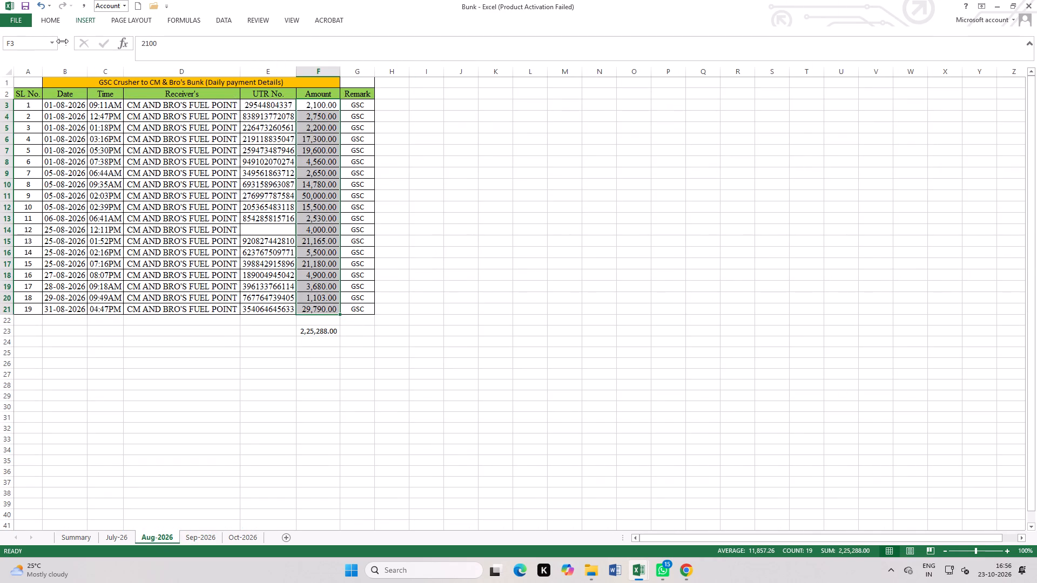
left_click(50, 24)
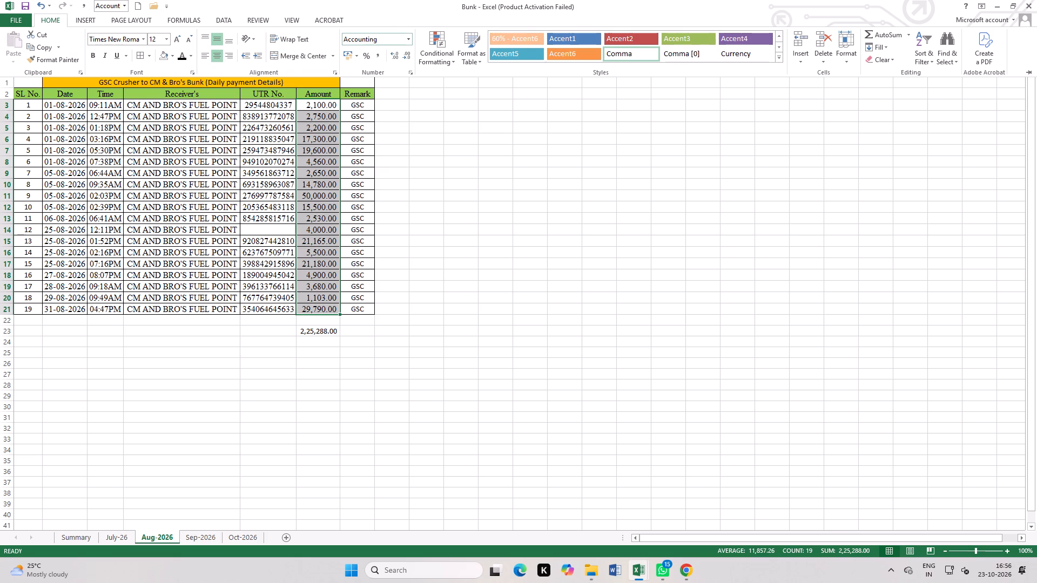
left_click(409, 40)
left_click(390, 106)
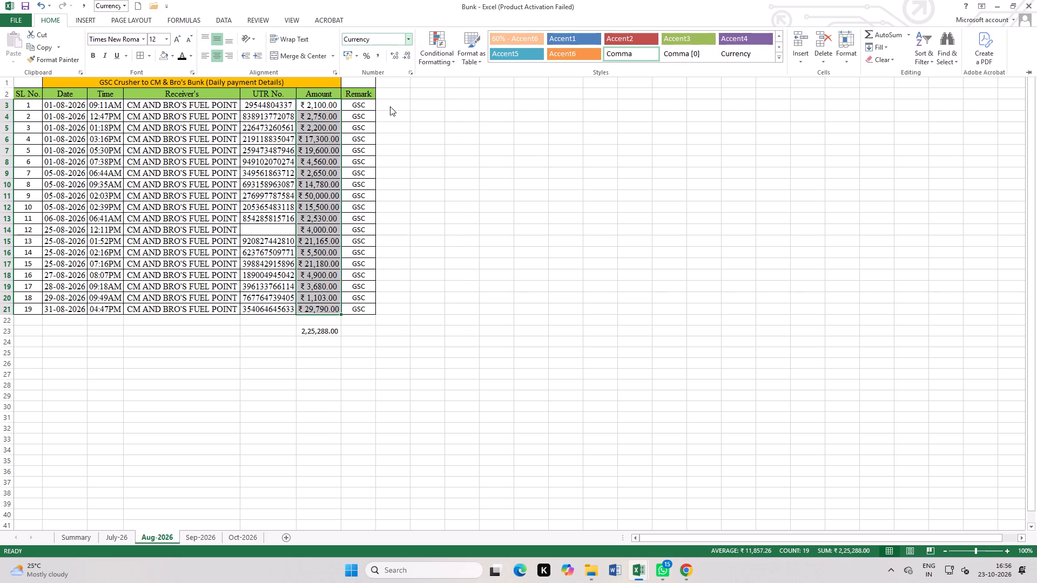
left_click(430, 299)
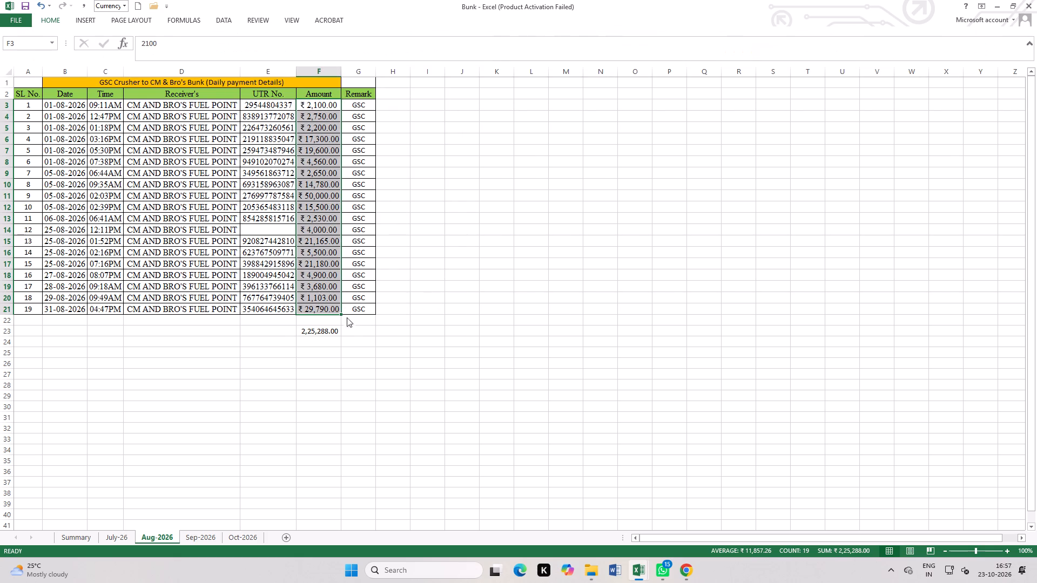
Re-enter the August total formula =SUM(F3:F22) in F23.
double_click(329, 333)
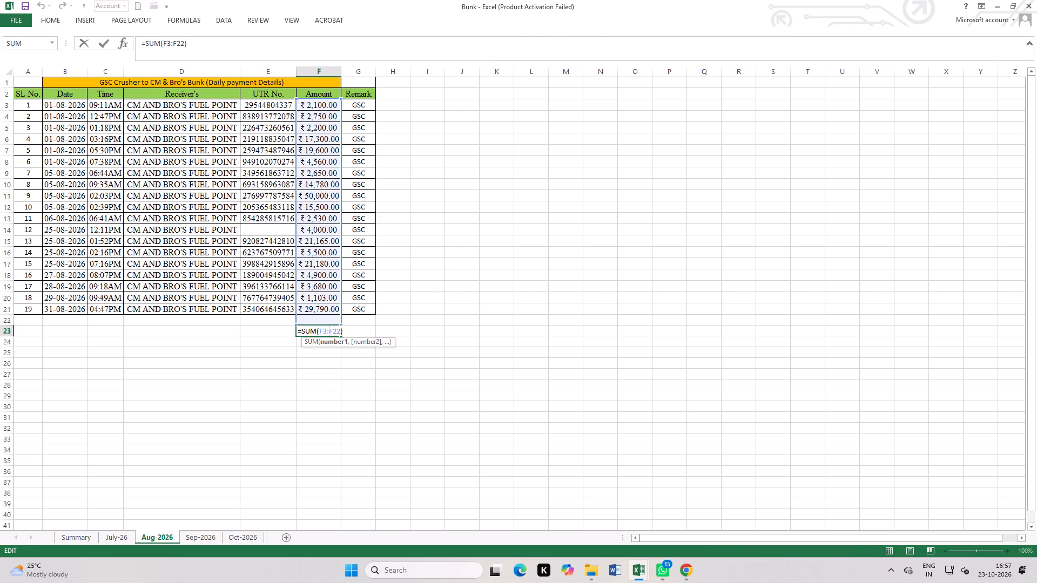
key("Return")
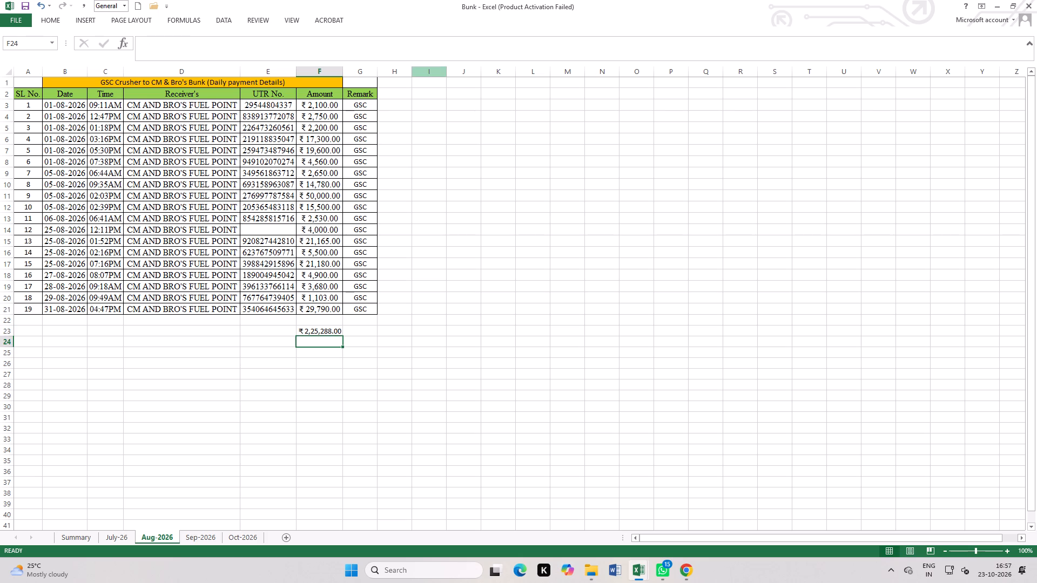
Format the July amounts, F3:F52 on July-26, as Currency with the rupee sign.
left_click(121, 540)
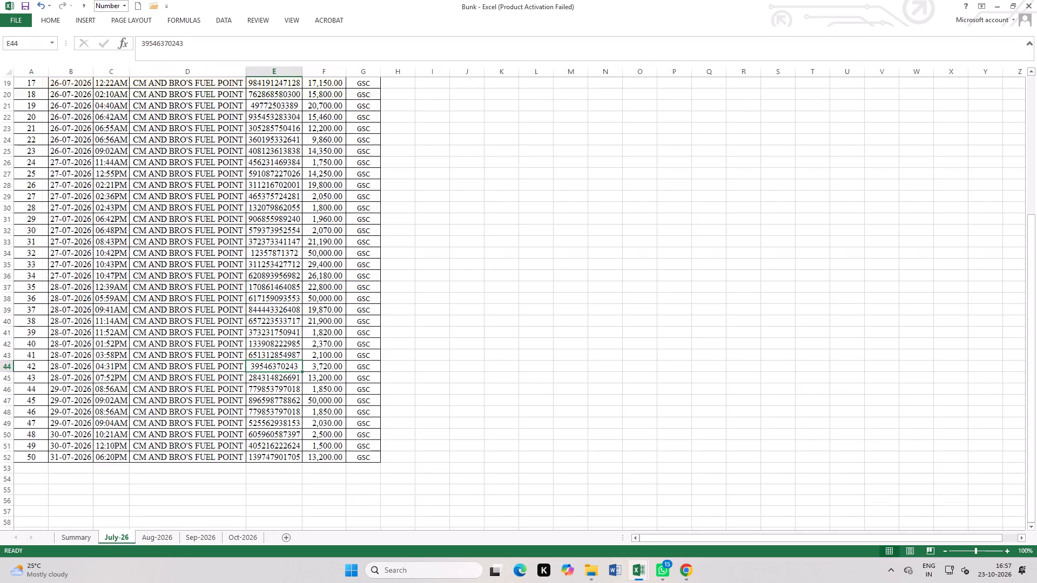
scroll(230, 405, "up", 14)
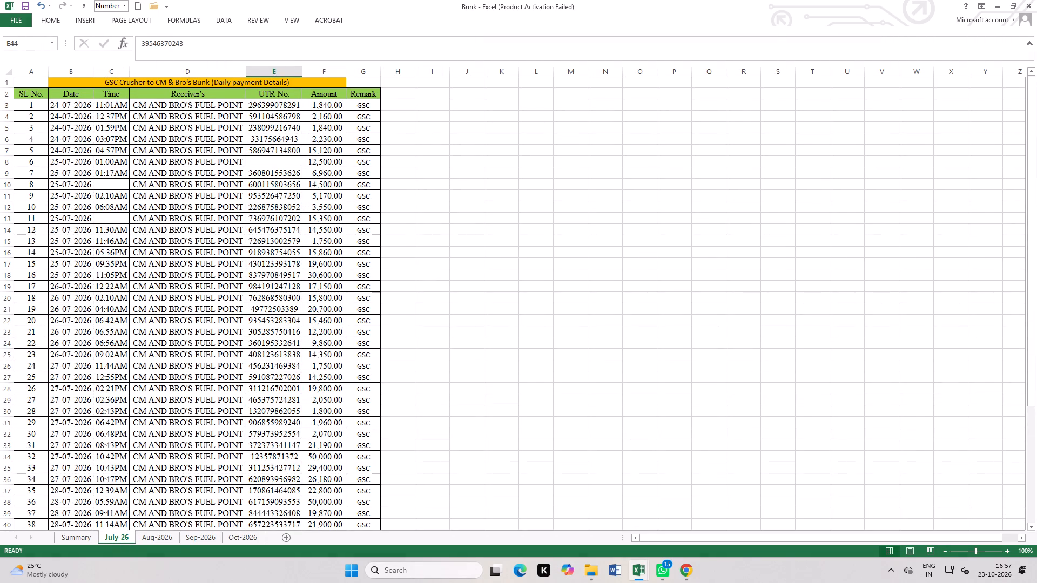
left_click_drag(325, 107, 338, 582)
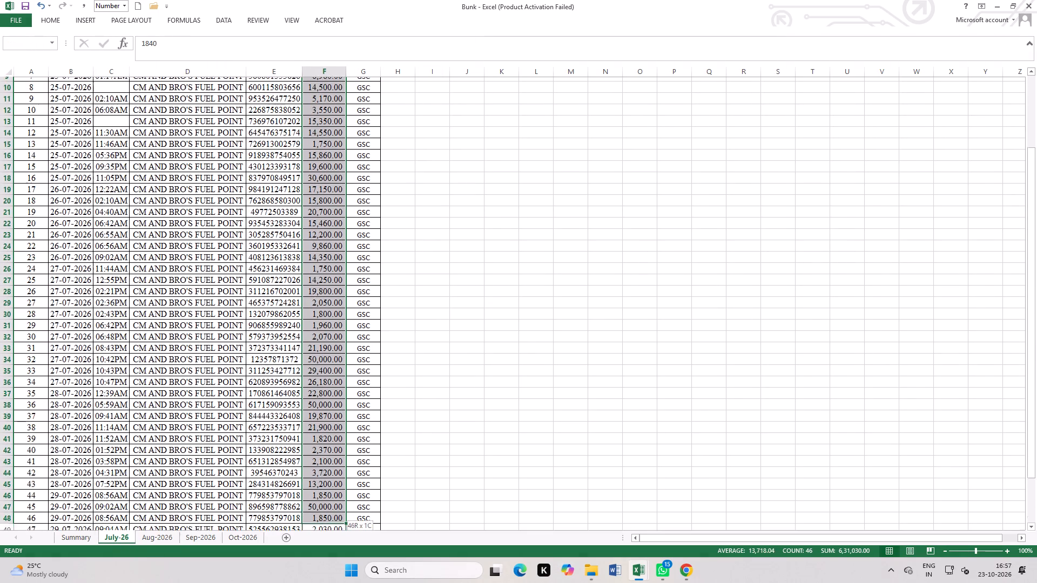
left_click_drag(338, 582, 328, 491)
left_click(52, 13)
left_click(51, 24)
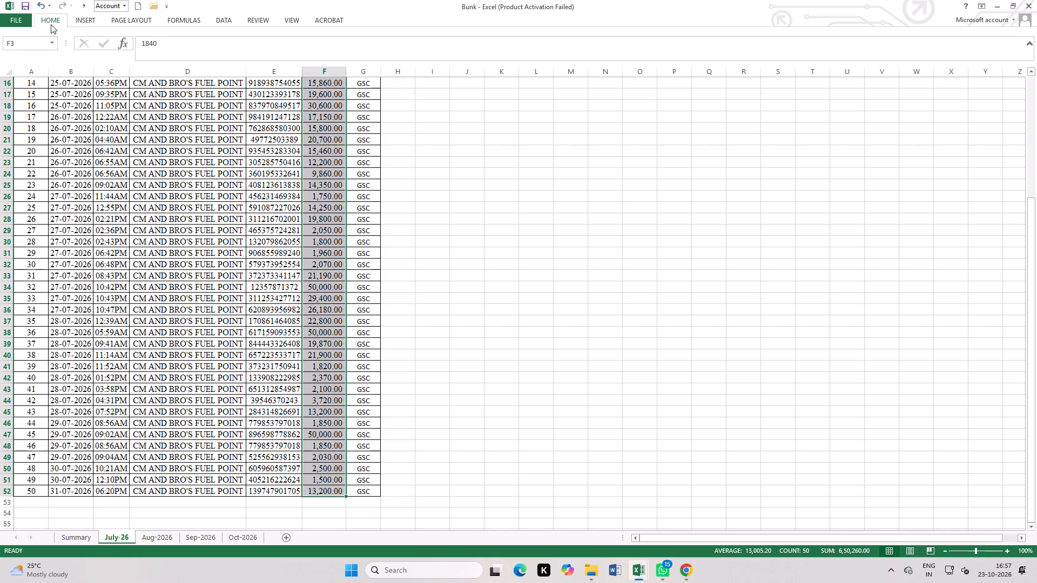
left_click(409, 36)
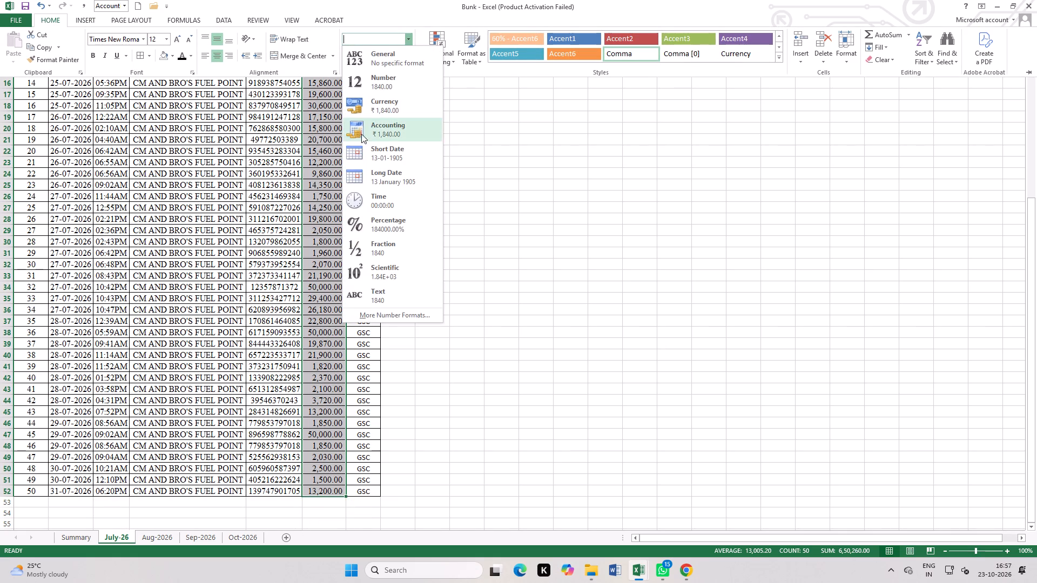
left_click(367, 110)
left_click(527, 247)
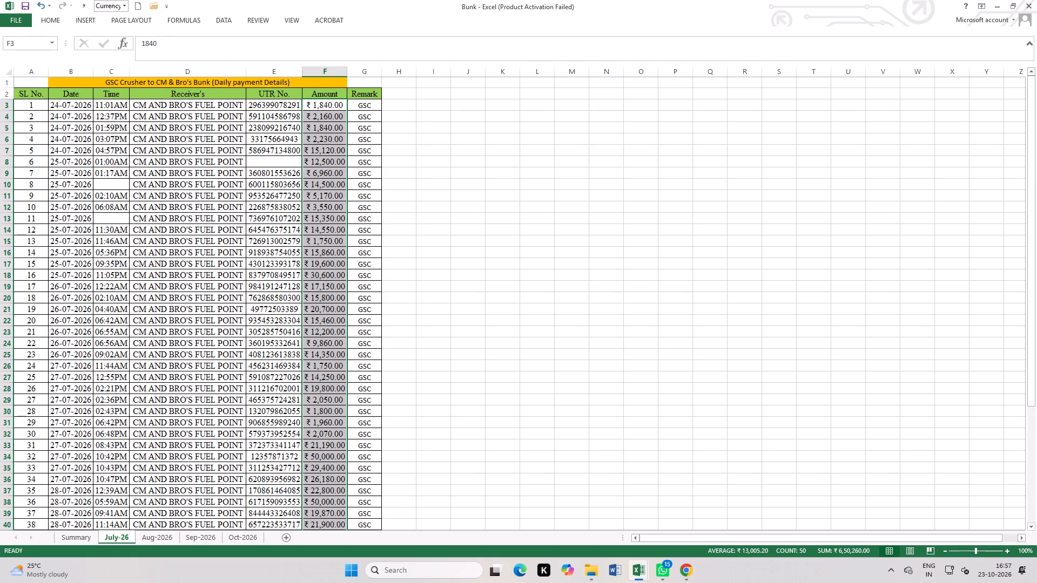
left_click(679, 212)
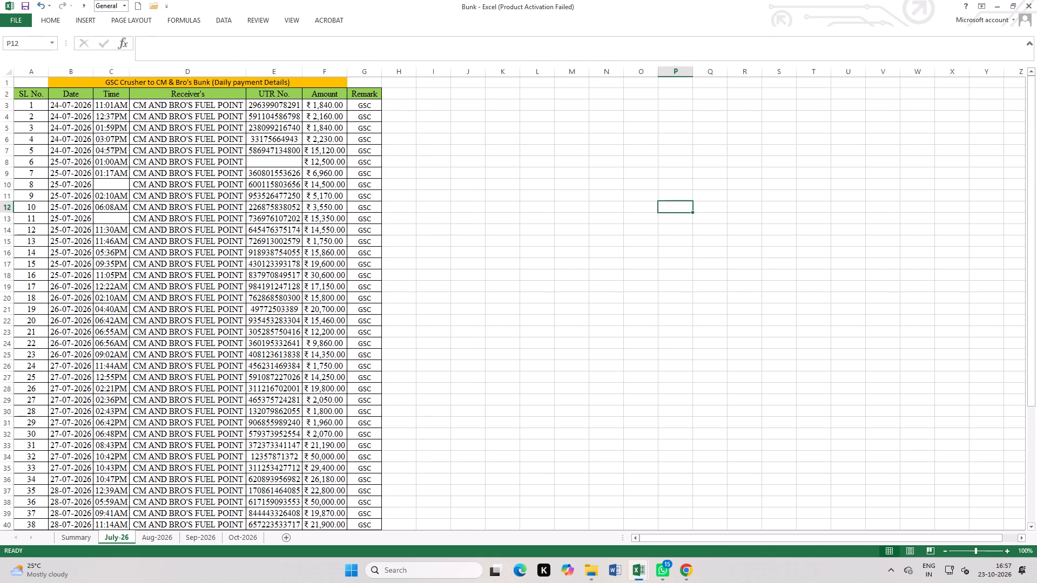
scroll(165, 326, "down", 5)
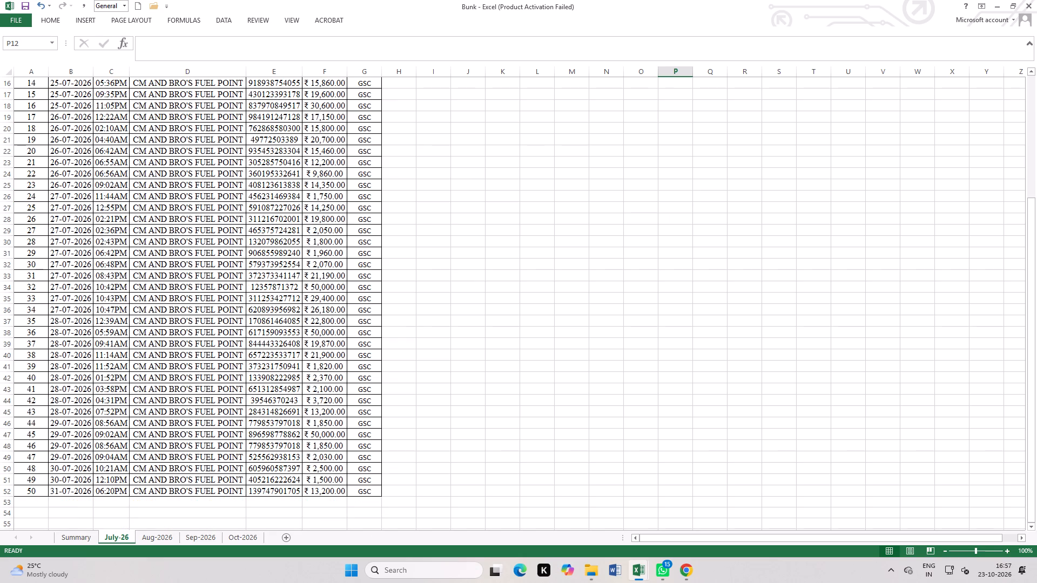
Add an AutoSum total of the July amounts in F54 on July-26, after consulting the Summary sheet.
left_click(79, 535)
scroll(190, 388, "up", 4)
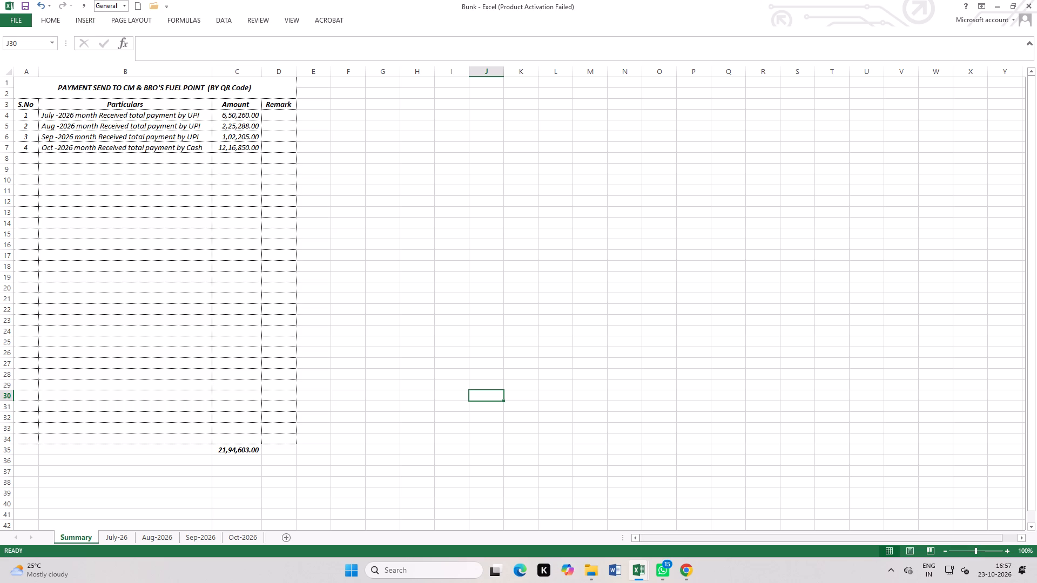
left_click(265, 263)
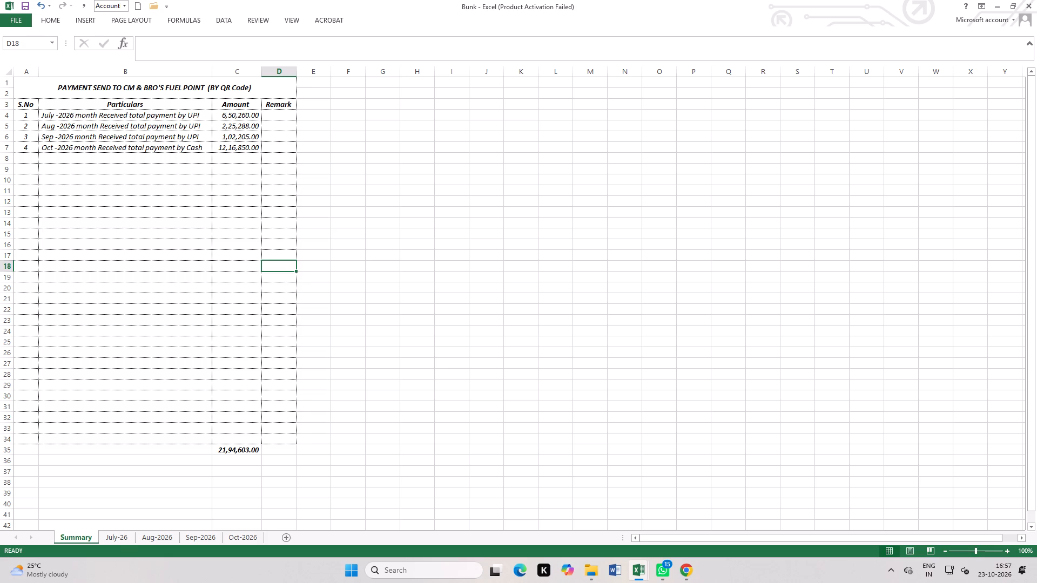
left_click(116, 540)
scroll(342, 474, "up", 3)
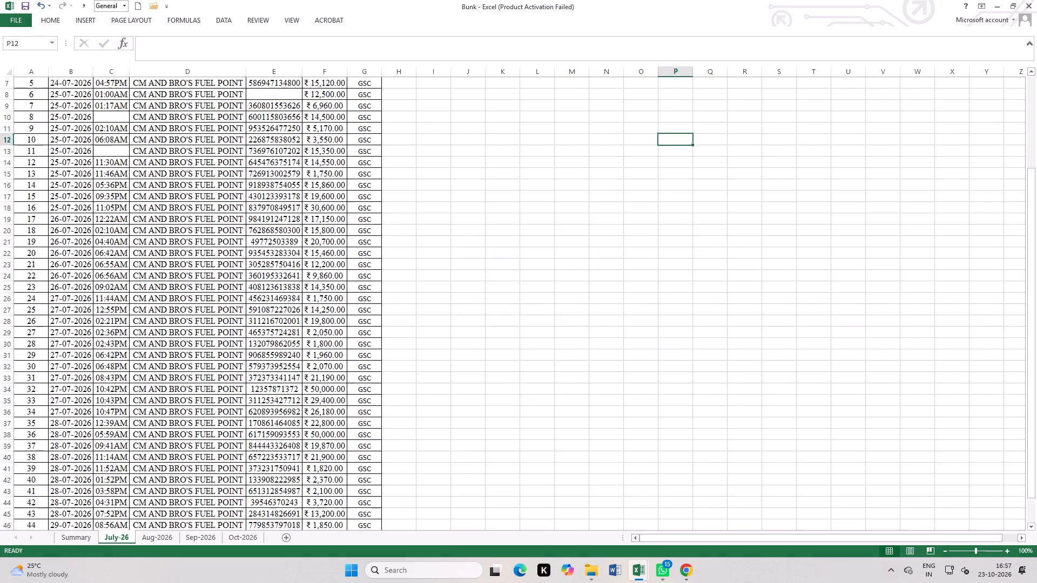
scroll(342, 474, "up", 2)
scroll(342, 452, "down", 5)
left_click(337, 513)
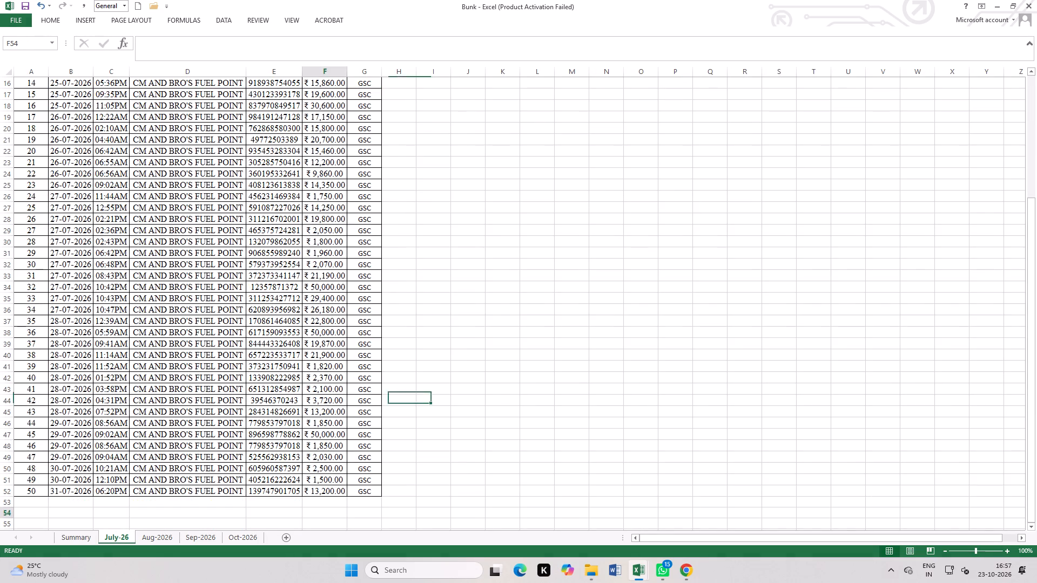
left_click(53, 23)
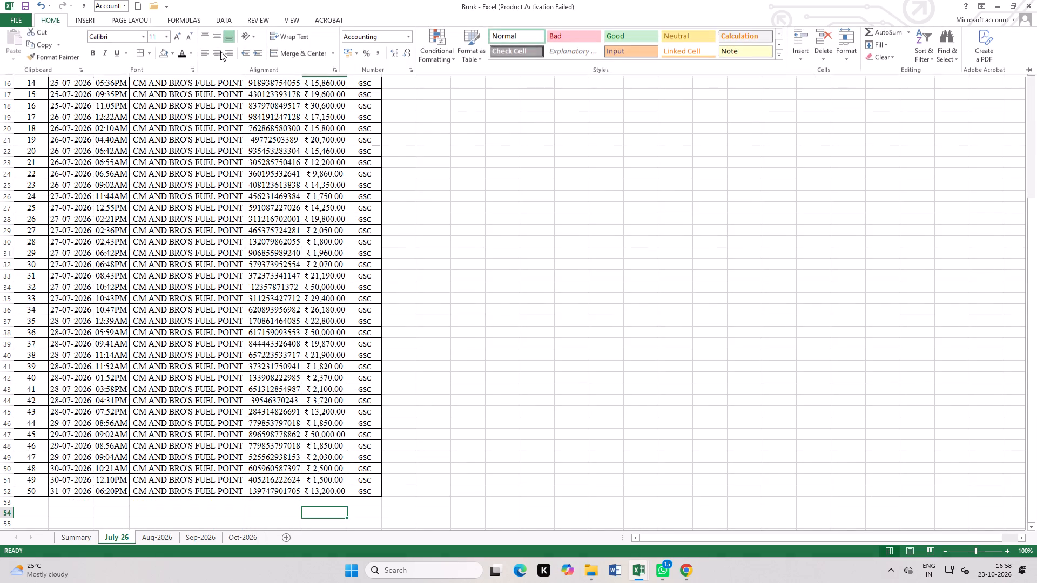
left_click(880, 30)
key("Return")
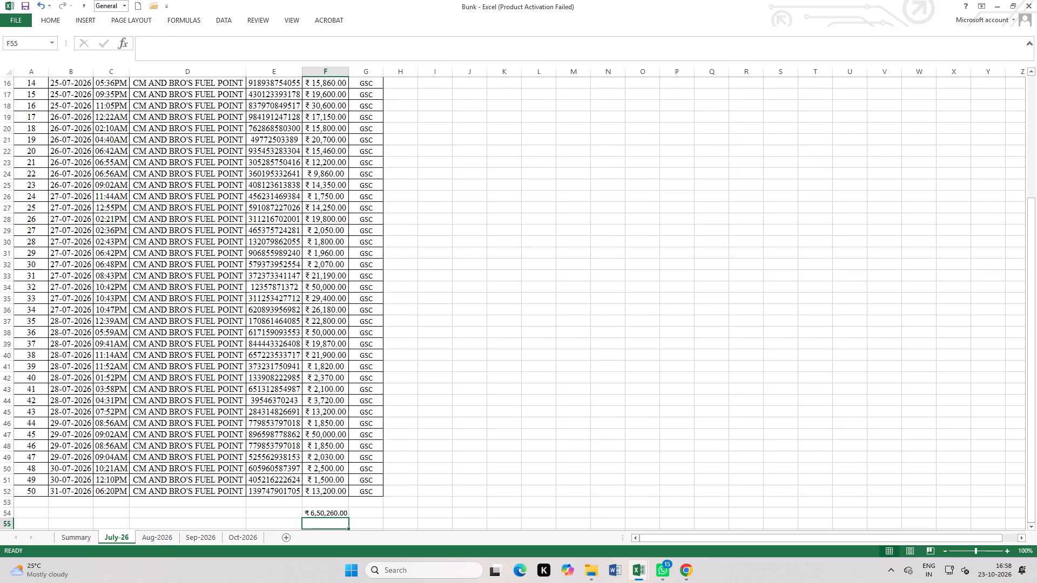
Add an AutoSum total of the September amounts, =SUM(F3:F161), in F162 on Sep-2026.
left_click(147, 540)
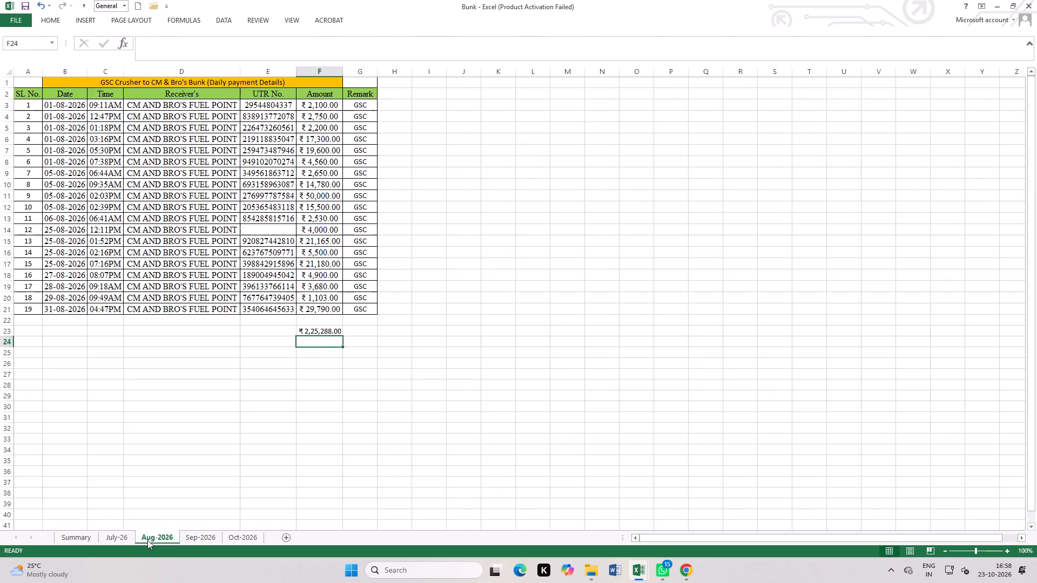
left_click(197, 541)
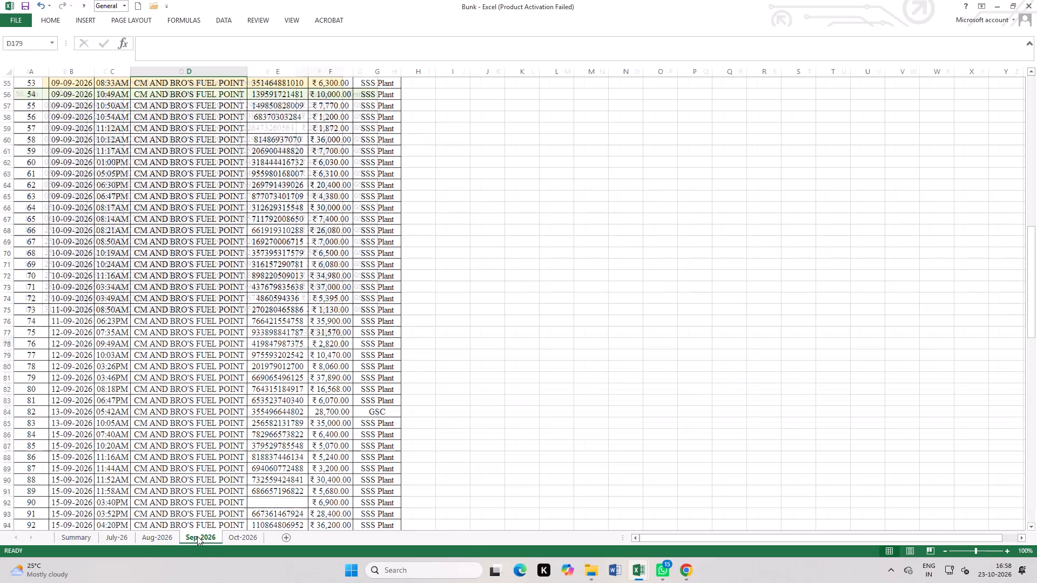
scroll(298, 453, "down", 20)
scroll(298, 453, "down", 11)
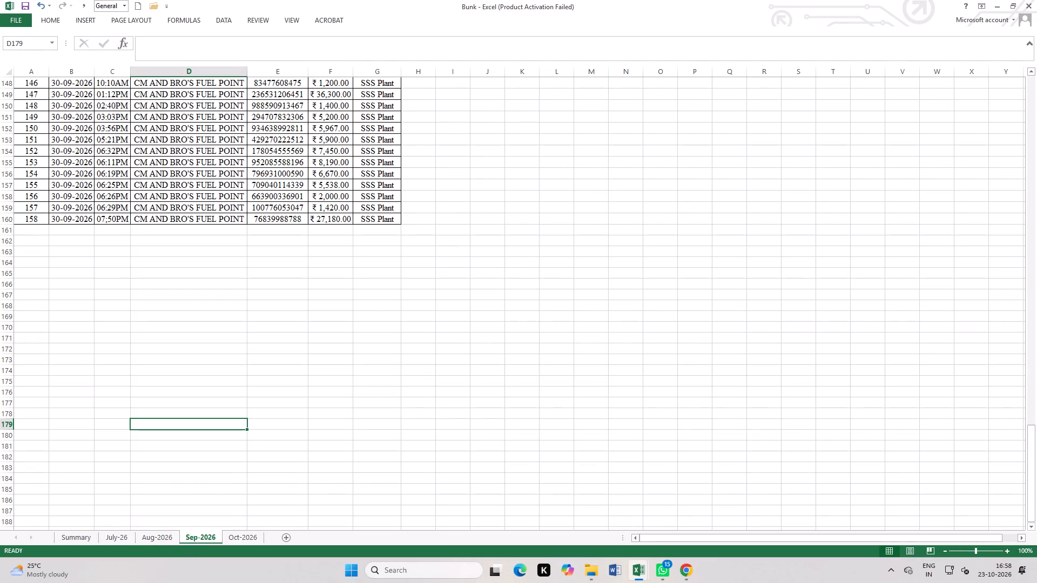
left_click(157, 536)
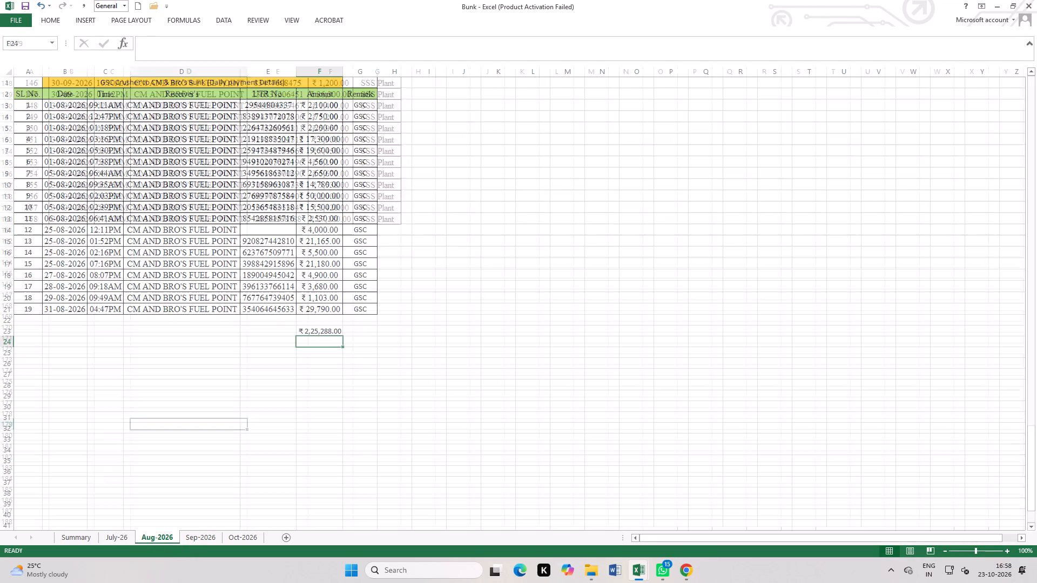
left_click(201, 539)
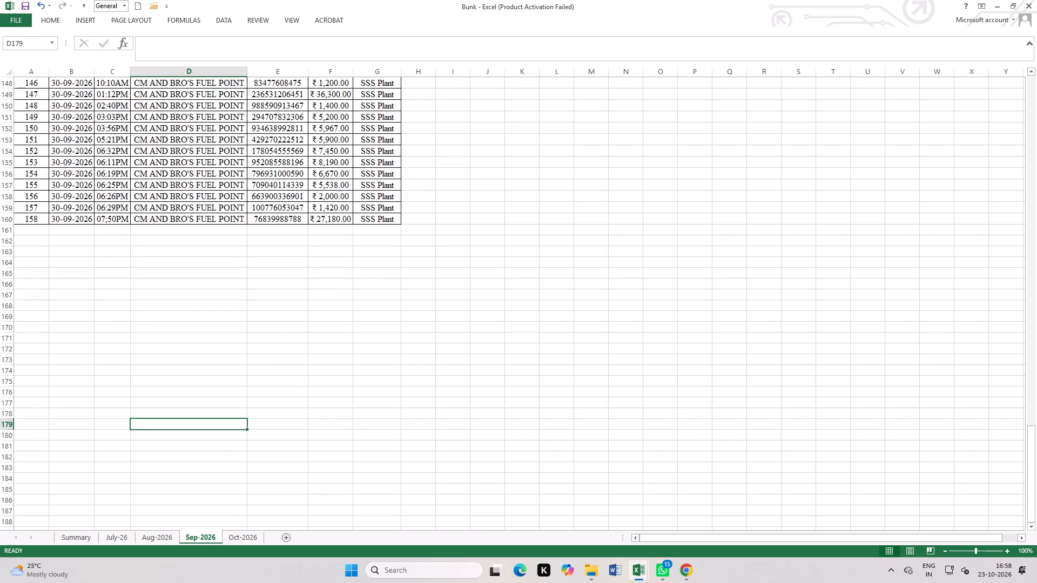
left_click(332, 239)
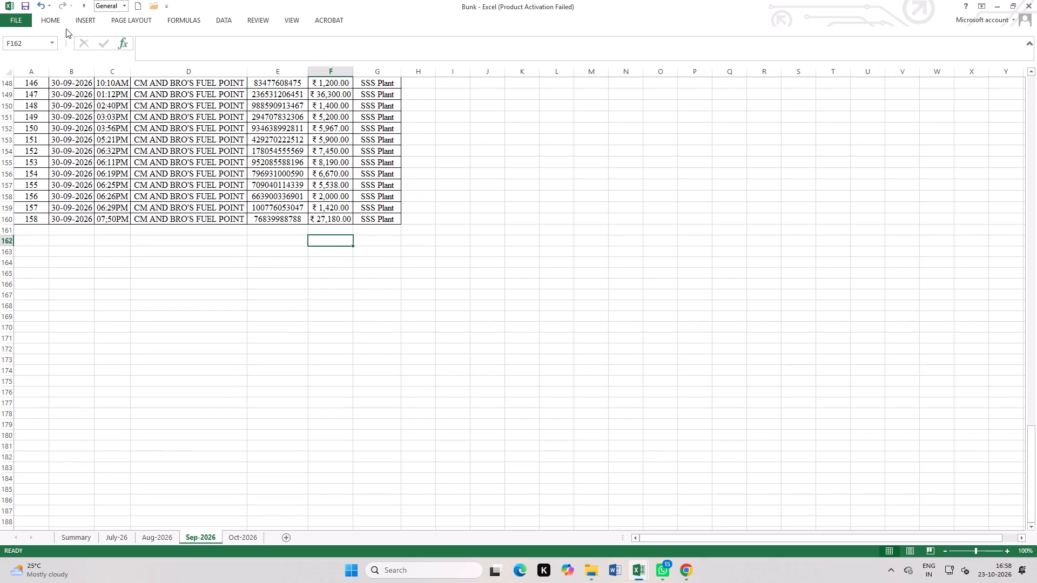
left_click(56, 21)
left_click(880, 31)
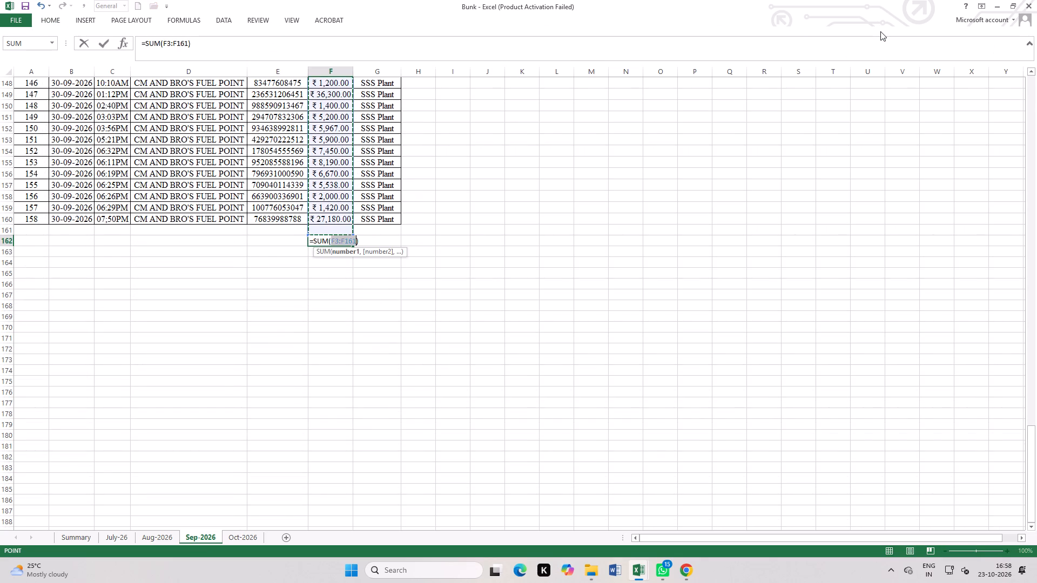
key("Return")
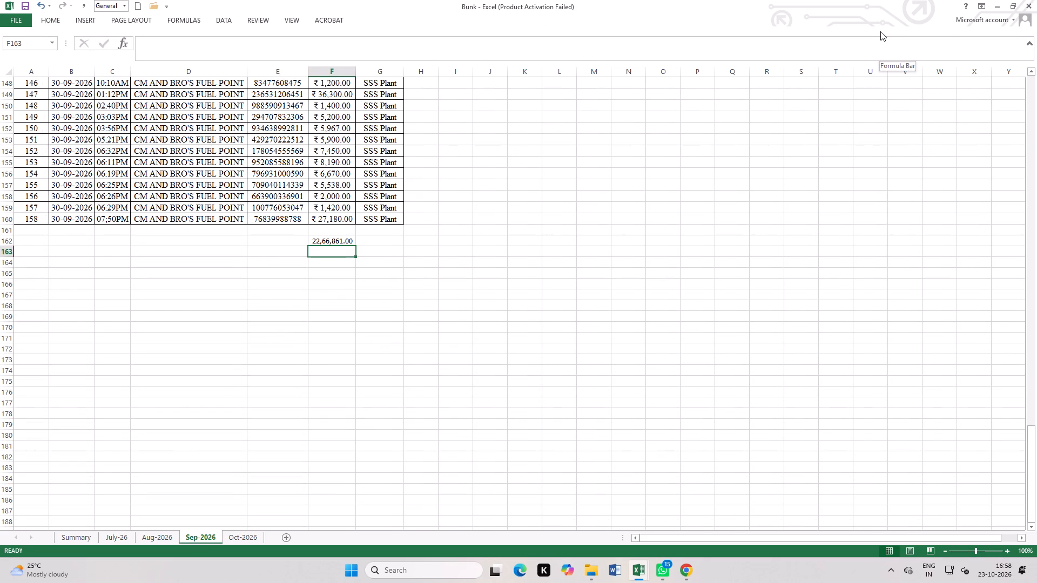
Set the Sep-2026 amount in C6 of the Summary sheet to 2266861.
left_click(80, 538)
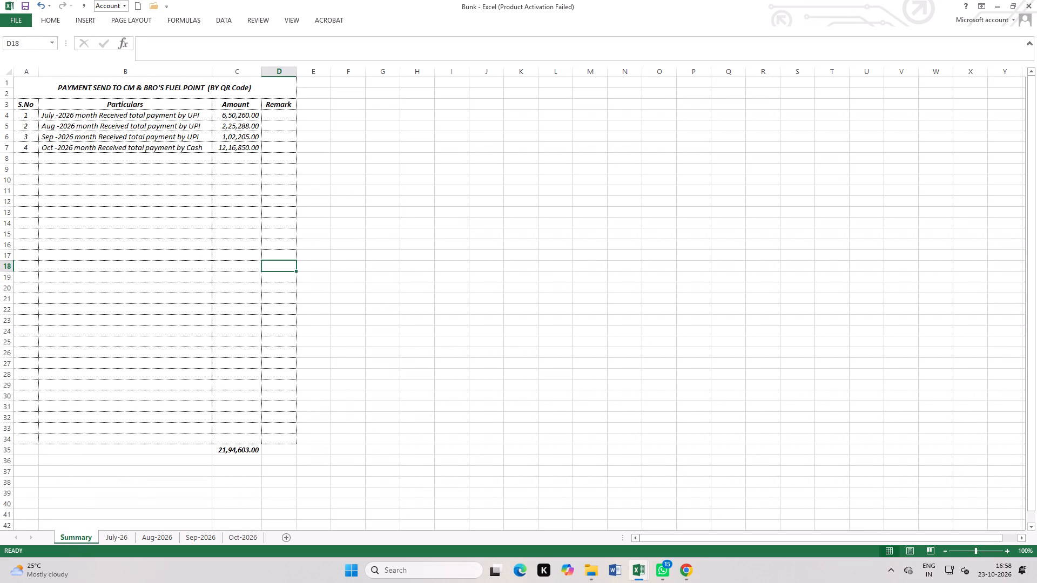
left_click(244, 137)
key("2")
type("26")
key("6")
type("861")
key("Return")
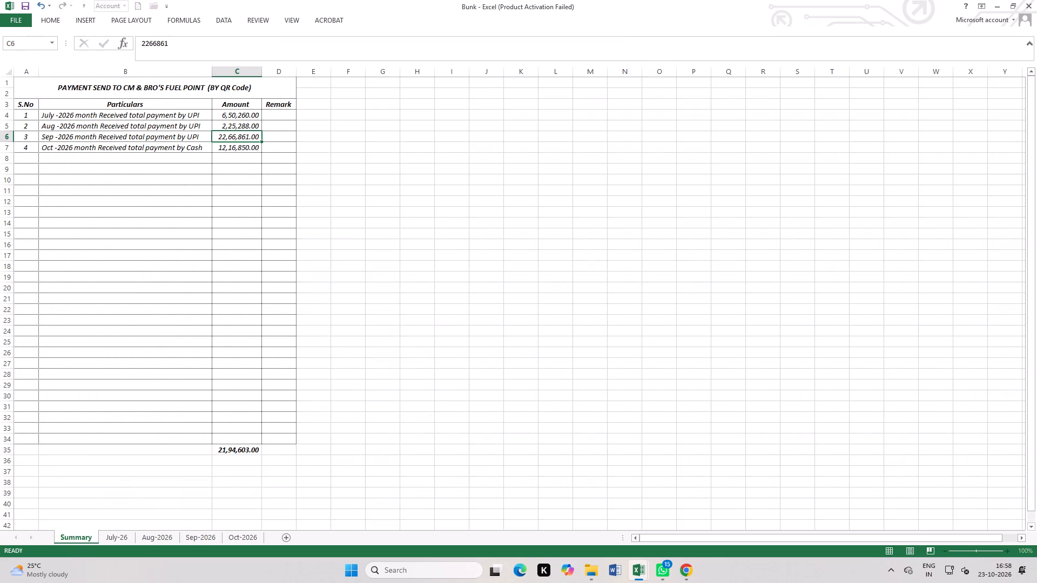
left_click(367, 398)
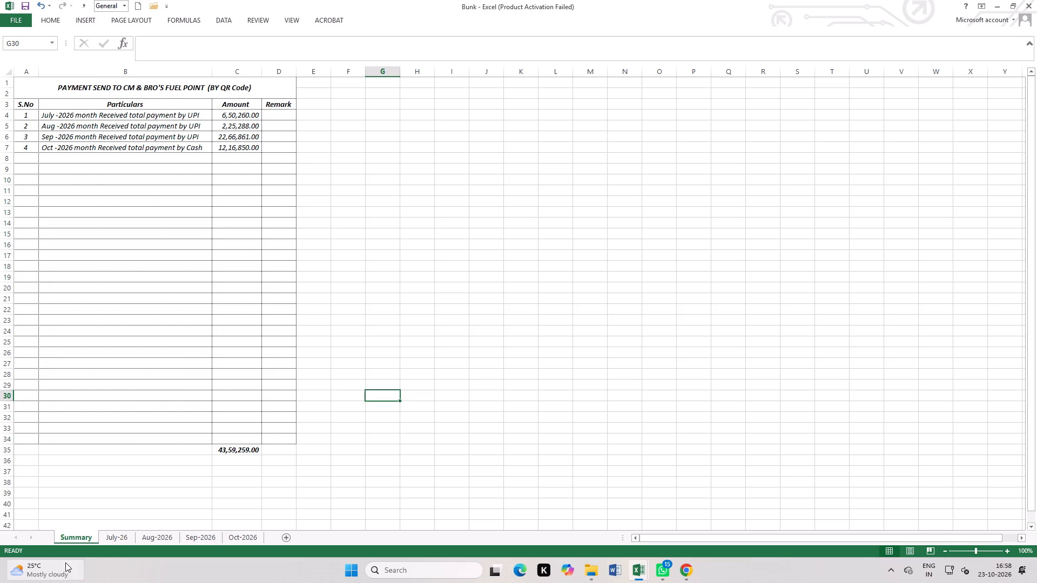
Add an AutoSum total of the October amounts in F217 on Oct-2026.
left_click(209, 535)
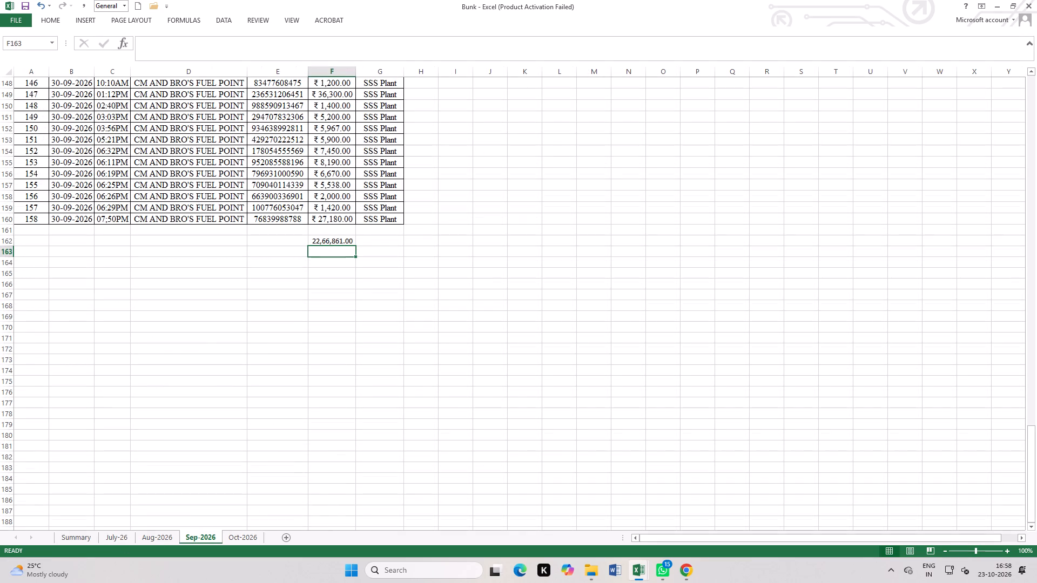
left_click(240, 535)
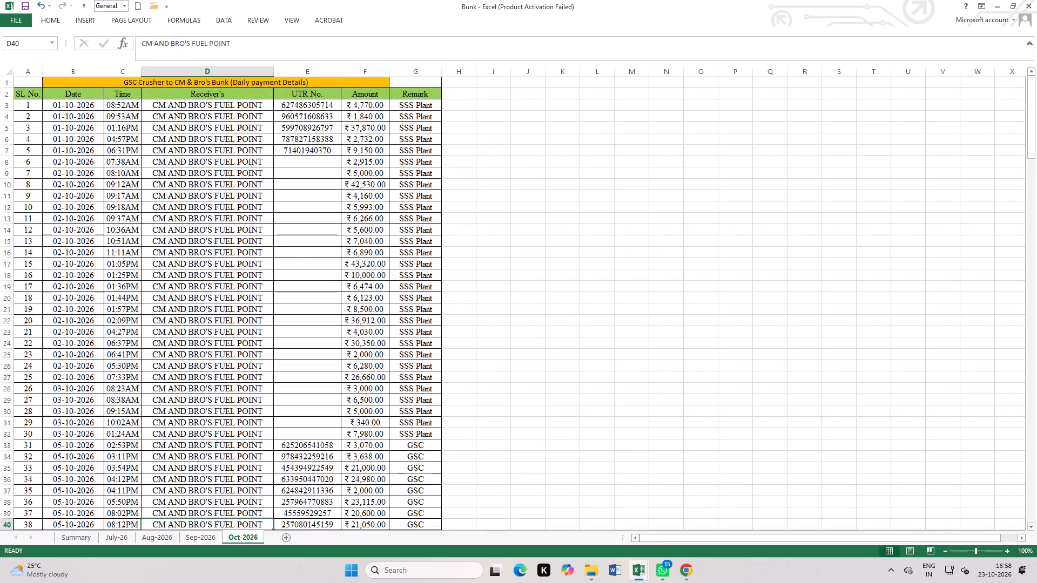
scroll(382, 327, "down", 20)
scroll(382, 327, "down", 17)
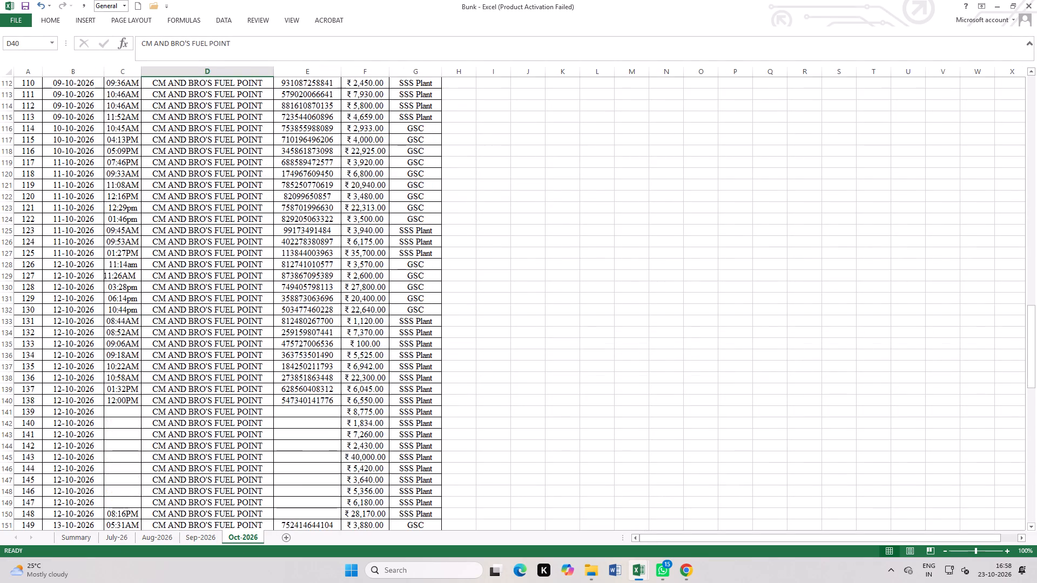
scroll(401, 335, "down", 20)
scroll(402, 337, "down", 11)
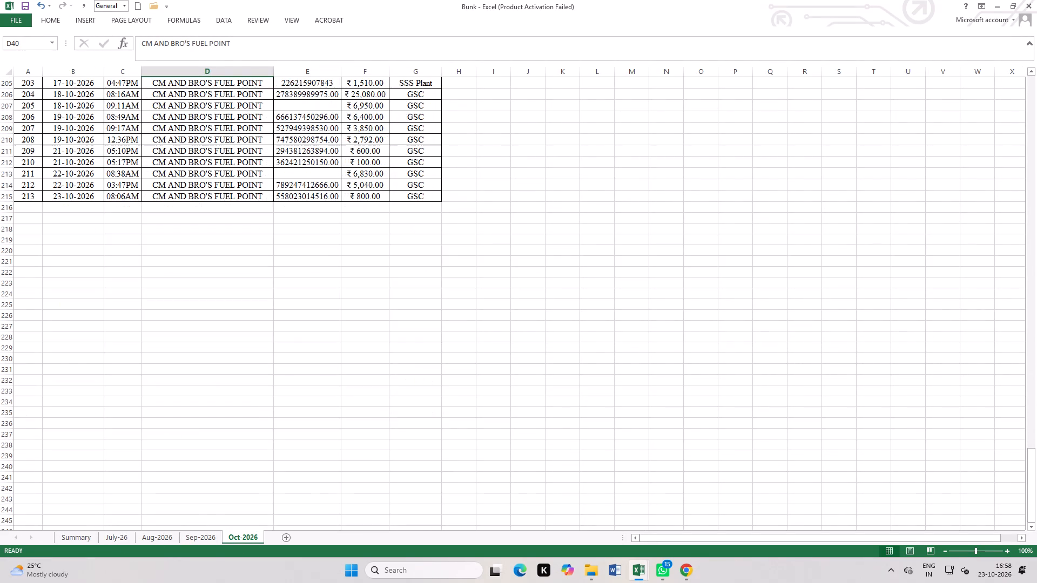
scroll(362, 259, "up", 2)
left_click(369, 288)
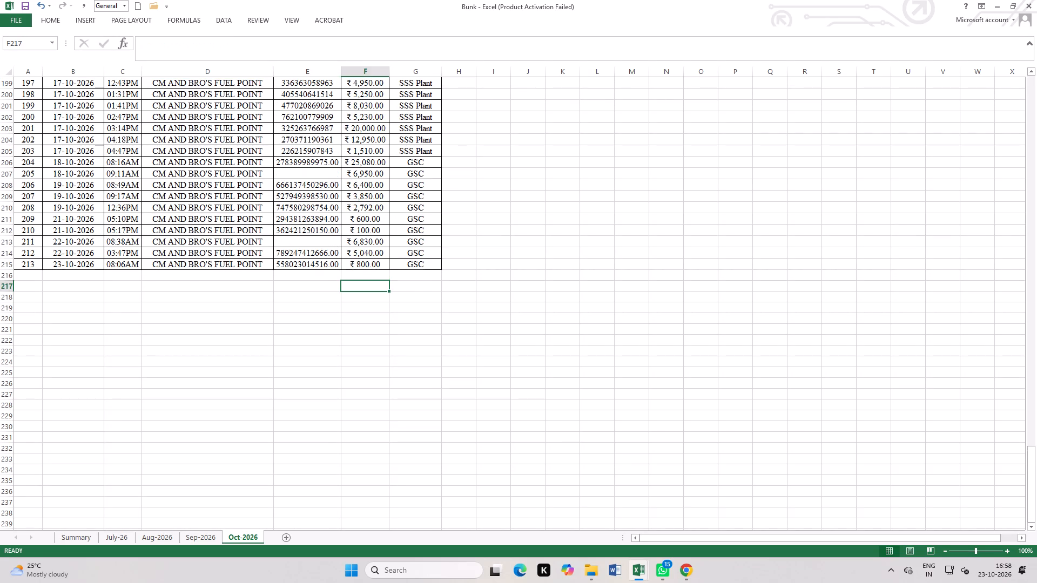
left_click(58, 21)
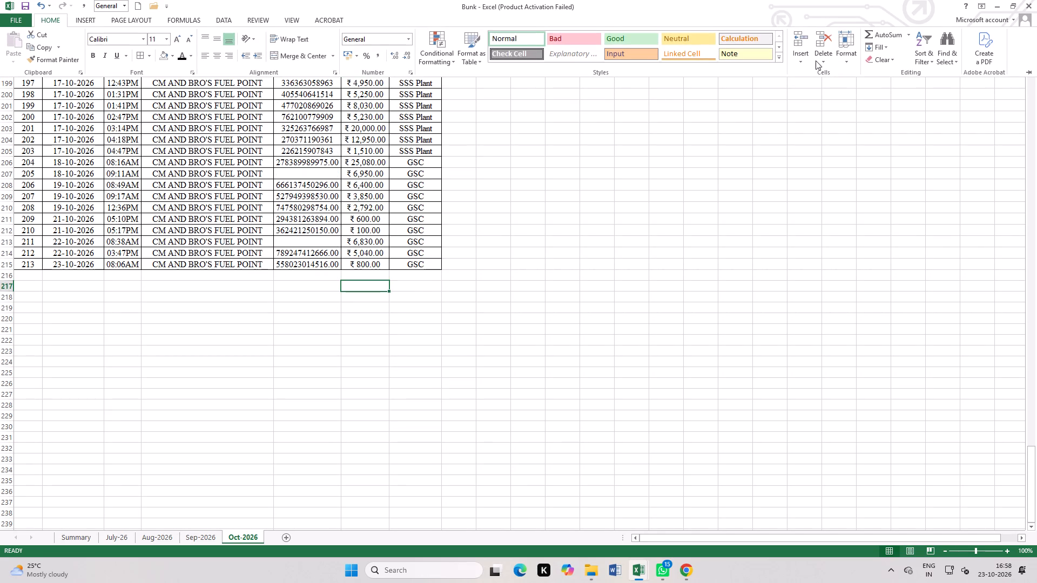
left_click(892, 33)
key("Return")
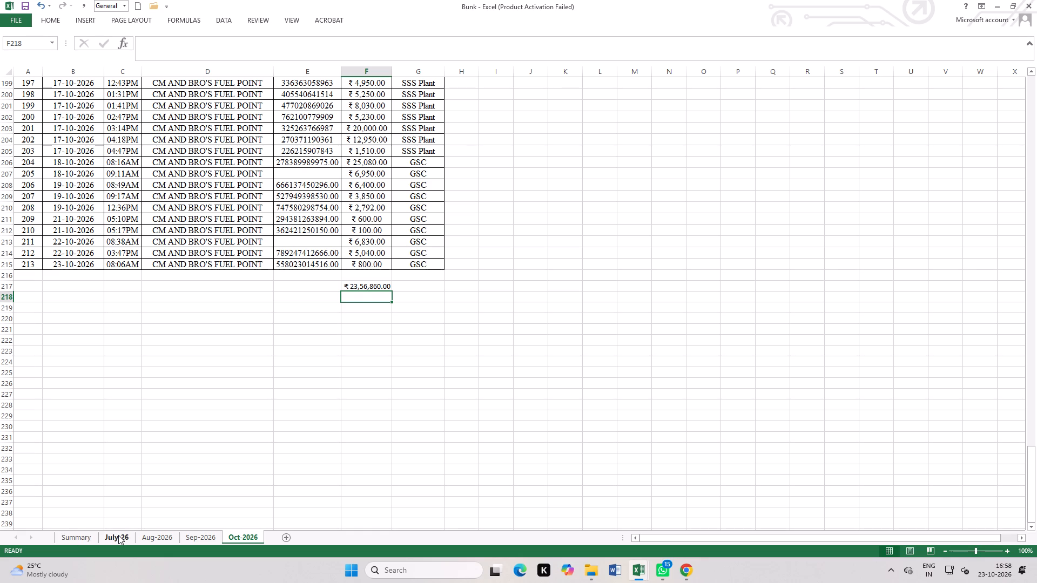
Set the Oct-2026 amount in C7 of the Summary sheet to 2356860.
left_click(78, 535)
left_click(244, 148)
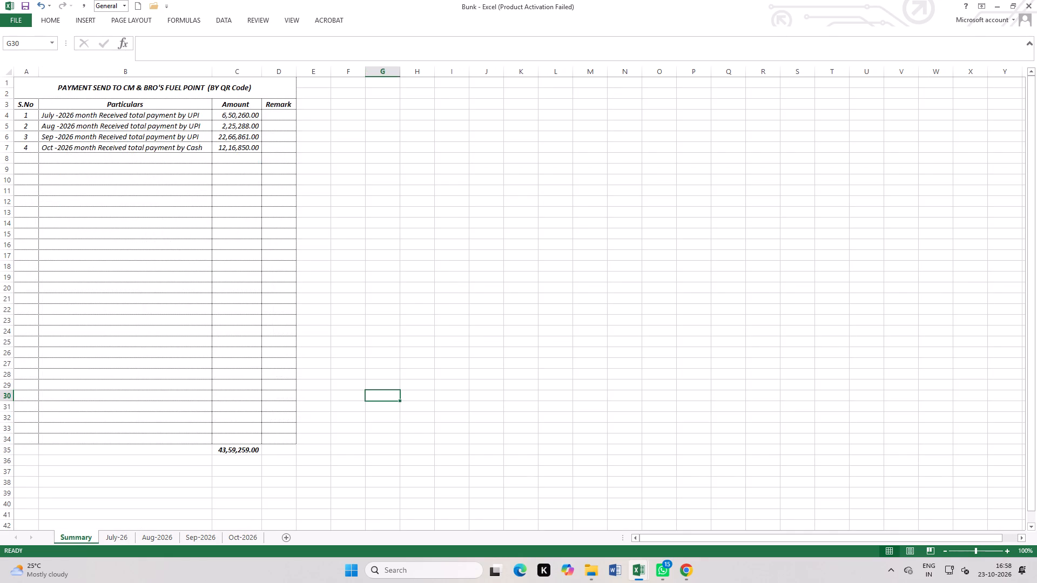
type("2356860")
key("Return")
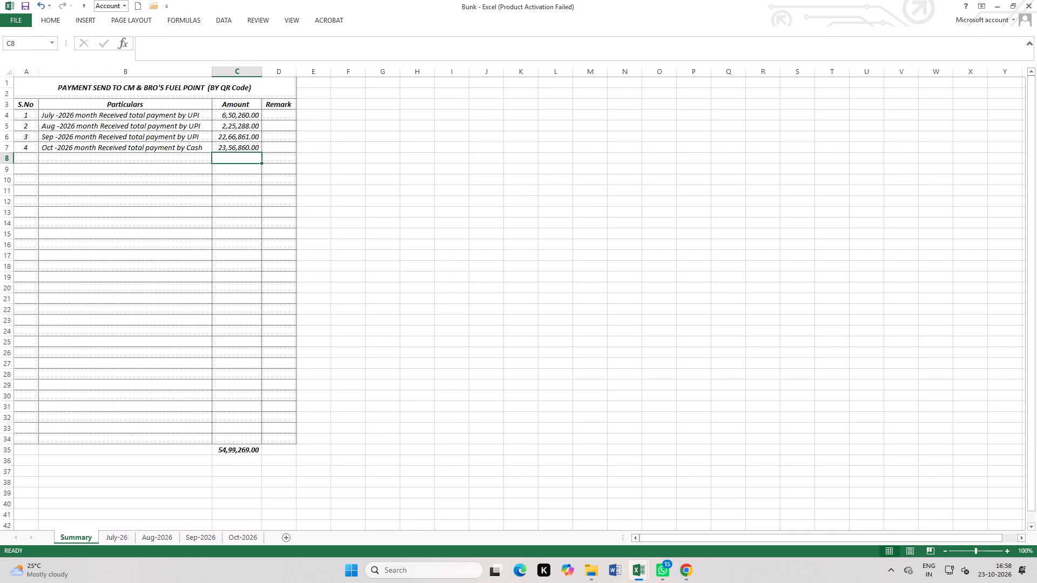
left_click(384, 296)
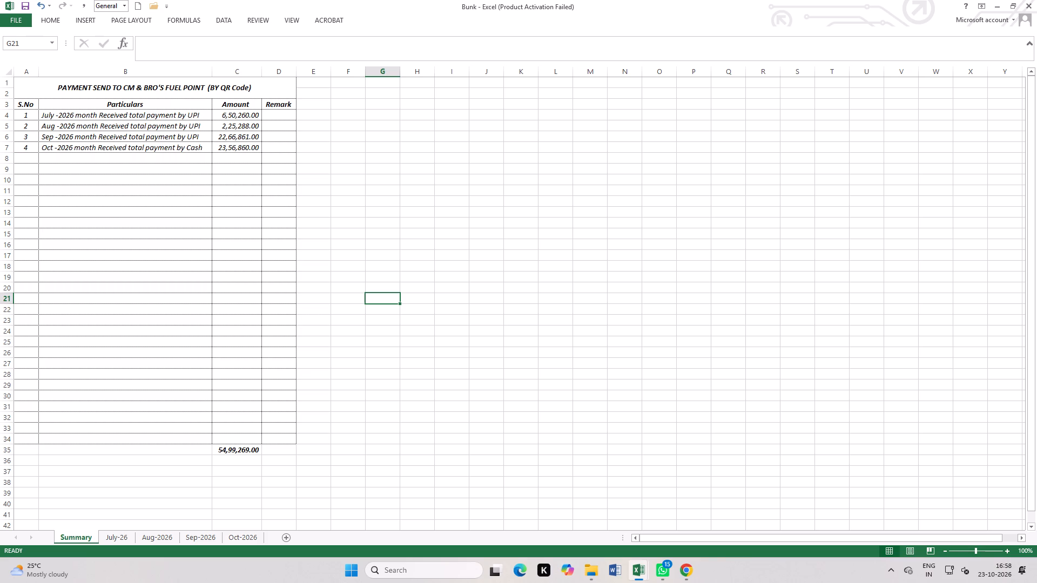
Widen the Amount column, column C, slightly on the Summary sheet.
left_click_drag(264, 72, 272, 77)
left_click(453, 164)
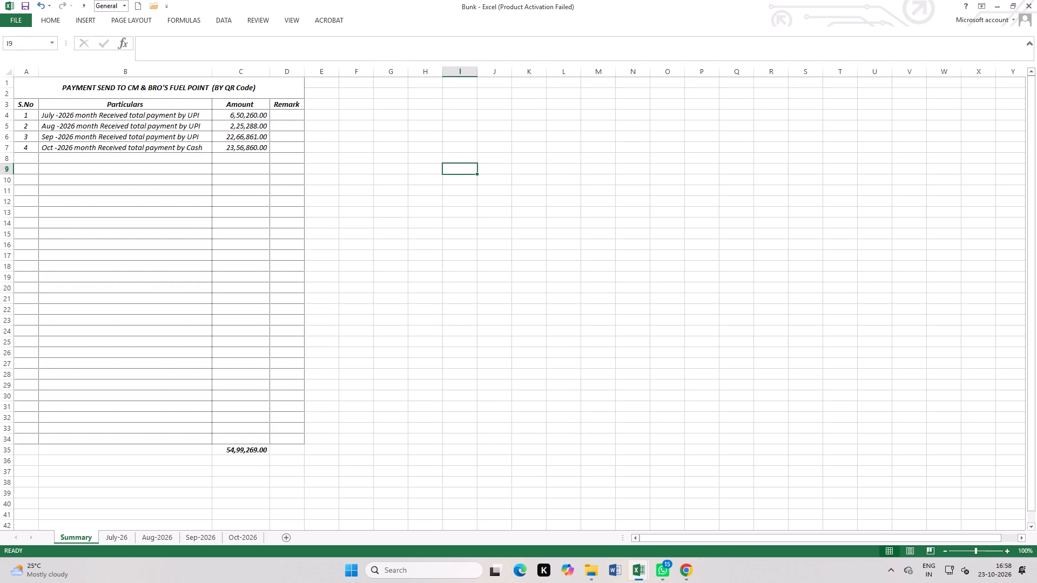
Save the Bunk workbook and close it.
double_click(25, 6)
scroll(685, 321, "up", 5)
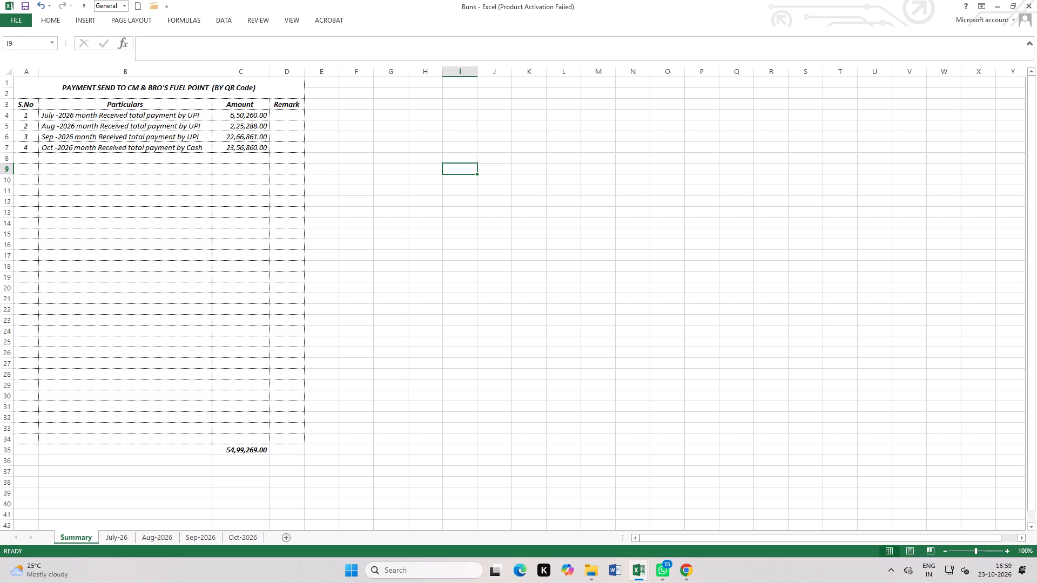
left_click(531, 330)
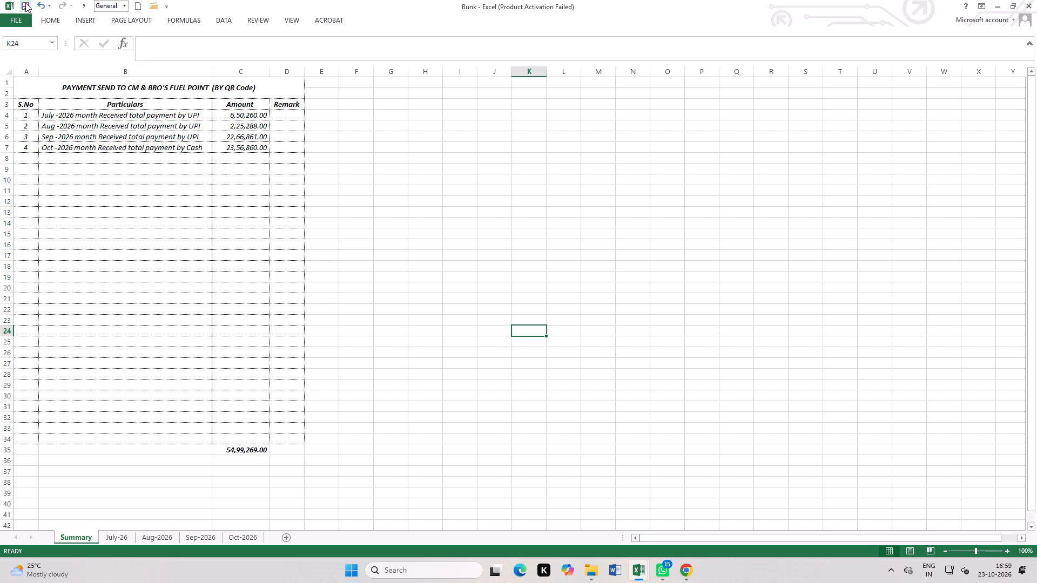
left_click(25, 3)
left_click(1028, 0)
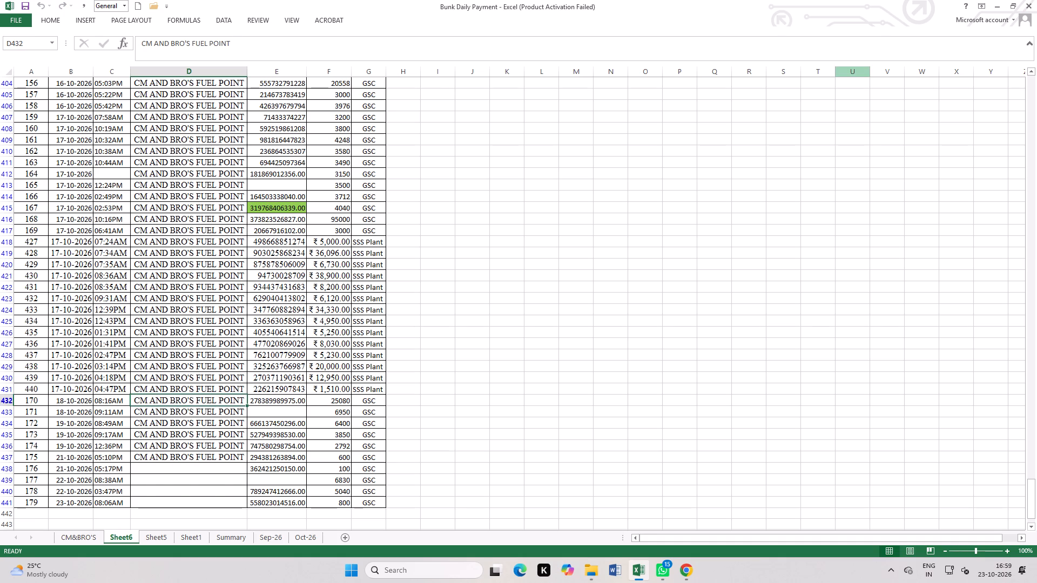
Look over Sheet6, Sheet1 and the Summary sheet's supply and payment amounts in the Bunk Daily Payment workbook.
scroll(242, 404, "up", 5)
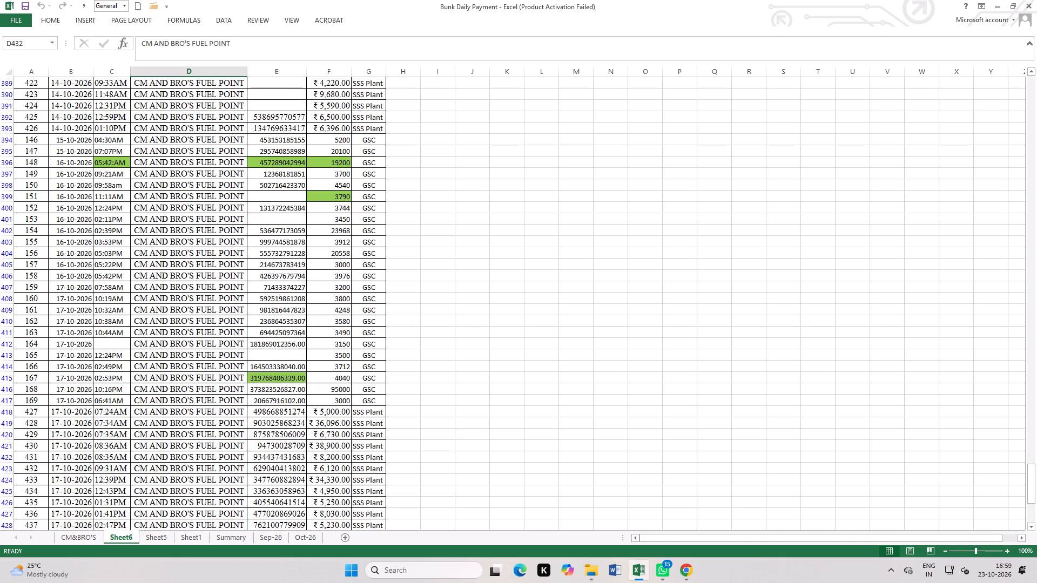
left_click(161, 534)
left_click(184, 534)
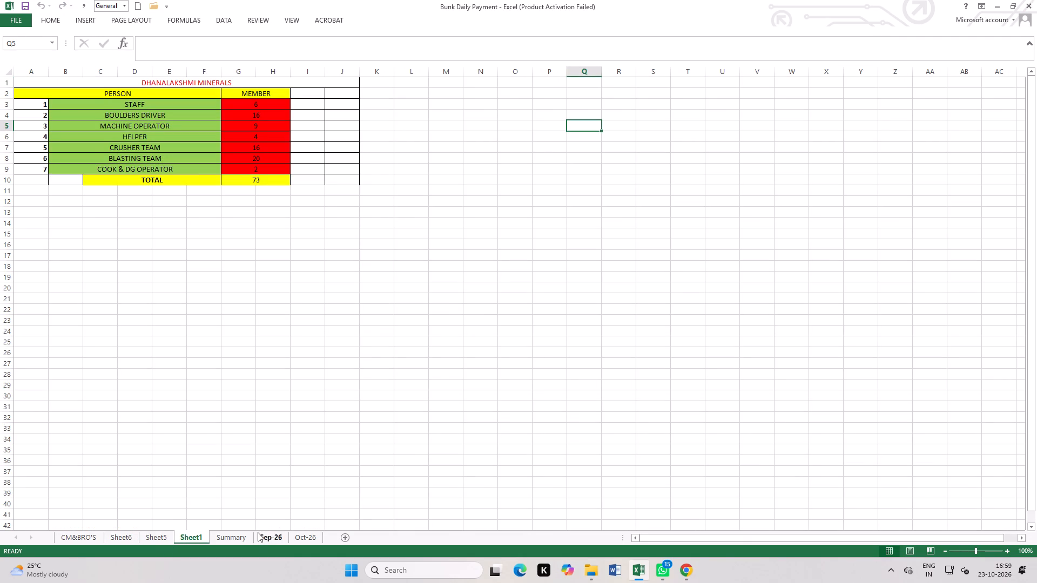
left_click(233, 534)
scroll(248, 448, "up", 5)
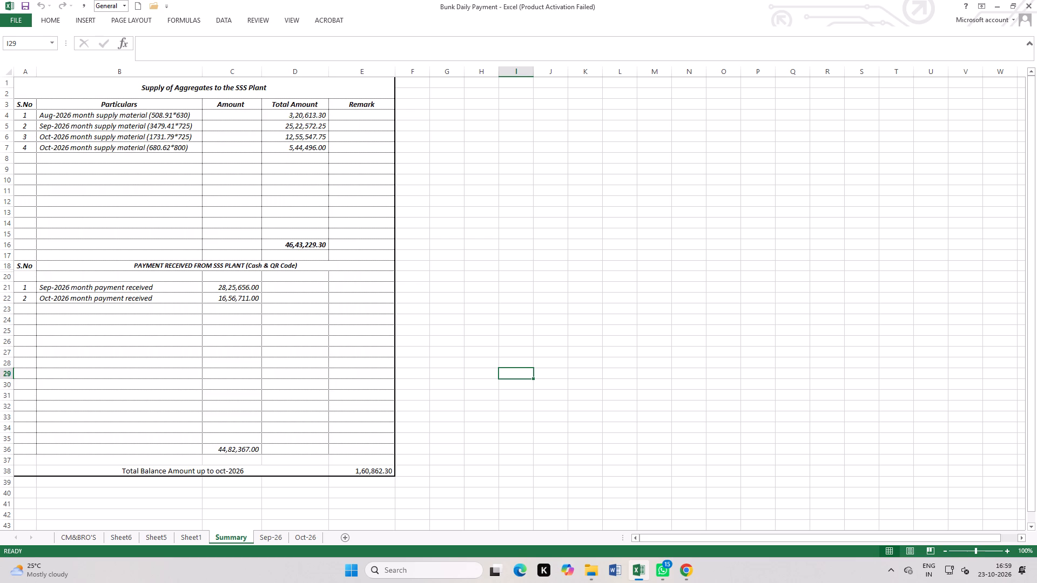
left_click(274, 532)
left_click(322, 538)
left_click(234, 537)
Look through the SSS Crusher daily payment entries on the Sep-26 and Oct-26 sheets.
left_click(269, 540)
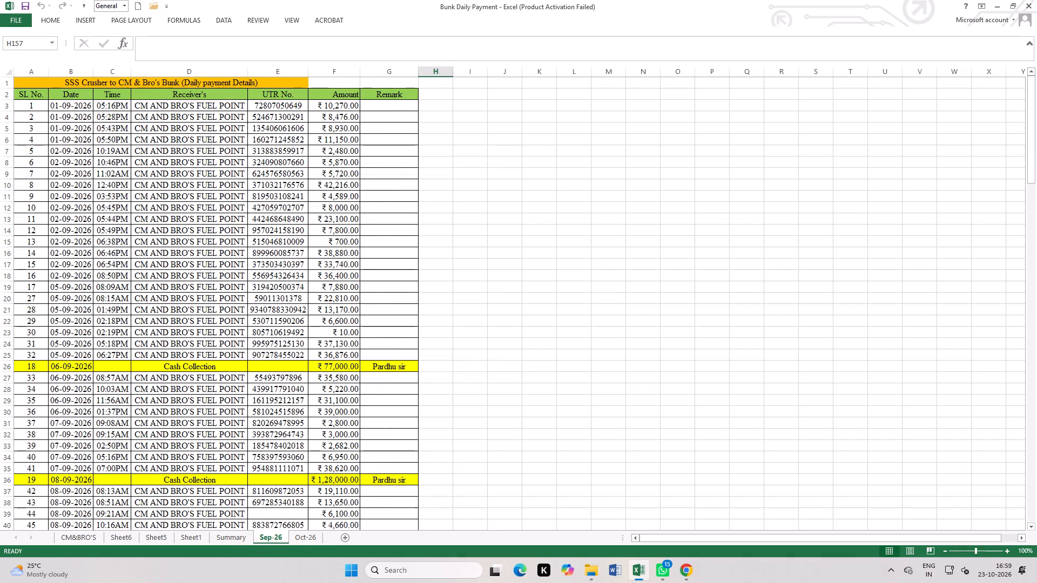
scroll(302, 446, "down", 5)
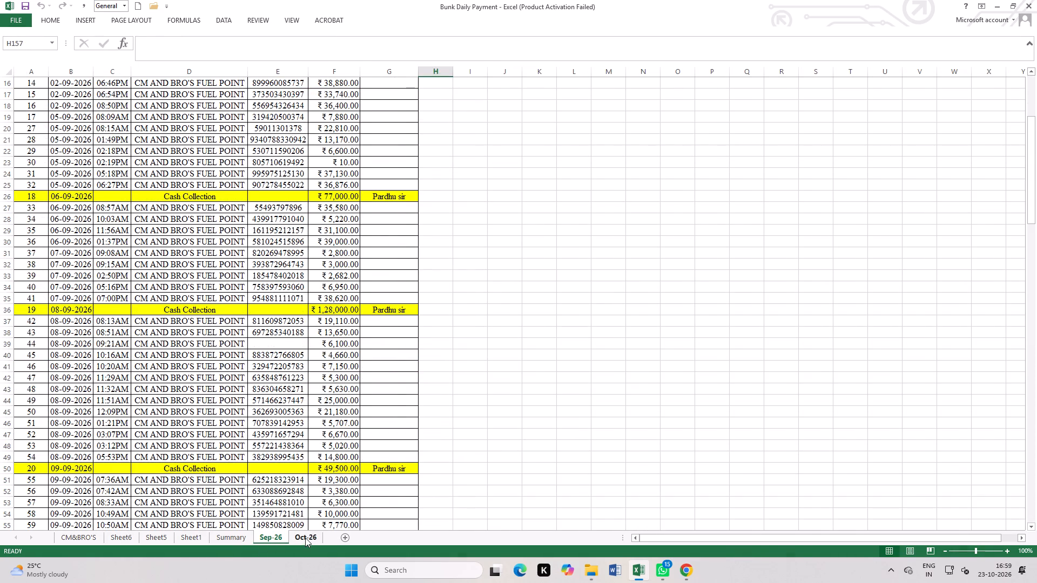
left_click(305, 538)
scroll(345, 439, "up", 9)
scroll(217, 402, "up", 5)
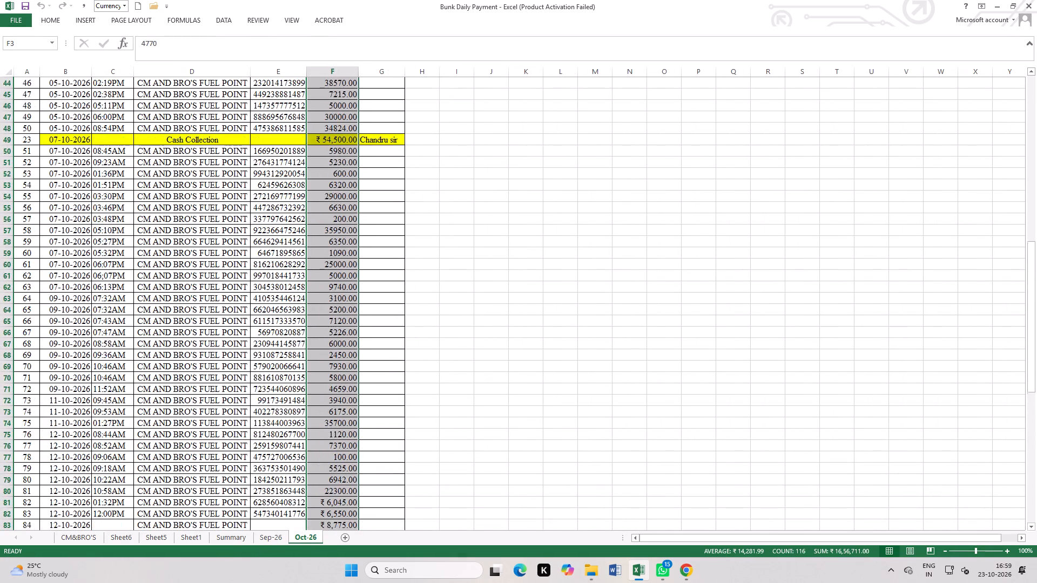
scroll(217, 402, "up", 15)
scroll(297, 379, "up", 5)
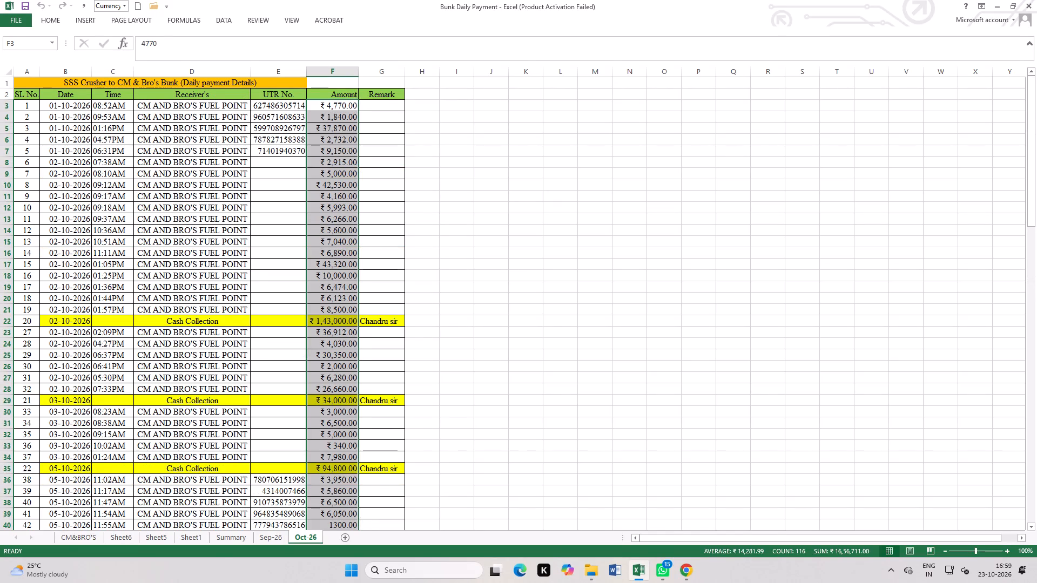
left_click(612, 339)
scroll(302, 406, "down", 5)
left_click(275, 537)
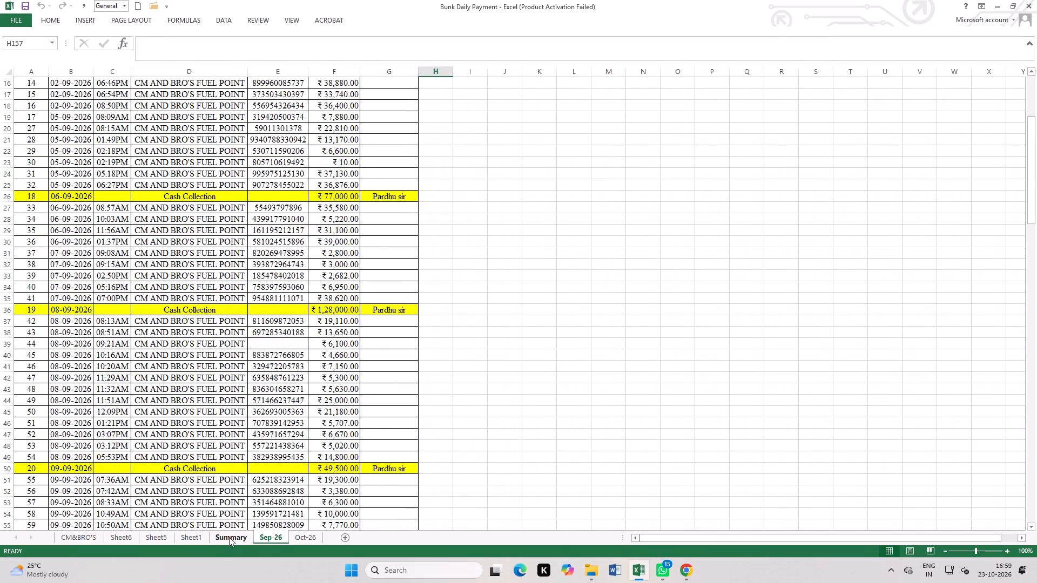
Examine the GSC and SSS Crusher daily payment lists and July subtotal on the CM&BRO'S sheet.
left_click(229, 537)
left_click(189, 537)
left_click(165, 535)
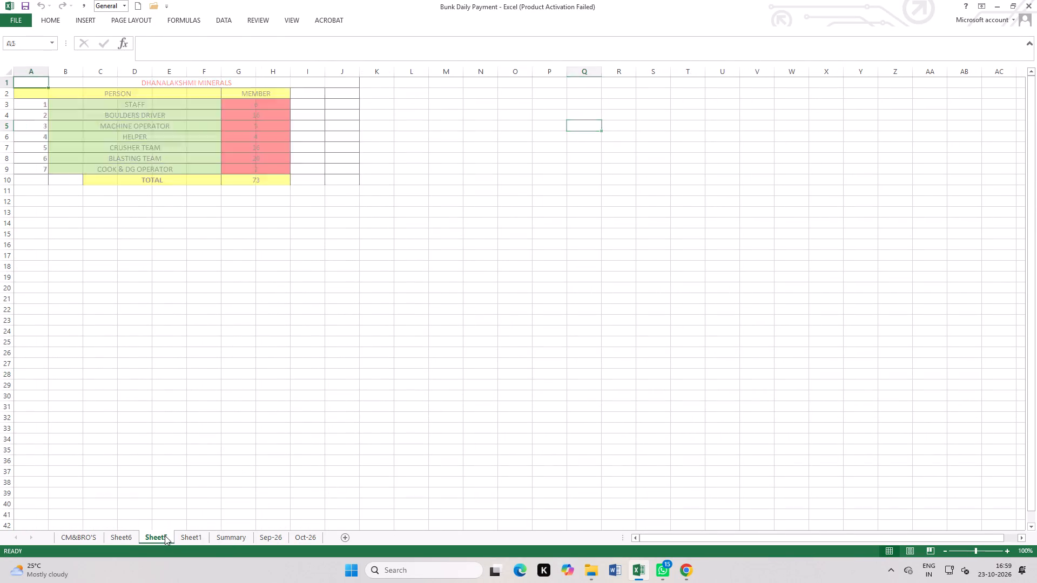
left_click(124, 537)
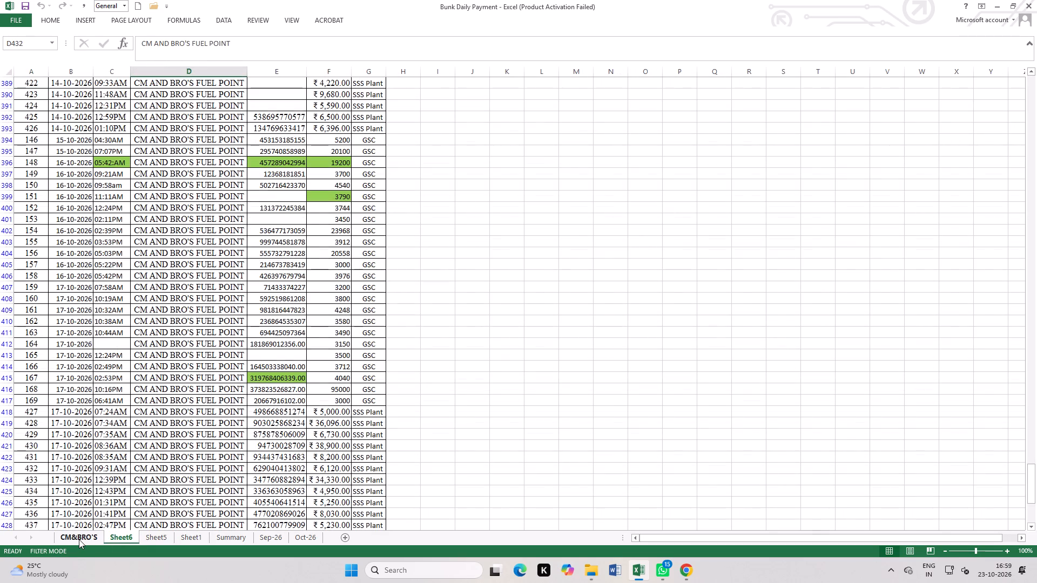
left_click(79, 539)
scroll(239, 357, "up", 5)
scroll(464, 377, "down", 2)
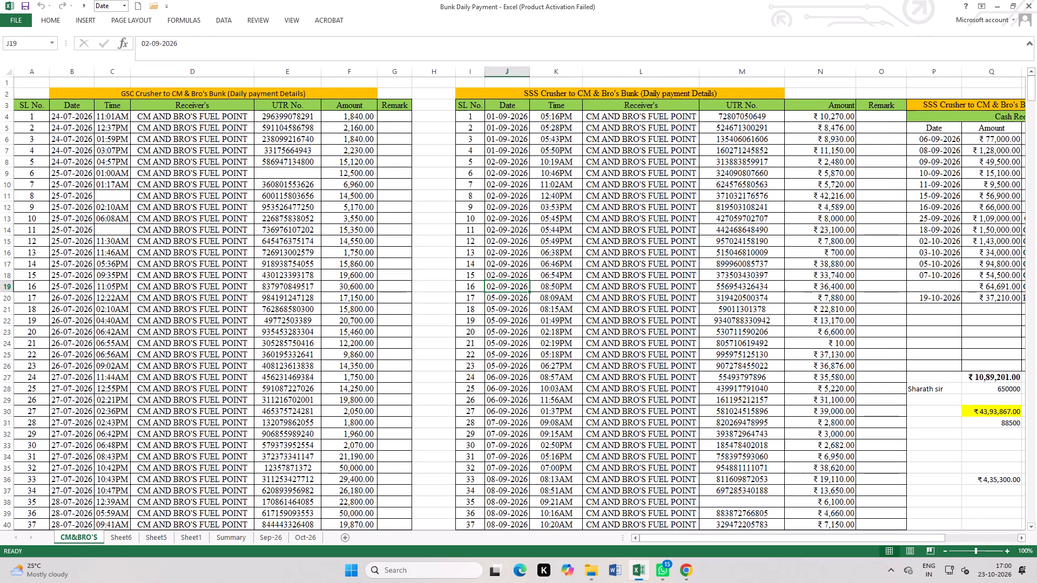
scroll(483, 382, "down", 3)
scroll(527, 385, "up", 3)
scroll(527, 385, "down", 4)
scroll(435, 367, "down", 5)
scroll(273, 326, "up", 5)
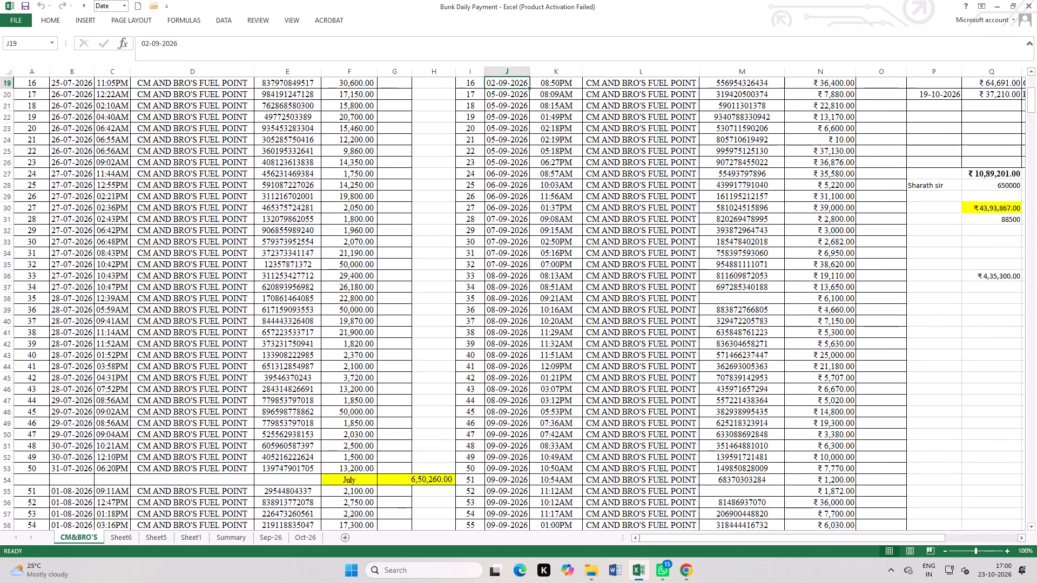
scroll(230, 296, "up", 5)
scroll(221, 386, "up", 11)
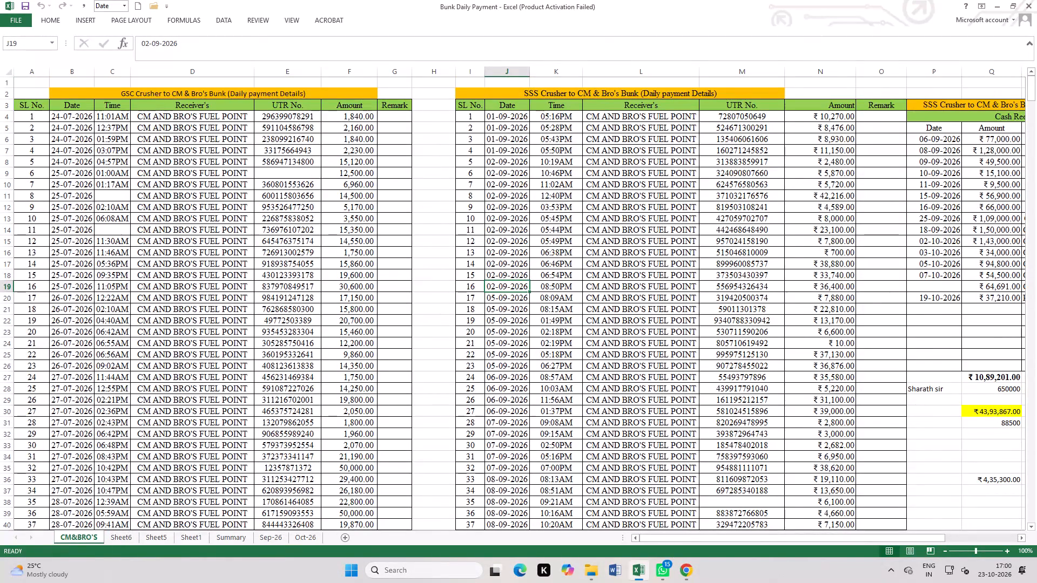
scroll(237, 351, "up", 4)
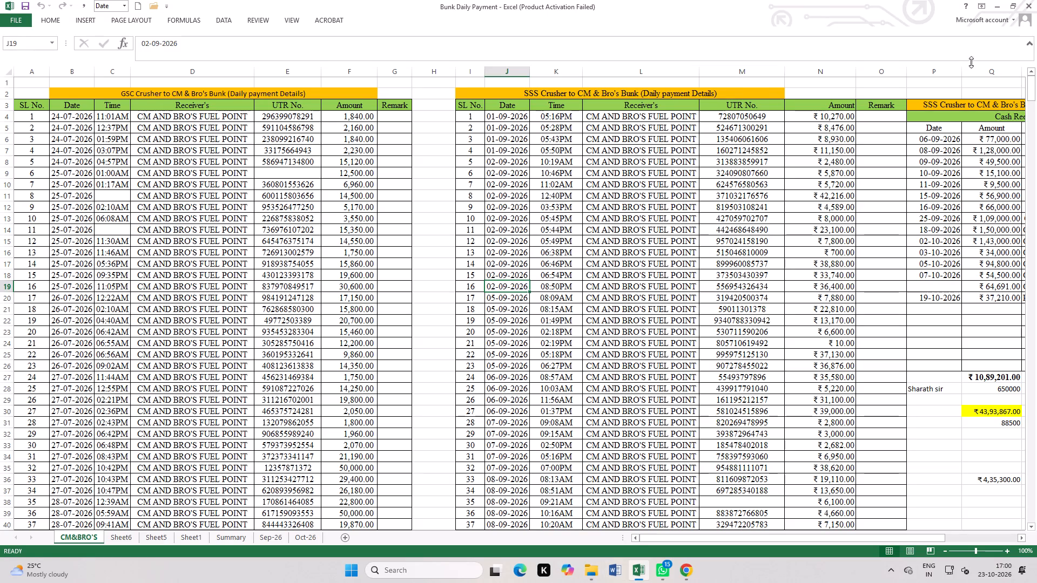
Close the Bunk Daily Payment workbook without saving its changes.
left_click(1035, 0)
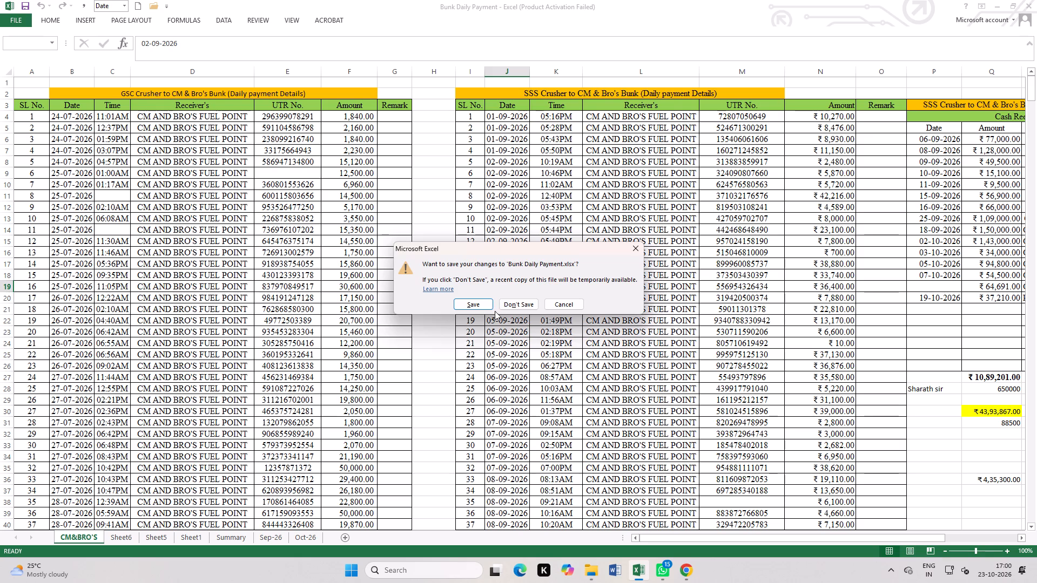
left_click(516, 304)
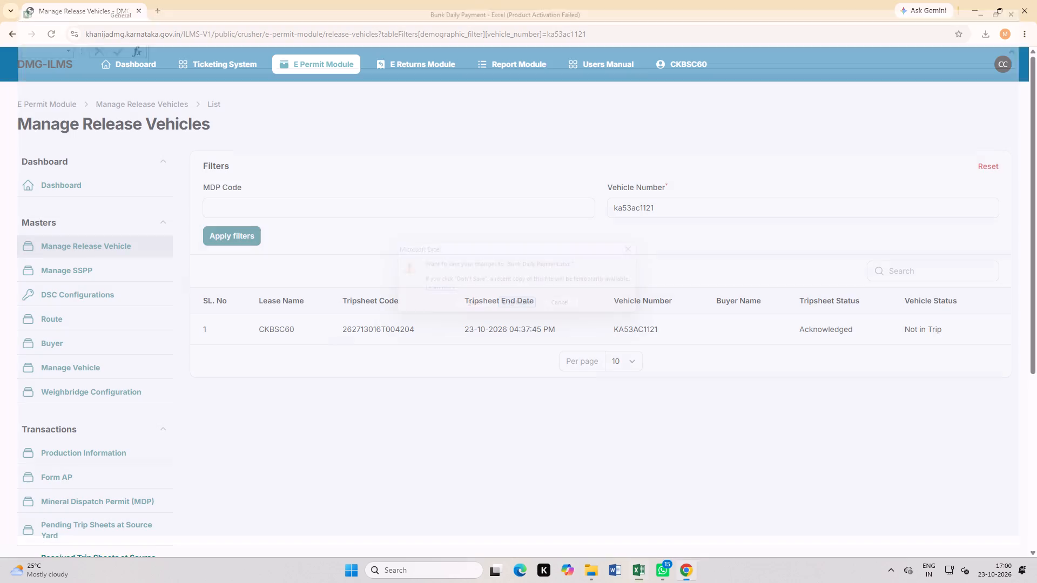
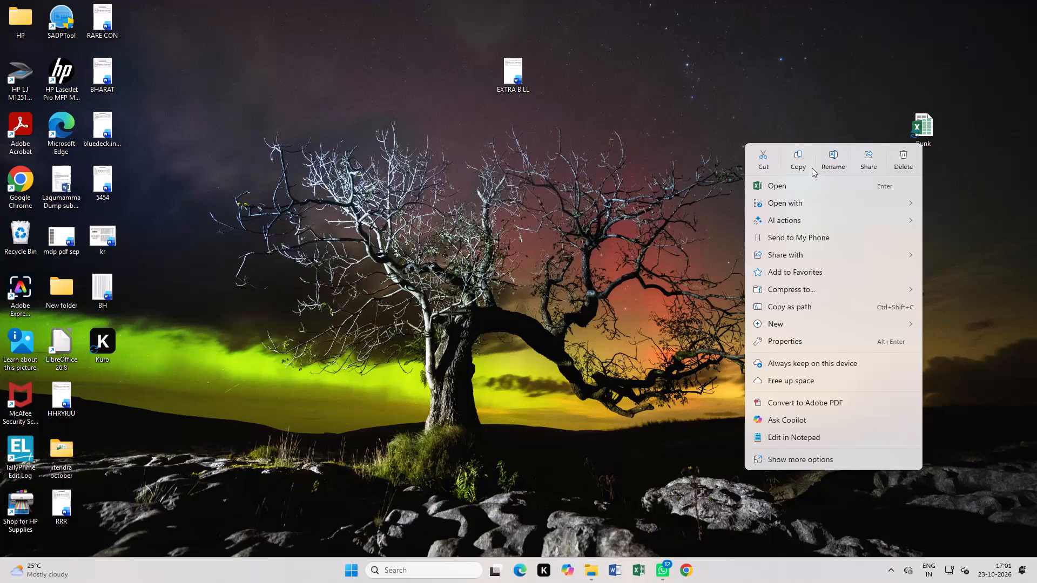
Move the Bunk workbook from the desktop into the OCTOBER folder on the USB drive.
left_click(767, 156)
left_click(596, 574)
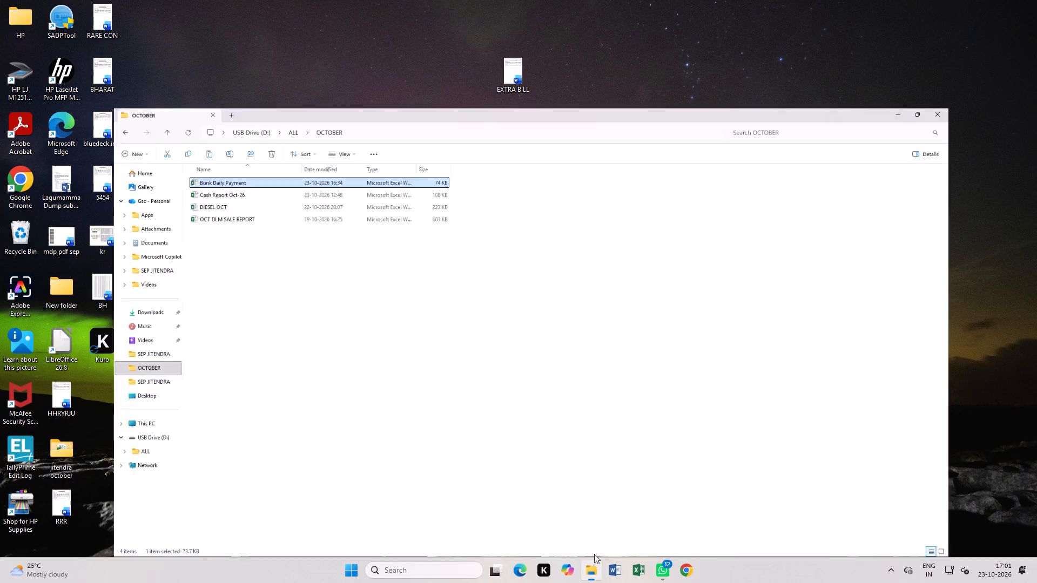
right_click(138, 145)
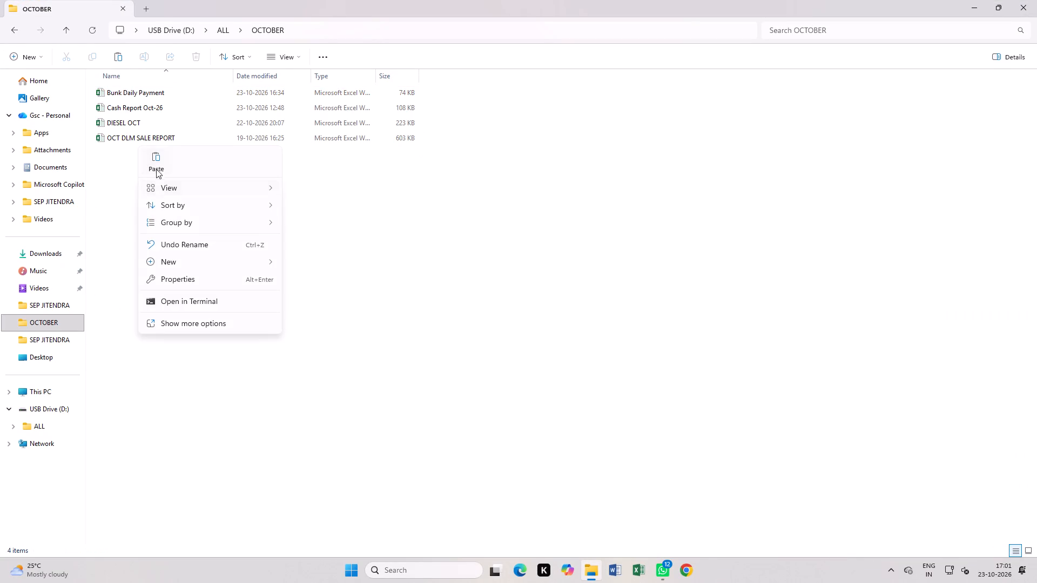
left_click(156, 167)
left_click(192, 208)
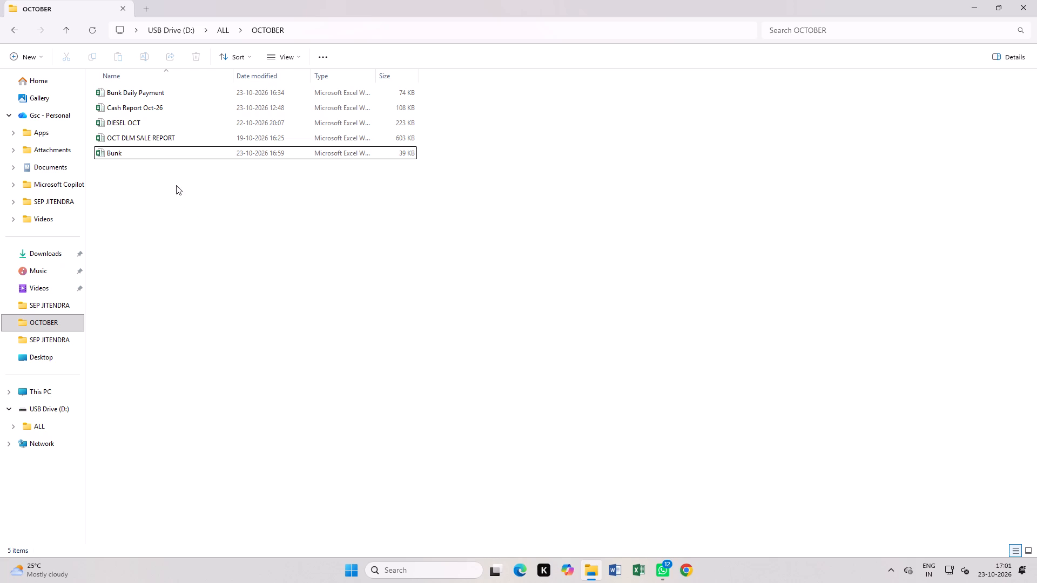
Open the Bunk Daily Payment workbook from the OCTOBER folder to check its contents, and close it.
double_click(140, 91)
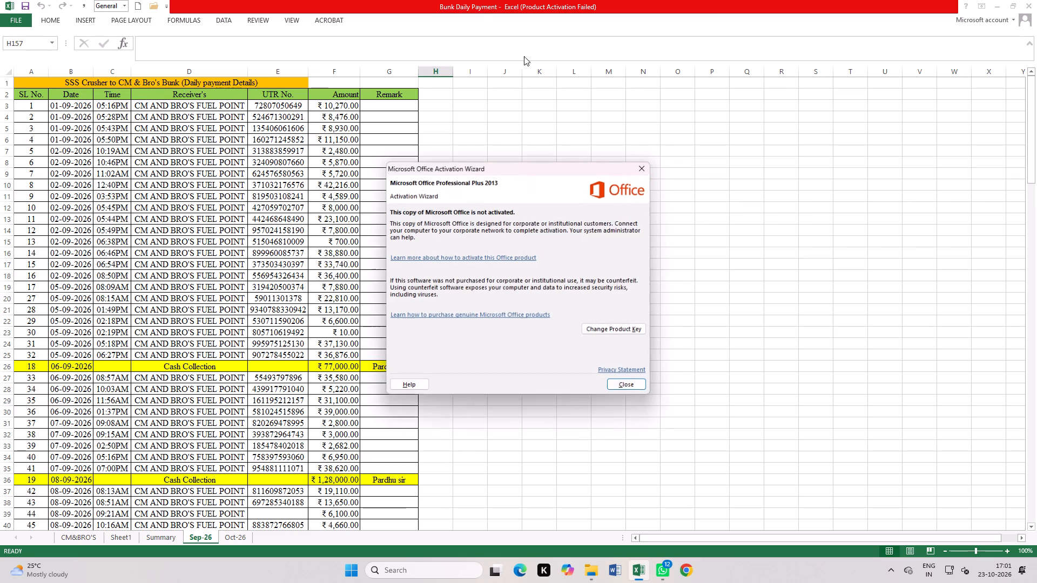
left_click(635, 387)
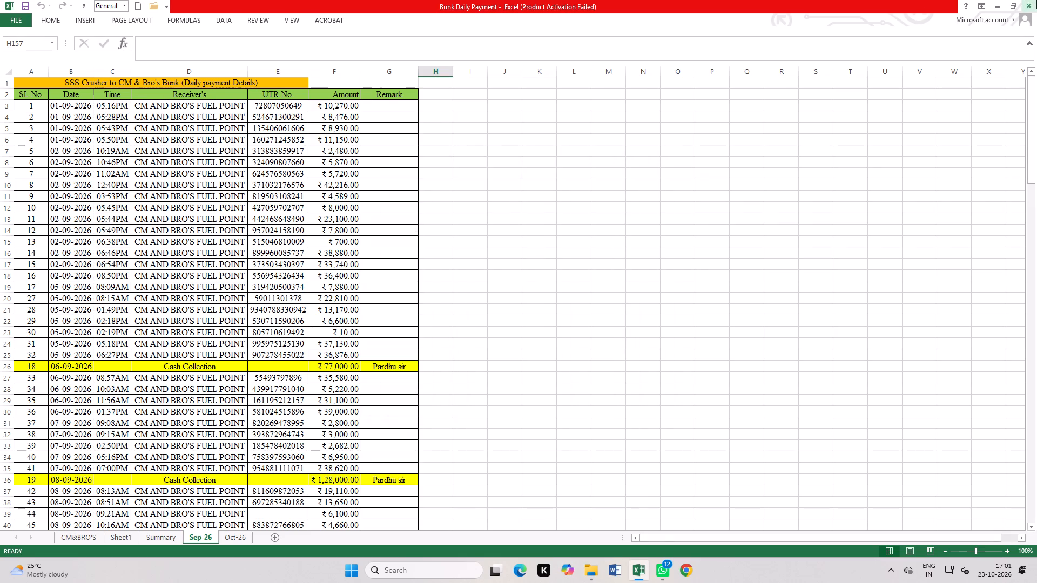
left_click(1036, 2)
Rename the Bunk Daily Payment workbook in the OCTOBER folder as SSS Plant Details.
right_click(196, 93)
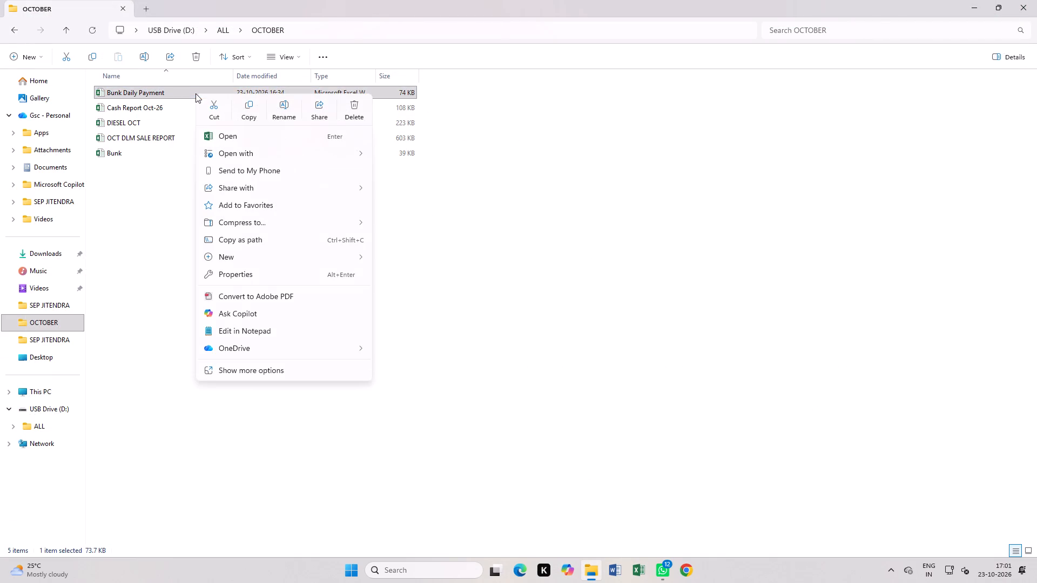
left_click(290, 110)
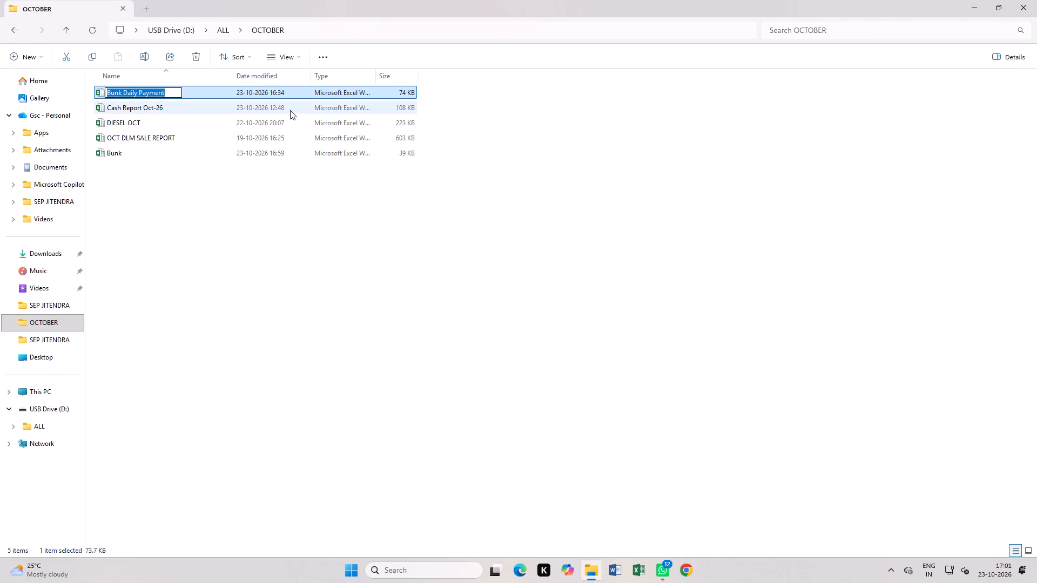
key("BackSpace")
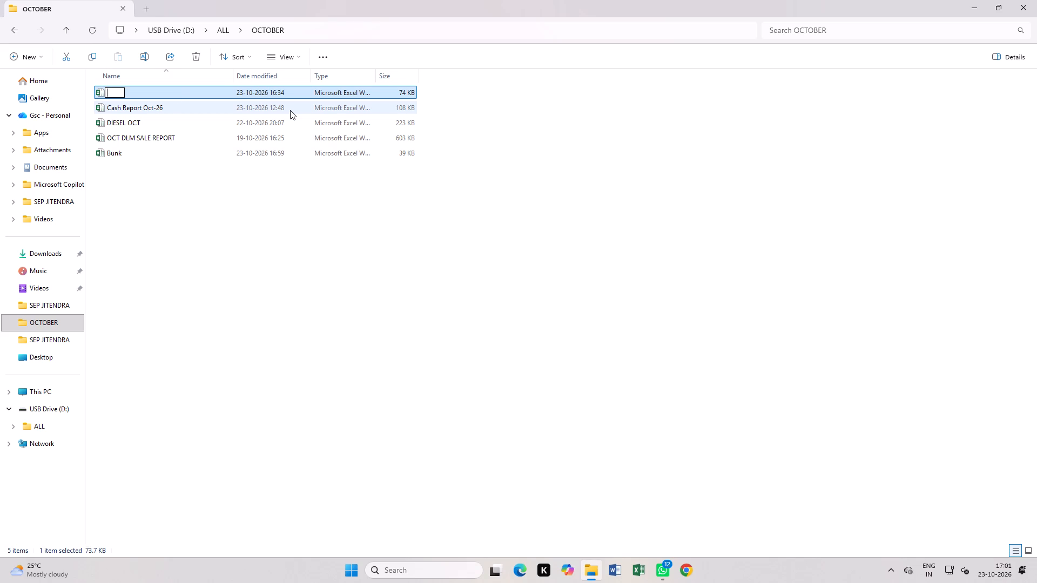
type("ss")
key("BackSpace")
key("BackSpace")
type("SSS")
key("space")
type("an")
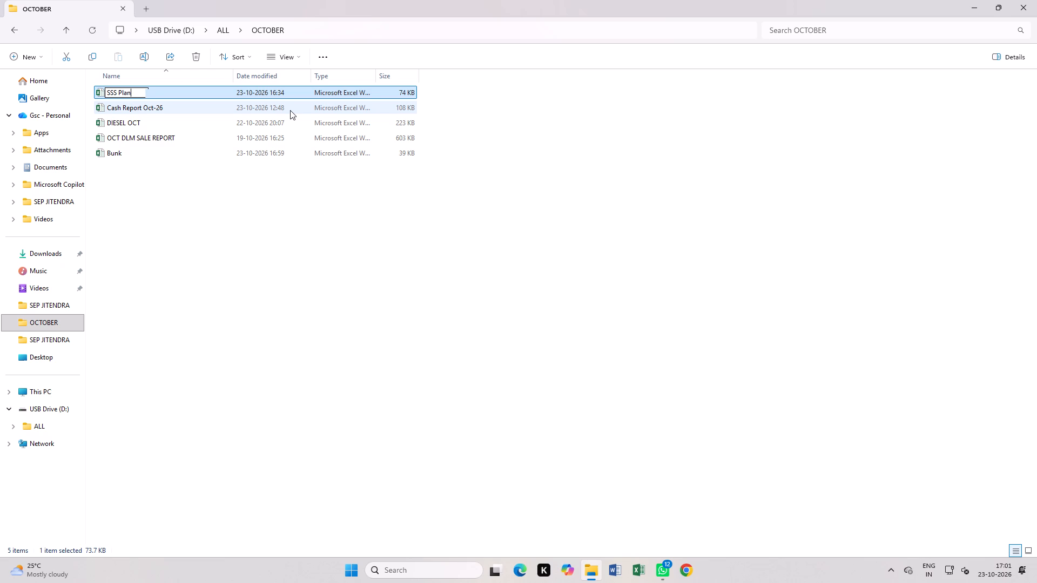
key("t")
key("space")
key("d")
type("etails")
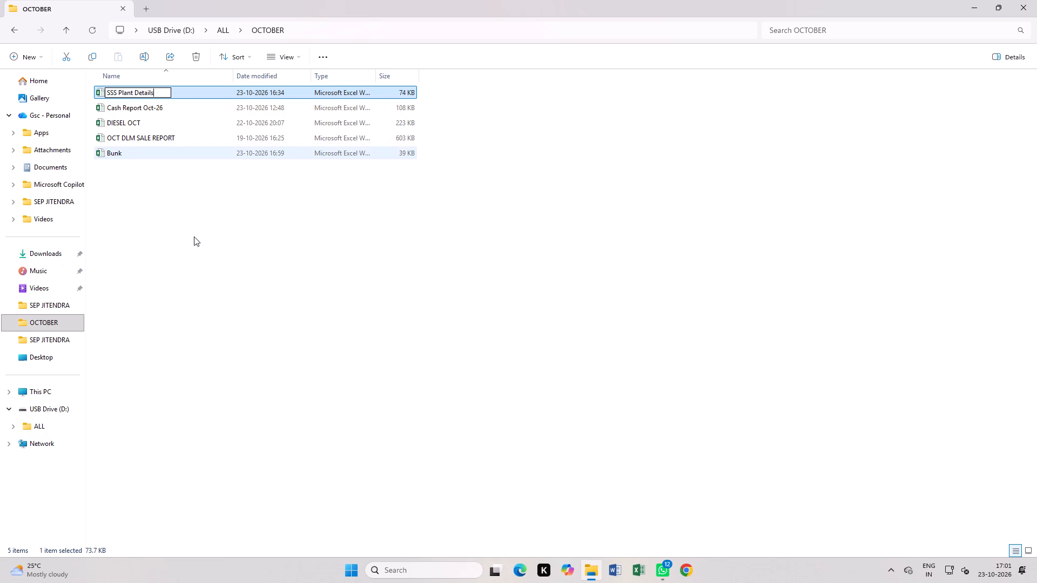
left_click(153, 249)
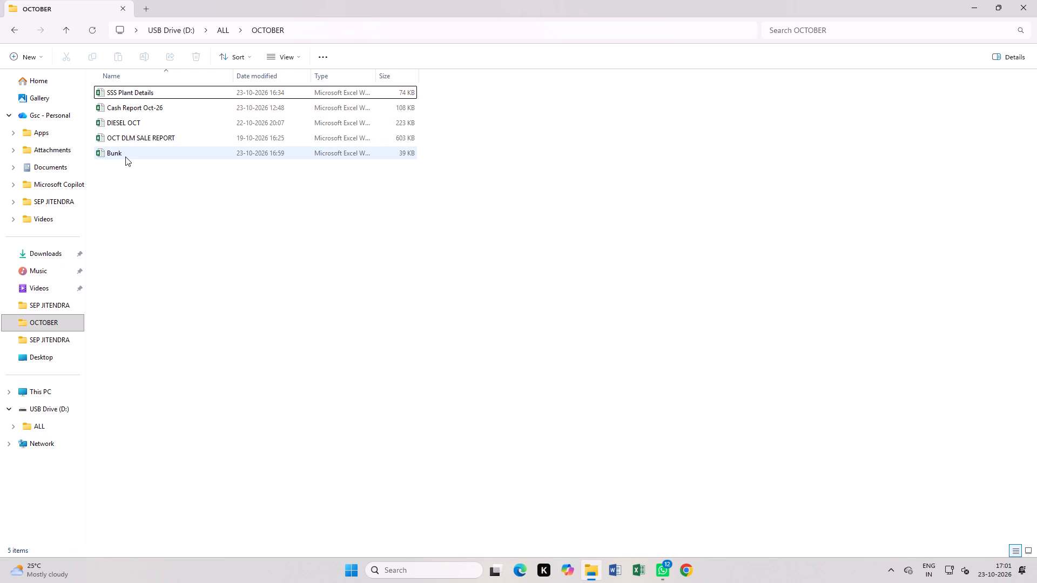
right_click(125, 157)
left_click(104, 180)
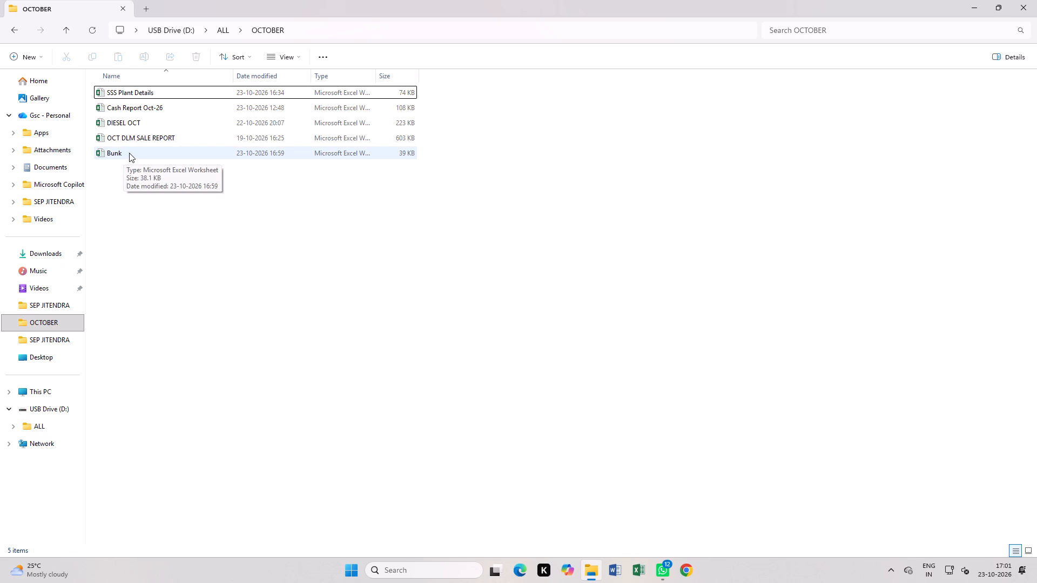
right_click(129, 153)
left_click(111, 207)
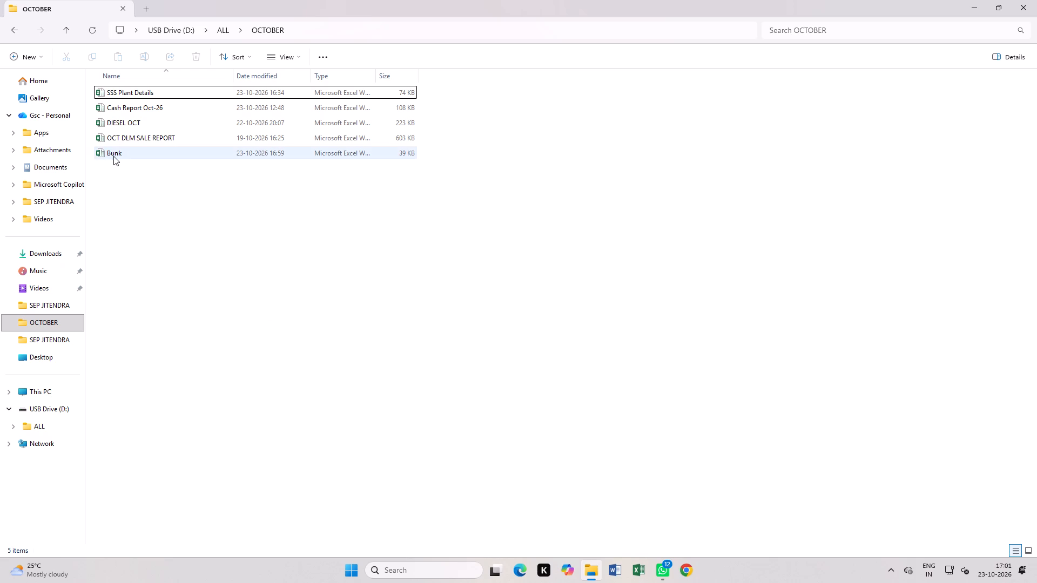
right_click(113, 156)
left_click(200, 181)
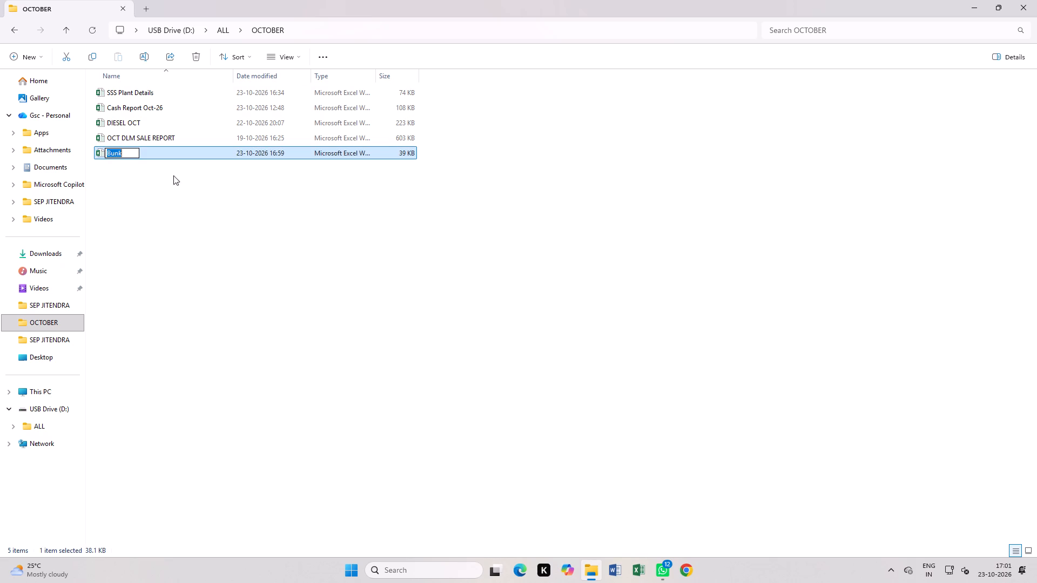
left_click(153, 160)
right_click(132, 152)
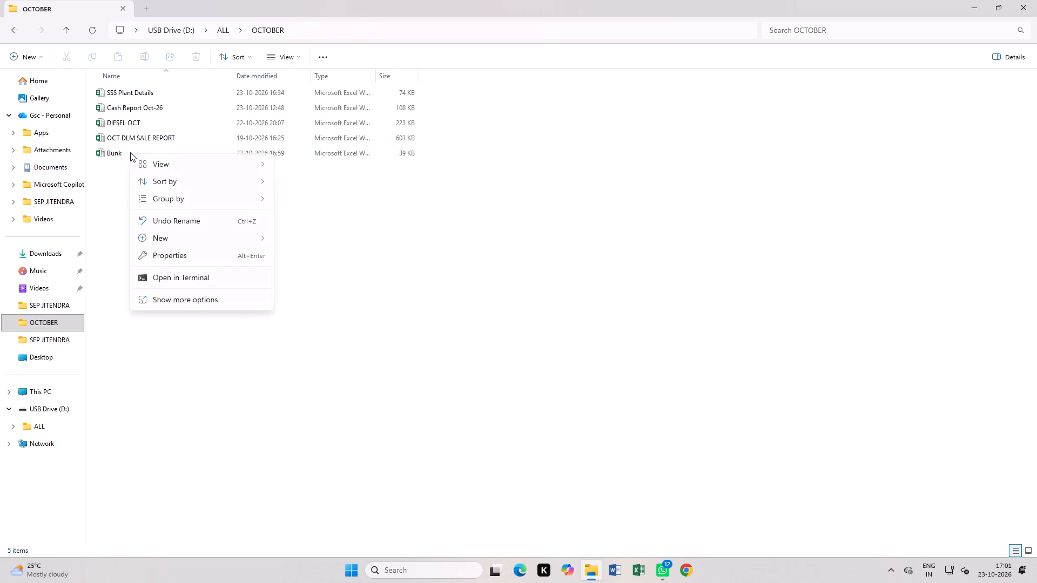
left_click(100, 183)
Rename the Bunk workbook in the OCTOBER folder as Bunk Payment By QR Code.
left_click(112, 153)
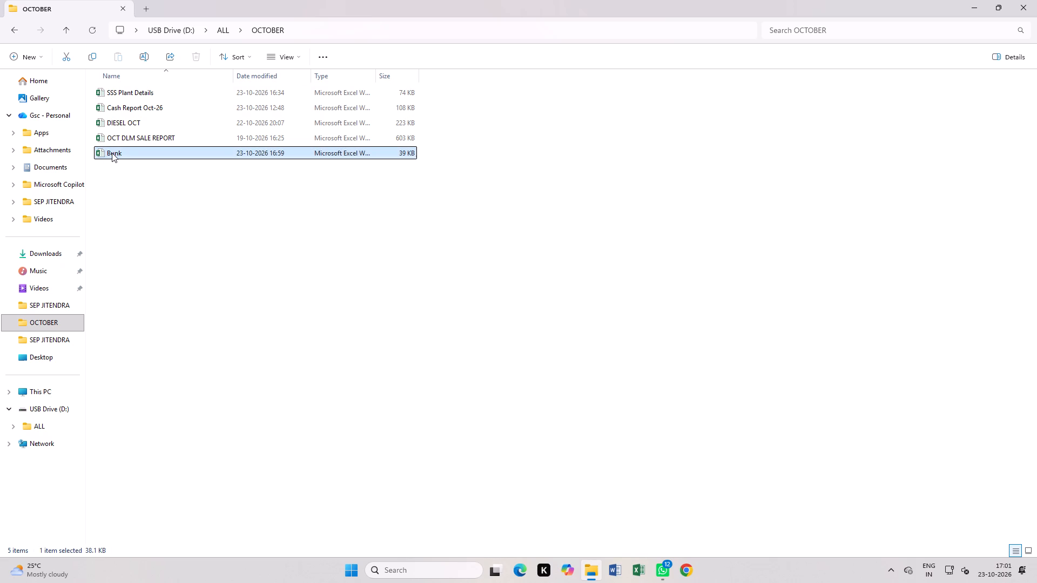
right_click(112, 153)
left_click(190, 176)
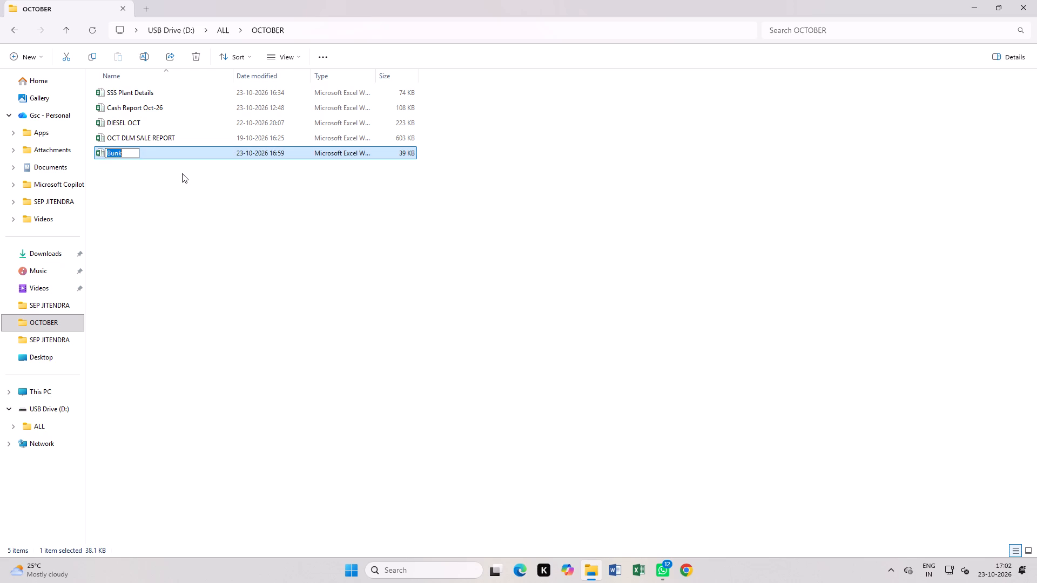
left_click(131, 155)
key("space")
key("p")
type("ay")
type("ment")
key("space")
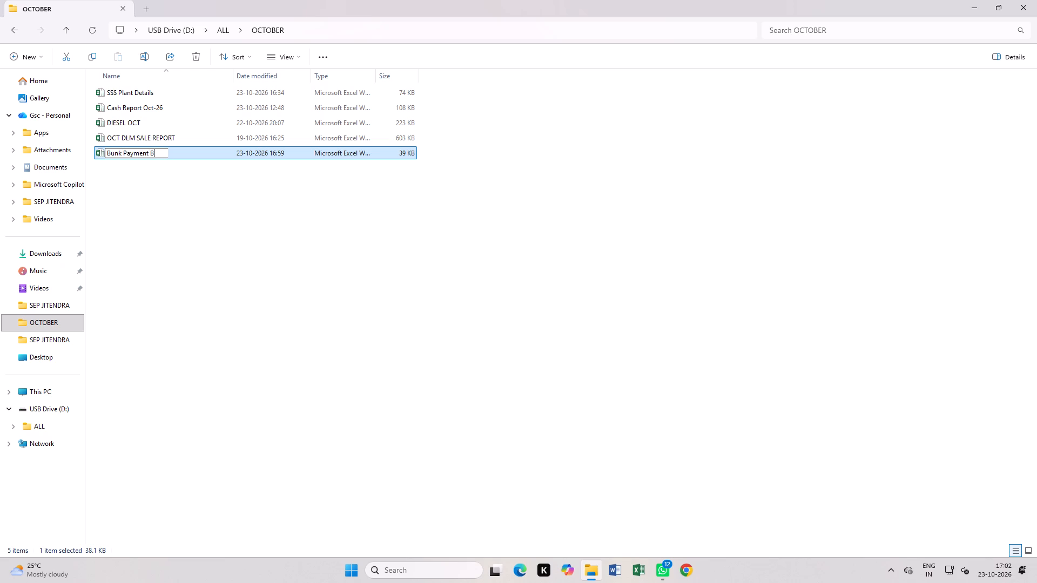
type("y")
key("space")
type("QR C")
type("ode")
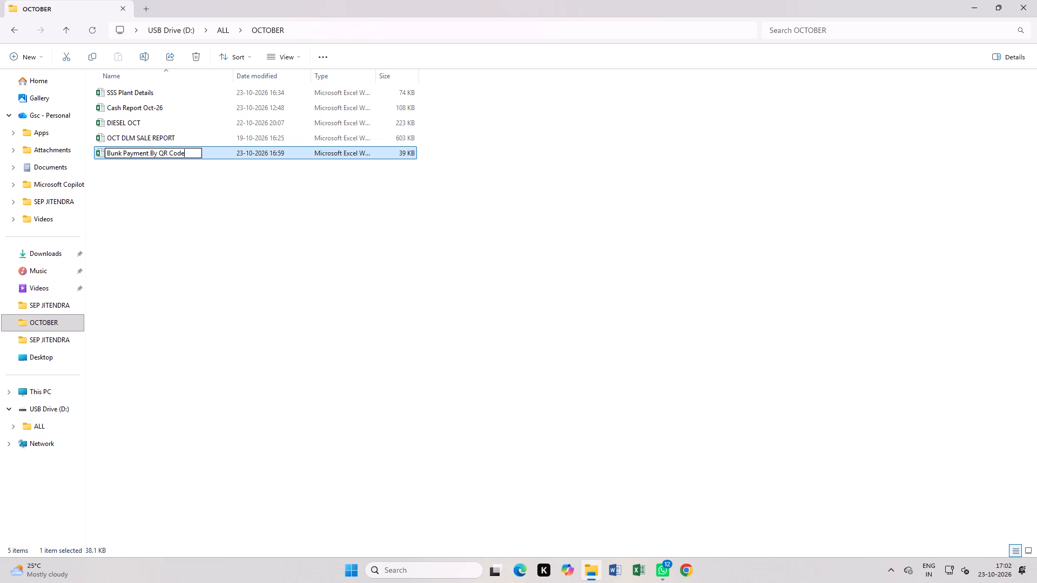
left_click(211, 249)
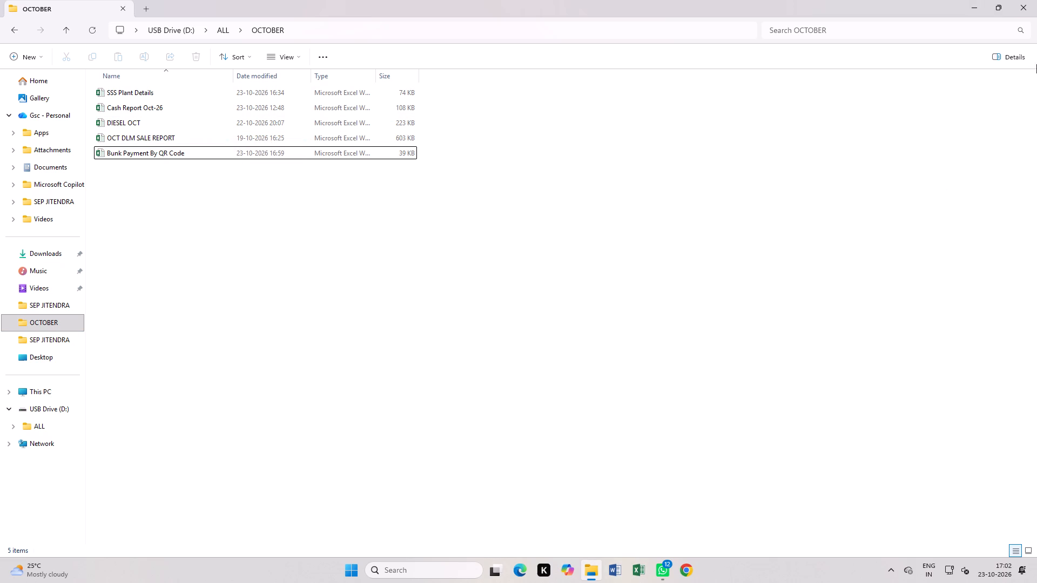
Minimize the OCTOBER folder and open the lower New Microsoft Excel Worksheet file on the desktop, dismissing its startup notices.
left_click(977, 10)
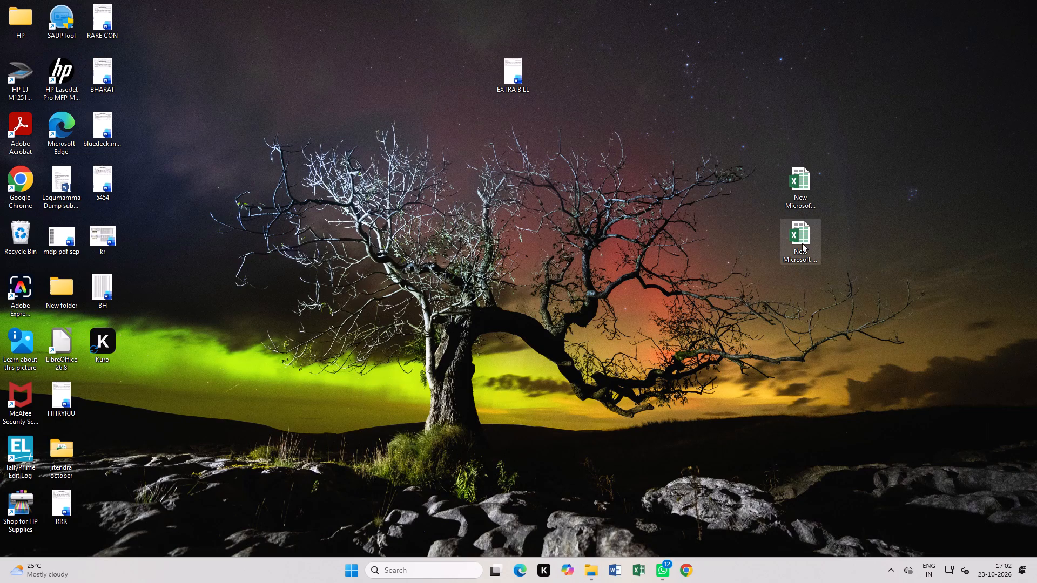
double_click(802, 243)
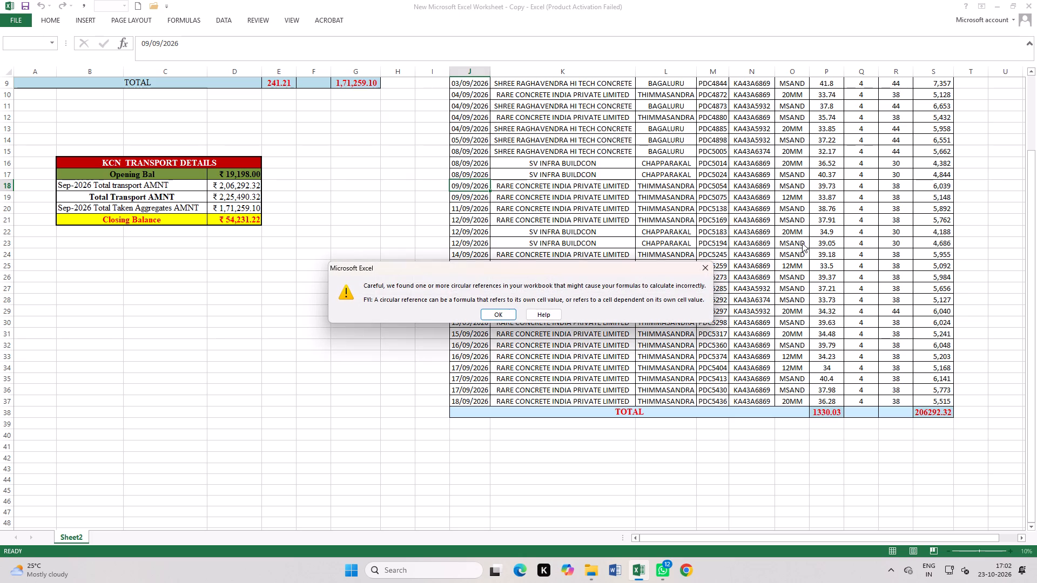
scroll(309, 314, "up", 5)
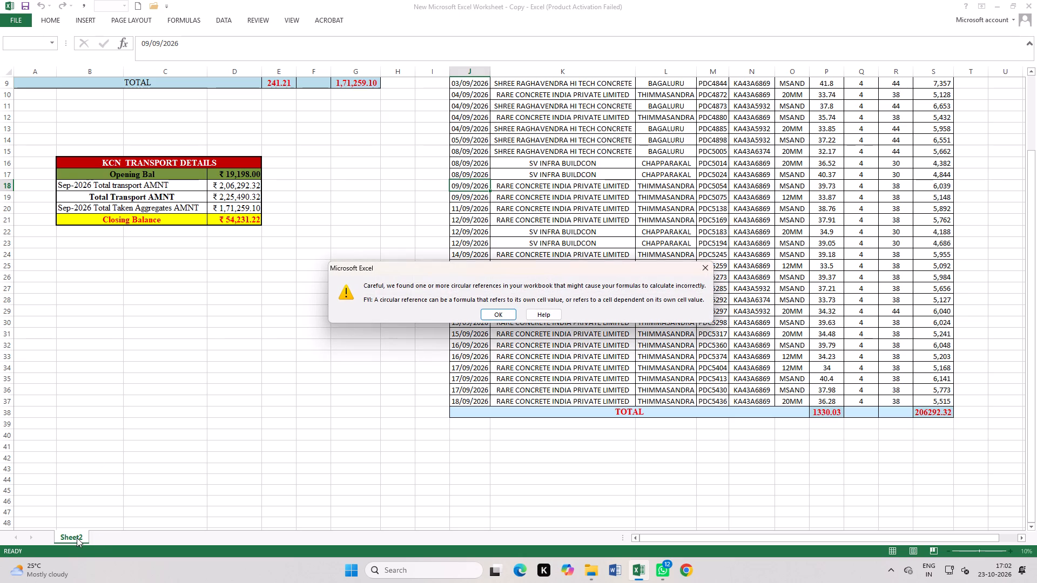
left_click(77, 538)
left_click(110, 538)
left_click(709, 265)
left_click(644, 168)
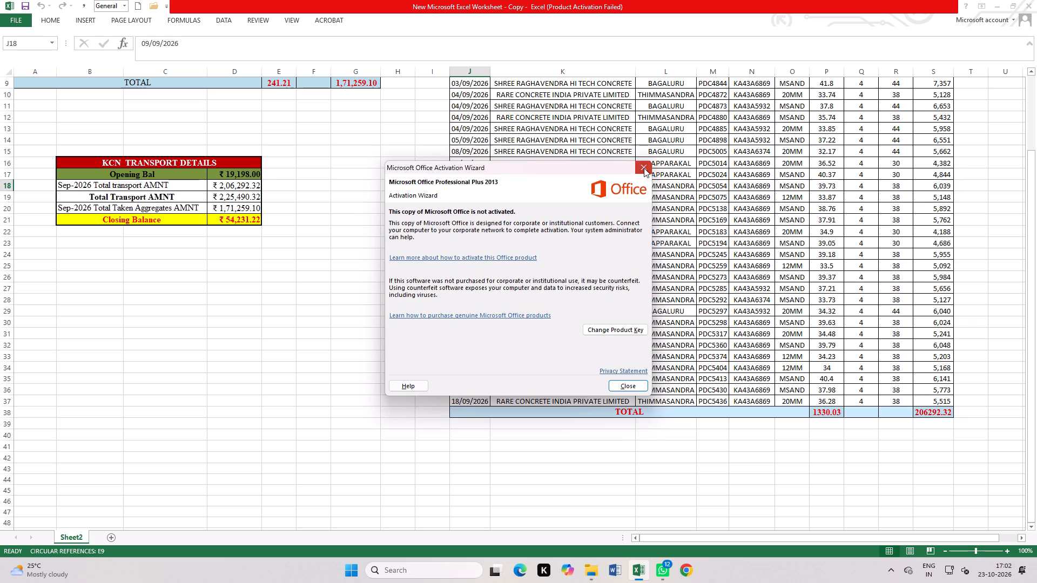
Add a blank worksheet to the New Microsoft Excel Worksheet - Copy workbook and delete Sheet2 with the KCN transport data.
left_click(112, 543)
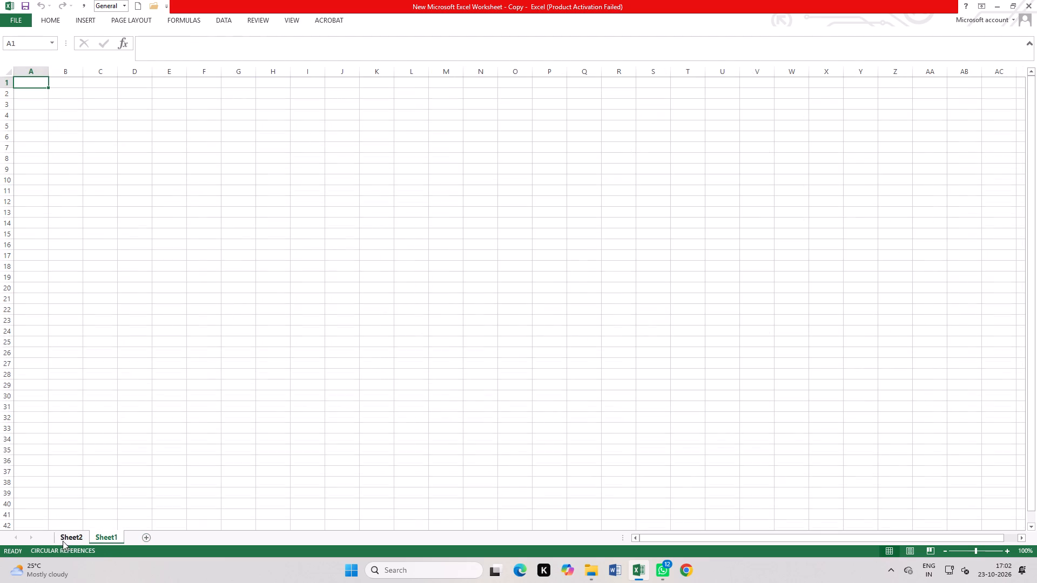
right_click(63, 538)
left_click(98, 425)
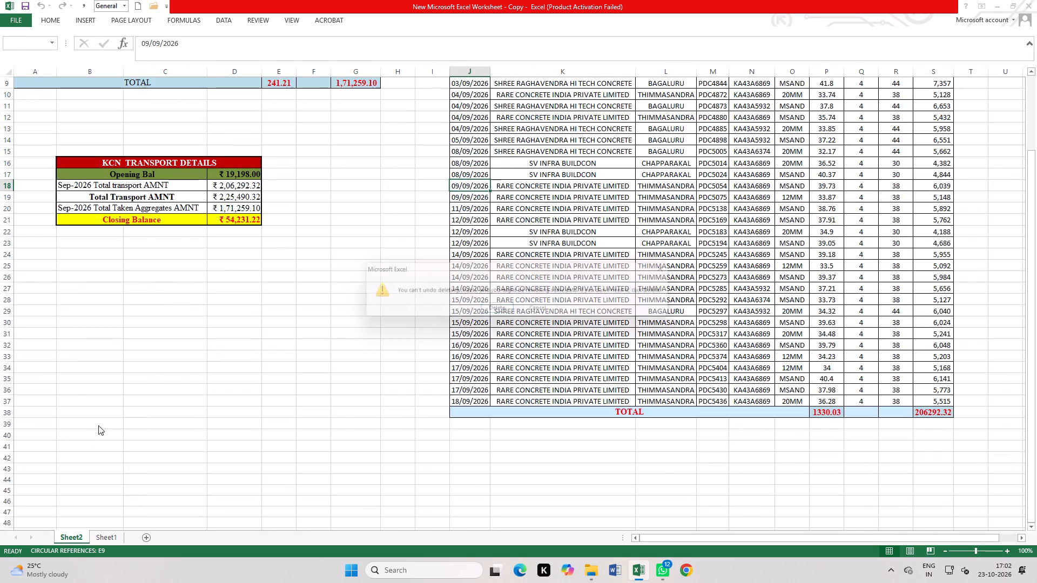
left_click(495, 311)
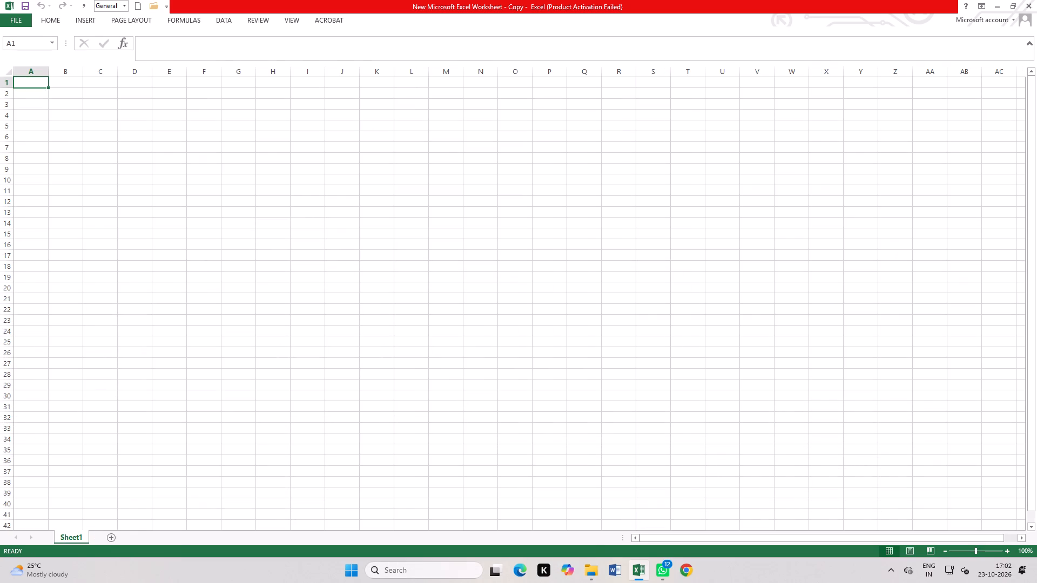
scroll(255, 468, "up", 4)
Open the SSS Plant Details workbook from the OCTOBER folder.
left_click(590, 572)
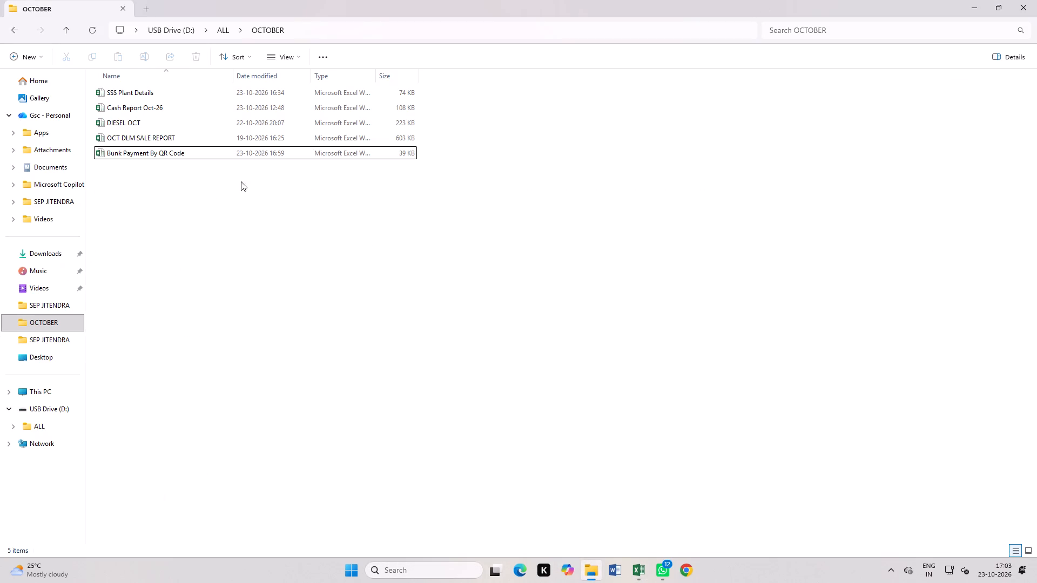
left_click(185, 285)
left_click(192, 229)
double_click(133, 95)
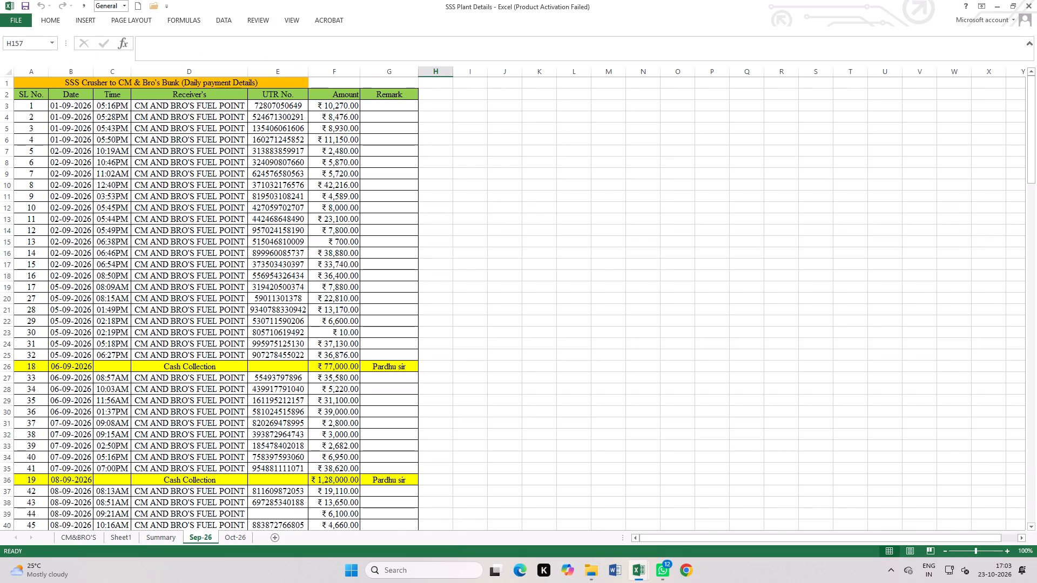
Look through the CM&BRO'S, Sheet1 and Summary sheets, and delete Sheet1 with the Dhanalakshmi Minerals staff table.
left_click(77, 541)
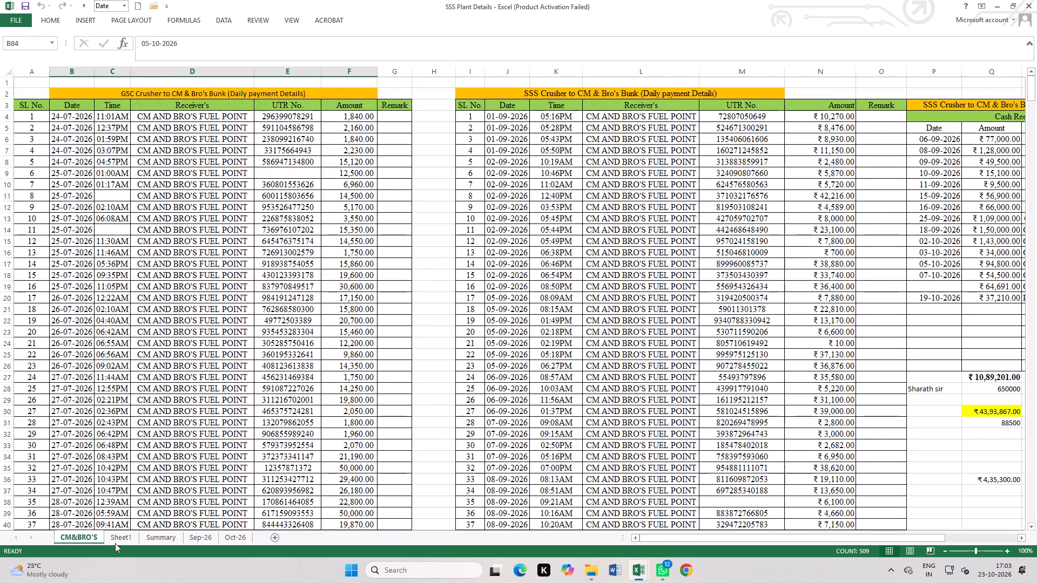
left_click(127, 539)
left_click(157, 540)
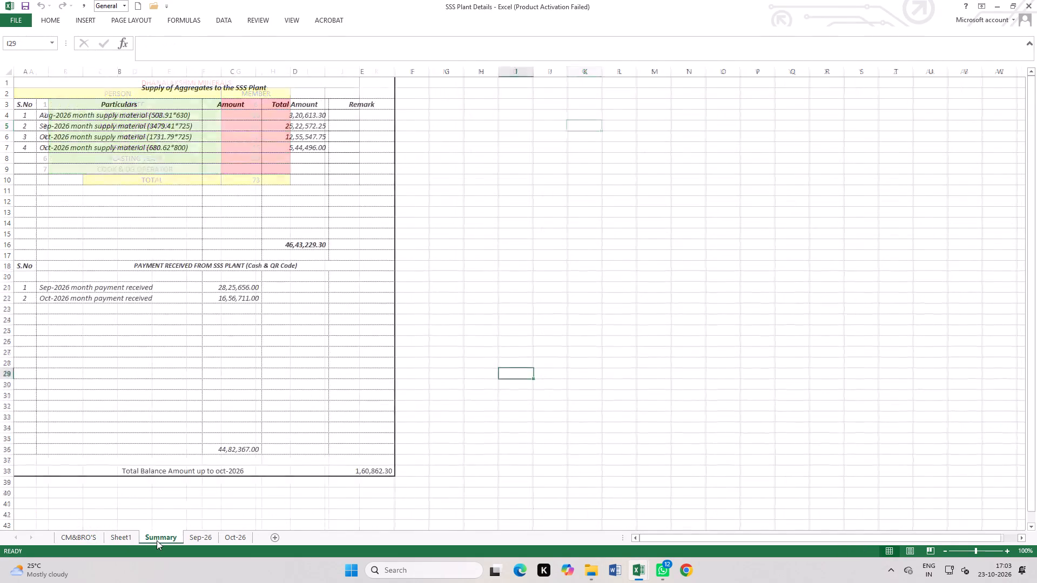
left_click(119, 538)
right_click(115, 538)
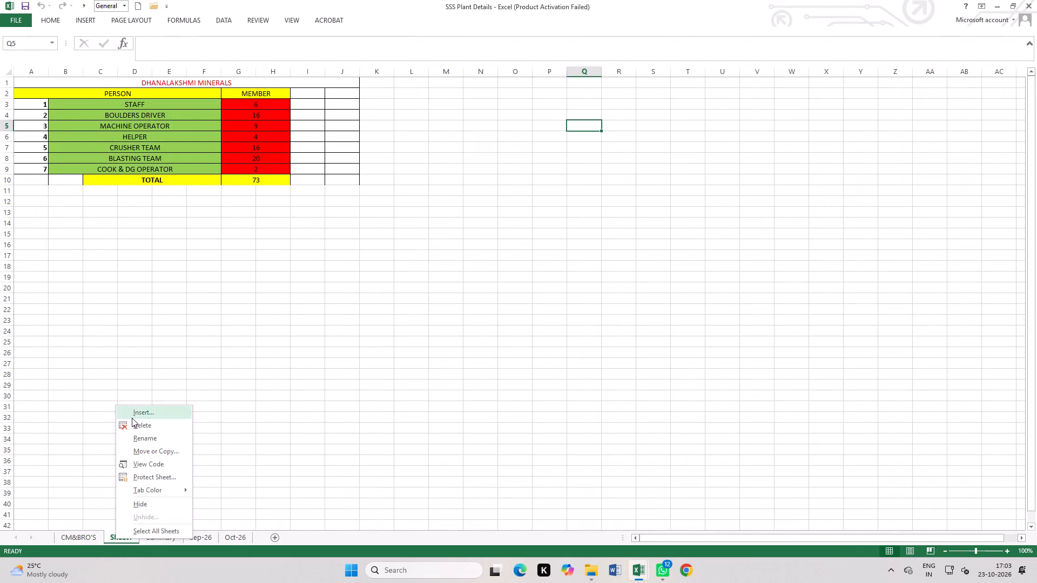
left_click(132, 420)
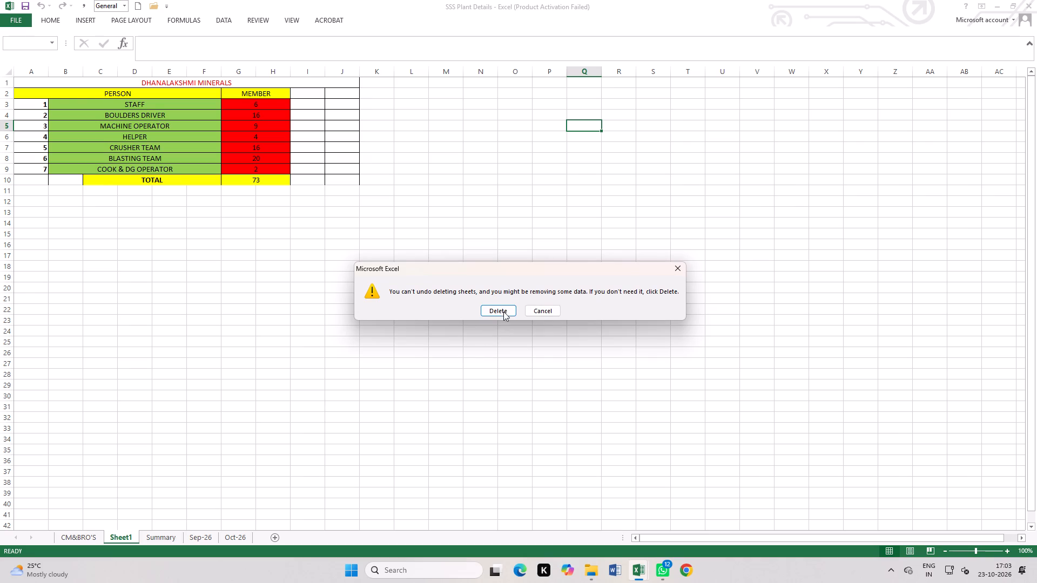
left_click(500, 306)
Copy the CM&BRO'S payment tables from A2 to S698 and paste them at A1 in the blank Sheet1 of New Microsoft Excel Worksheet - Copy.
left_click(89, 538)
scroll(169, 326, "up", 5)
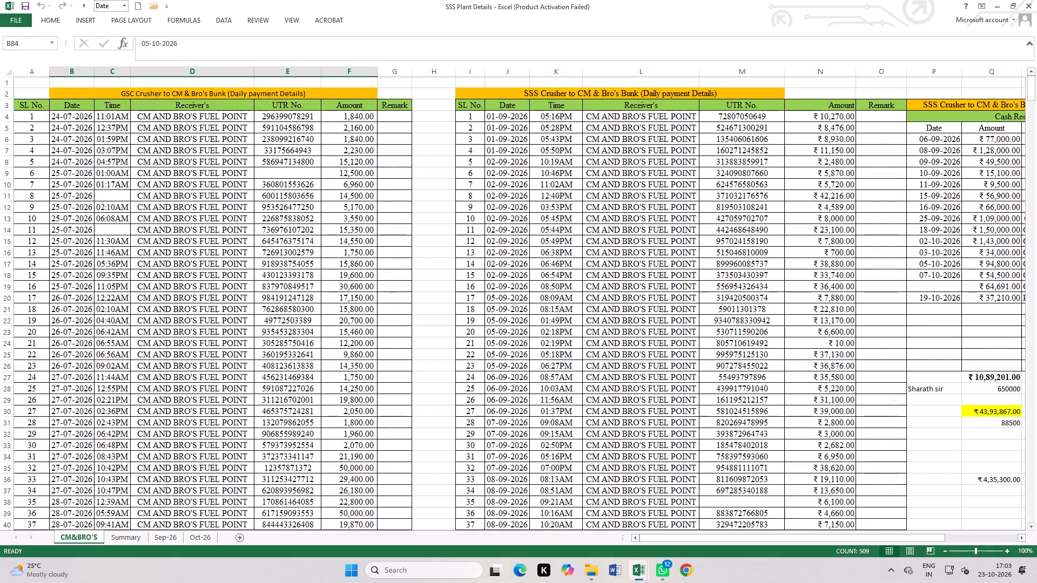
left_click_drag(36, 95, 268, 212)
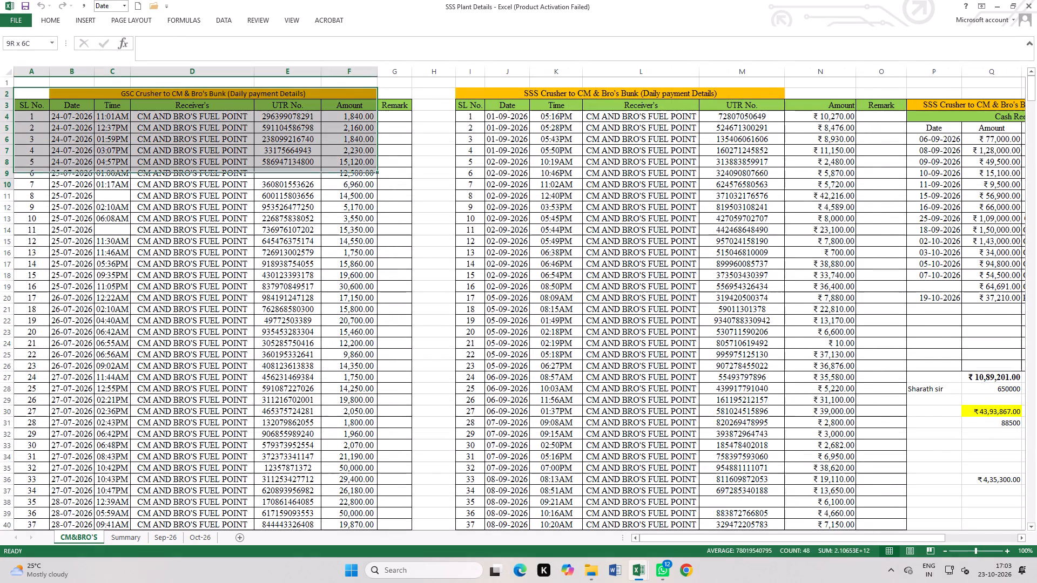
left_click_drag(268, 212, 800, 582)
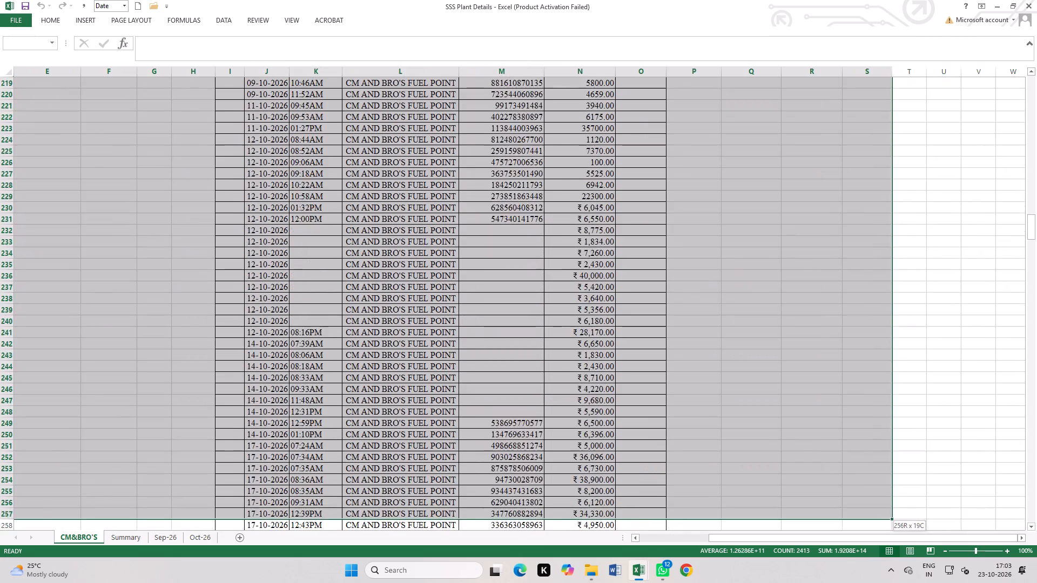
left_click_drag(800, 582, 676, 582)
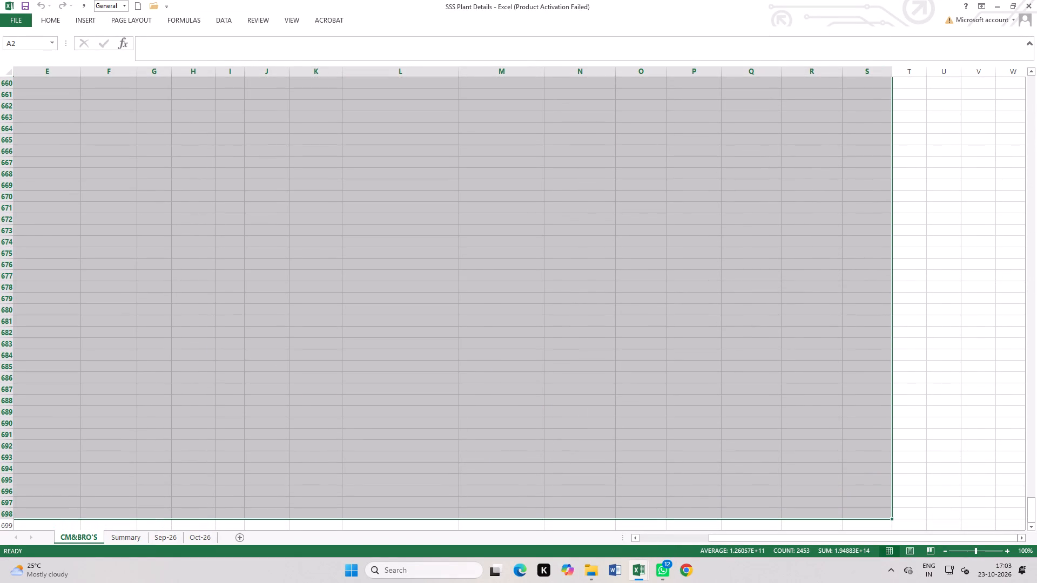
key("ctrl+c")
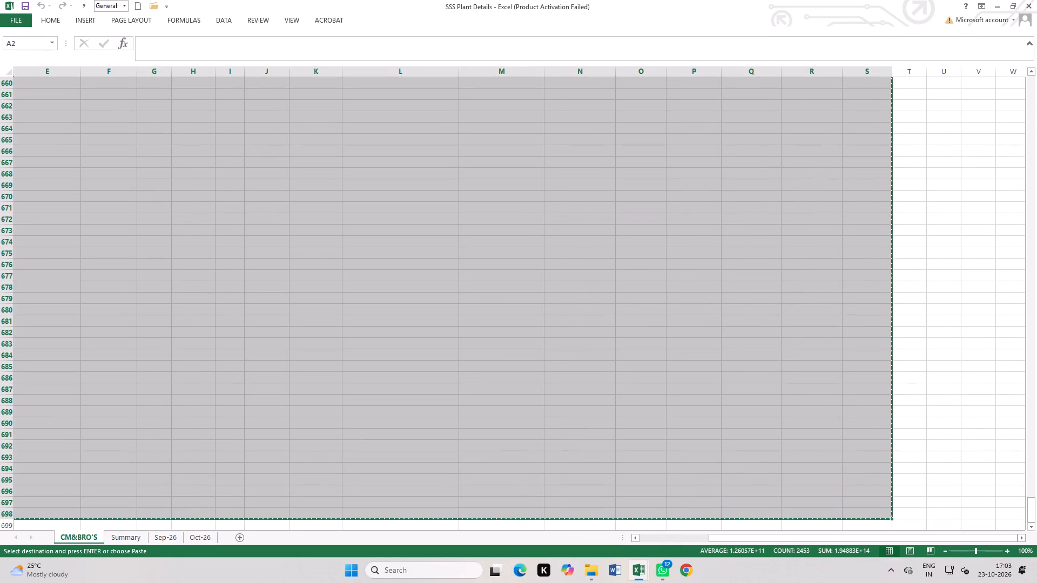
key("ctrl+Tab")
key("ctrl+v")
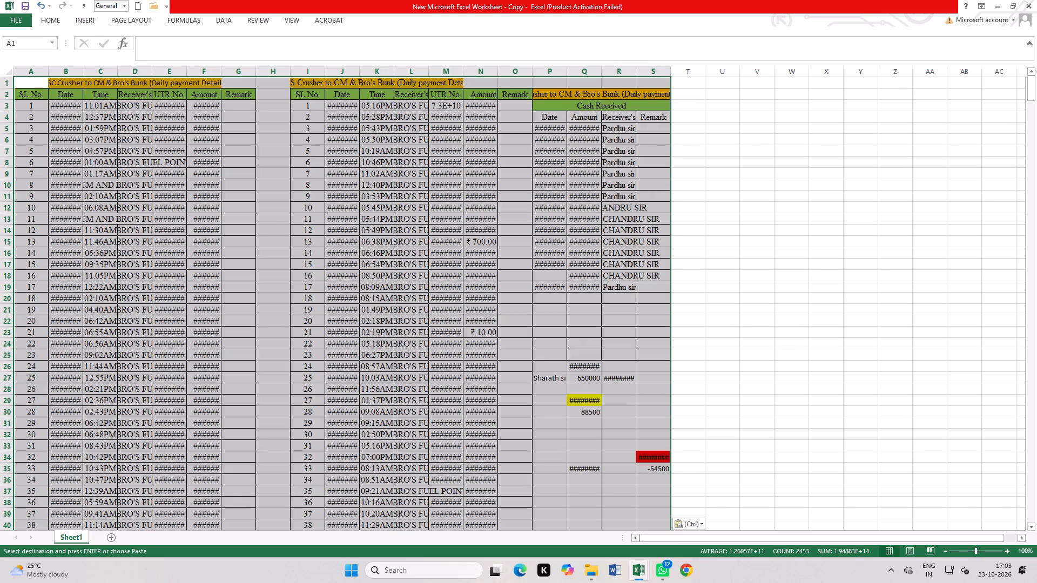
Autofit columns B, D, E, F, J, M, N, P, Q and R of the pasted payment tables to their contents.
left_click(345, 253)
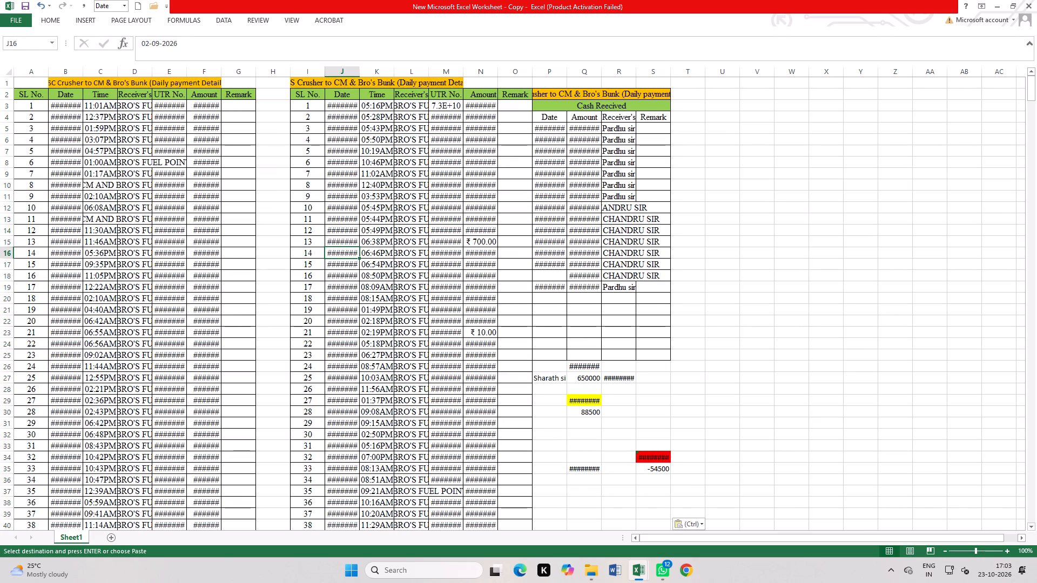
double_click(85, 76)
double_click(164, 73)
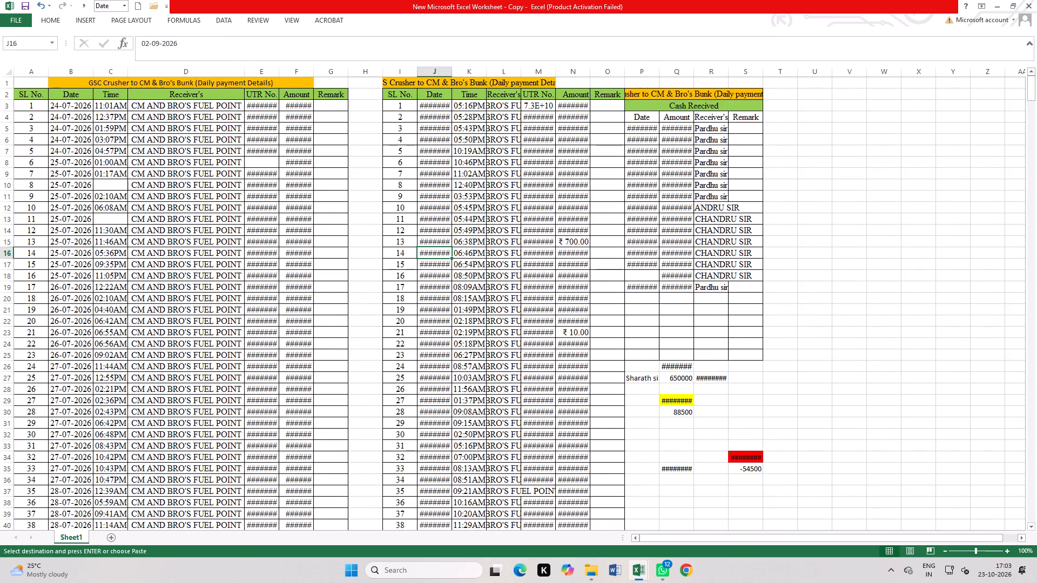
double_click(278, 71)
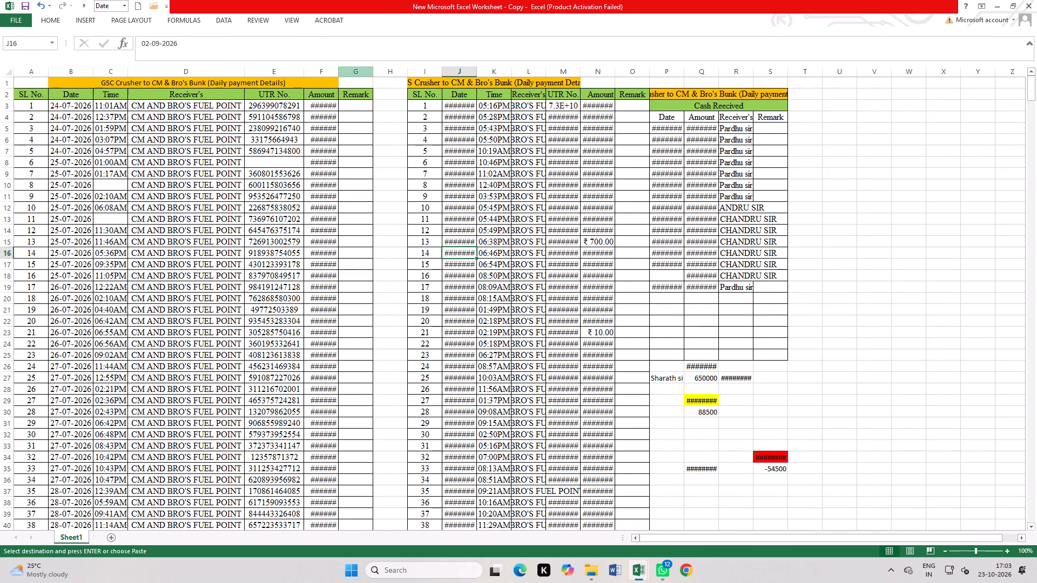
double_click(339, 72)
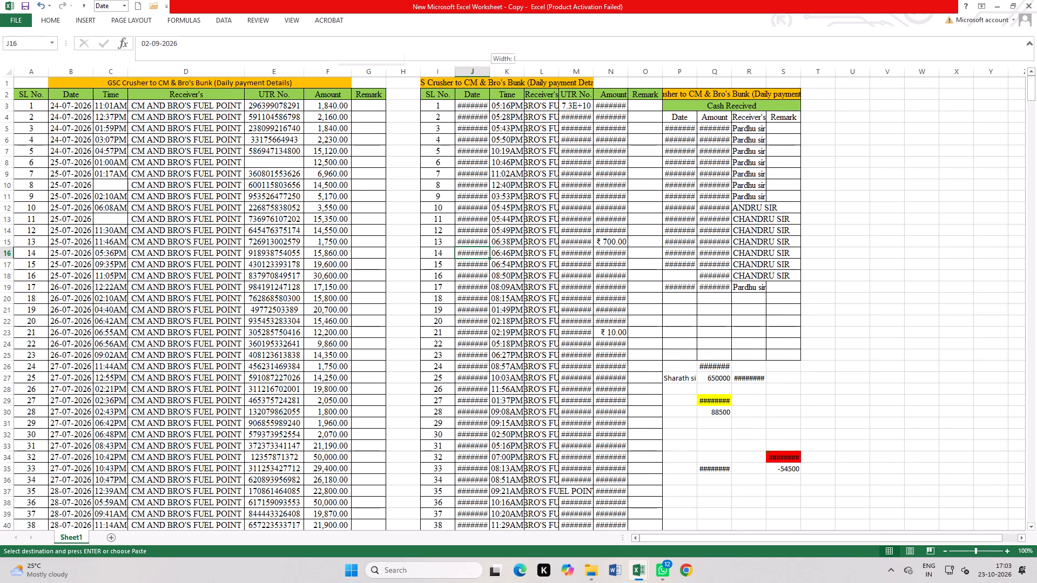
double_click(491, 72)
double_click(606, 75)
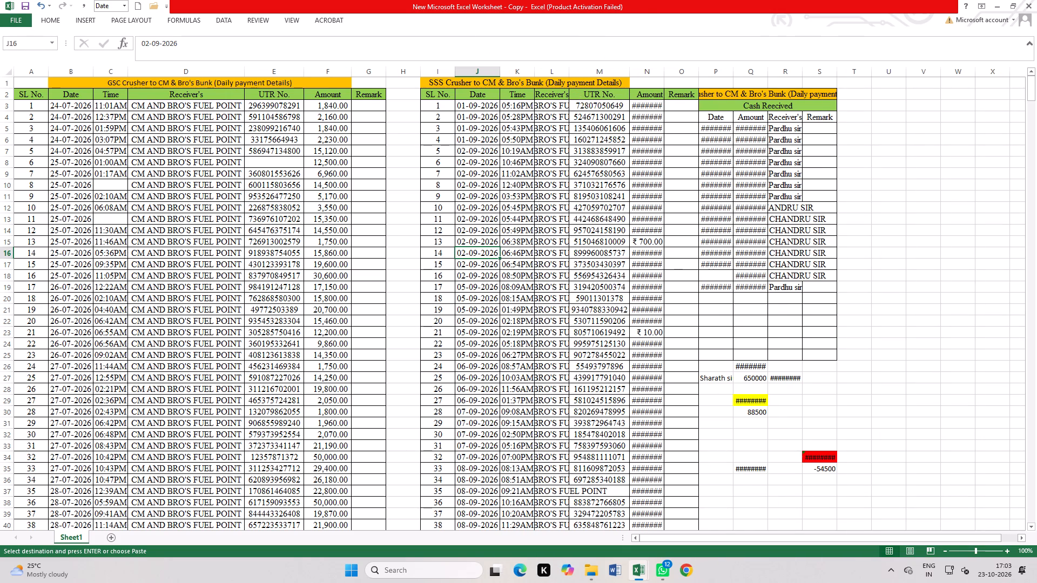
double_click(663, 69)
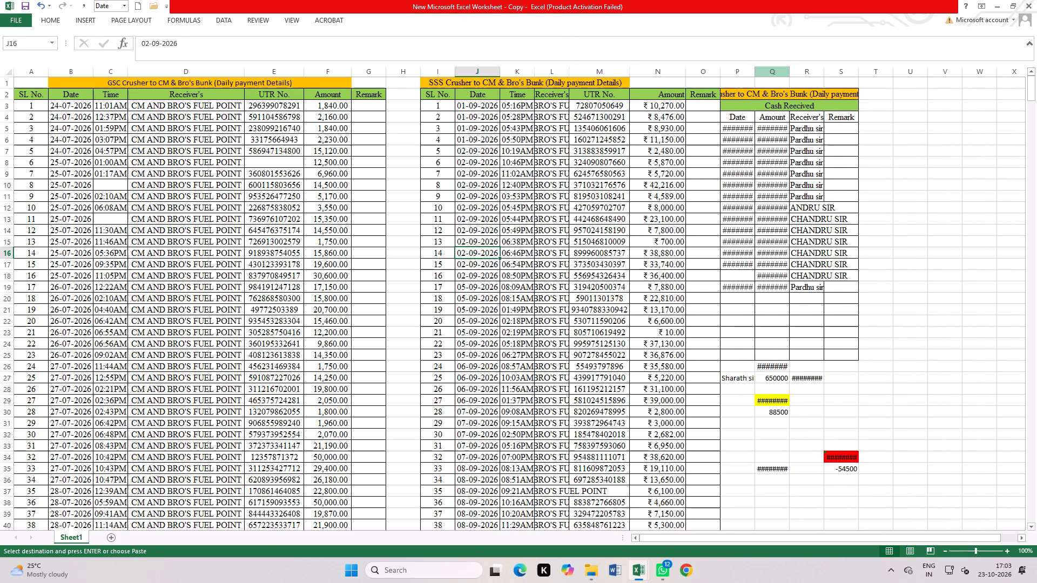
double_click(756, 72)
double_click(804, 73)
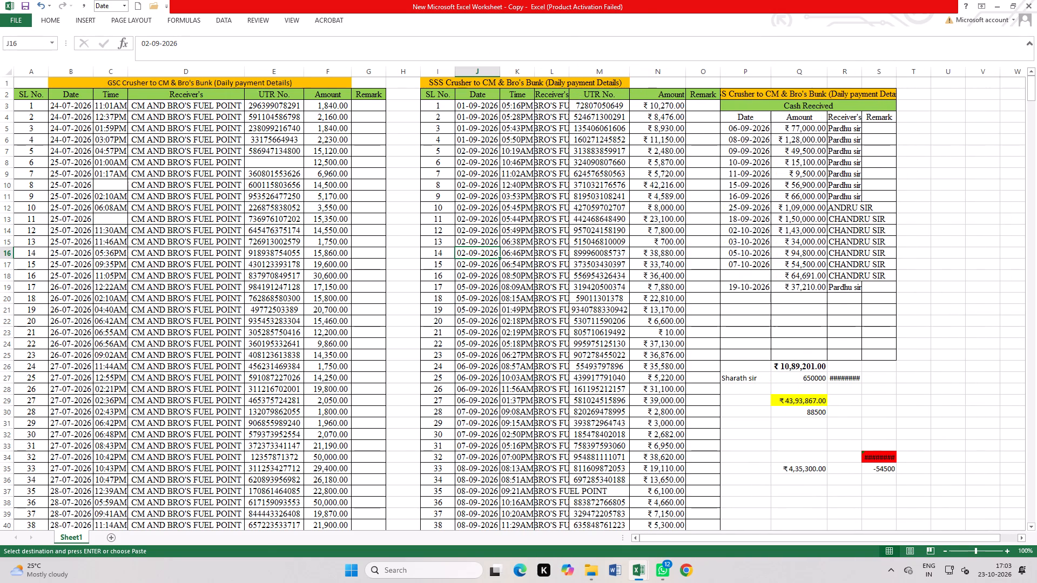
double_click(864, 69)
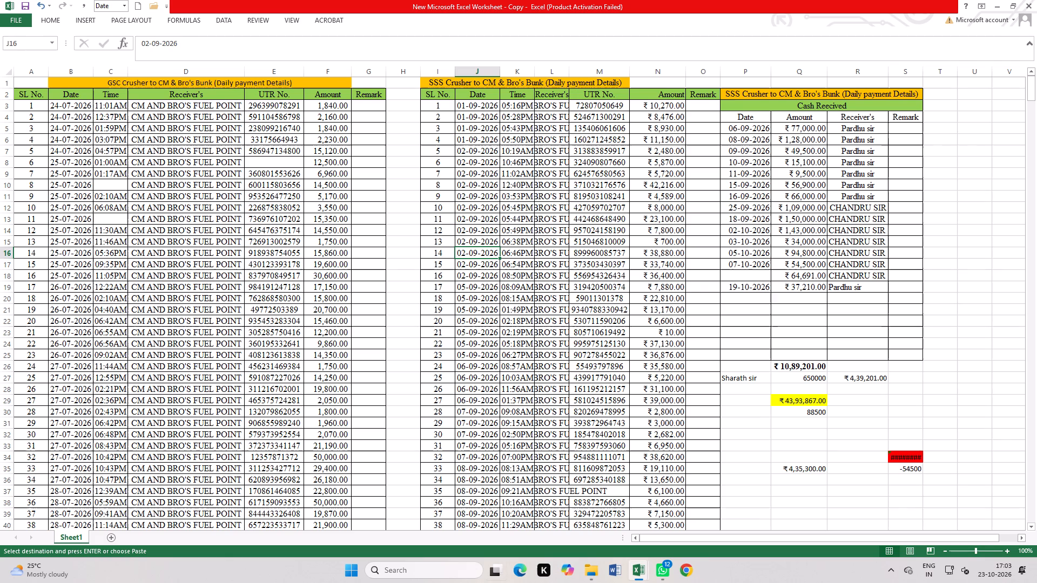
scroll(271, 313, "down", 2)
scroll(190, 343, "up", 4)
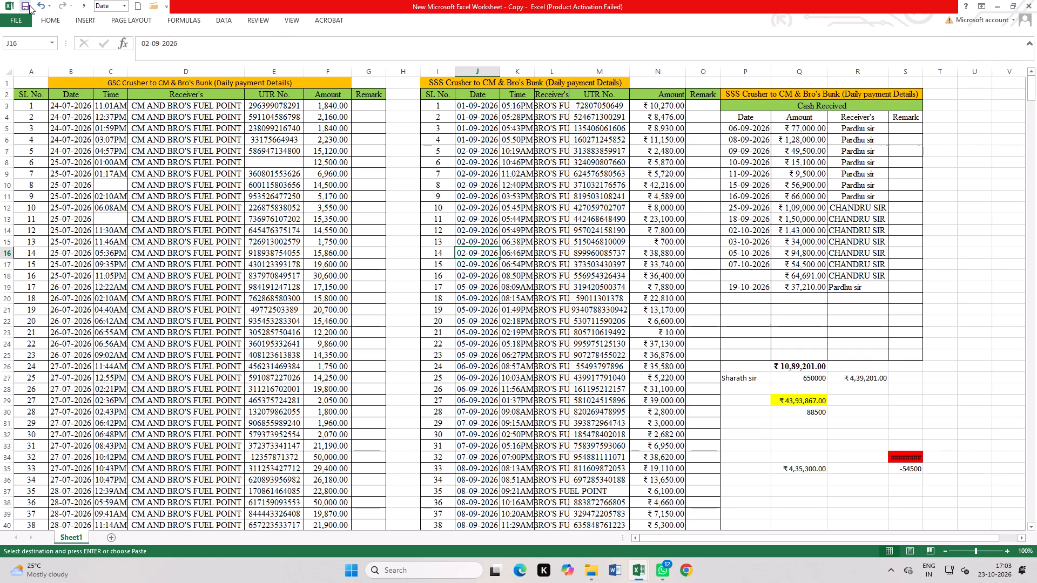
Save the New Microsoft Excel Worksheet - Copy workbook and close it.
left_click(28, 5)
triple_click(25, 5)
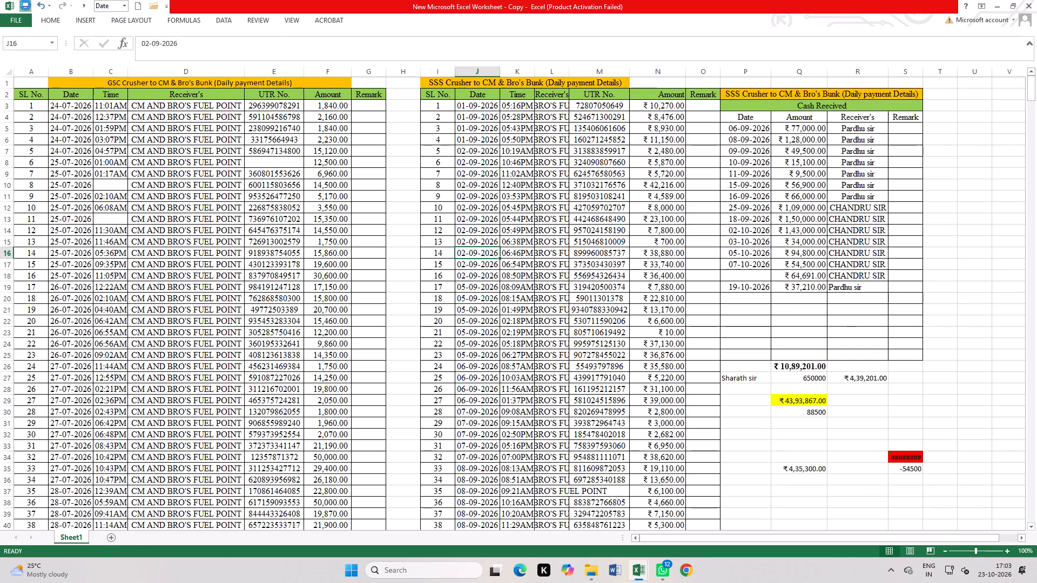
double_click(25, 5)
left_click(1033, 0)
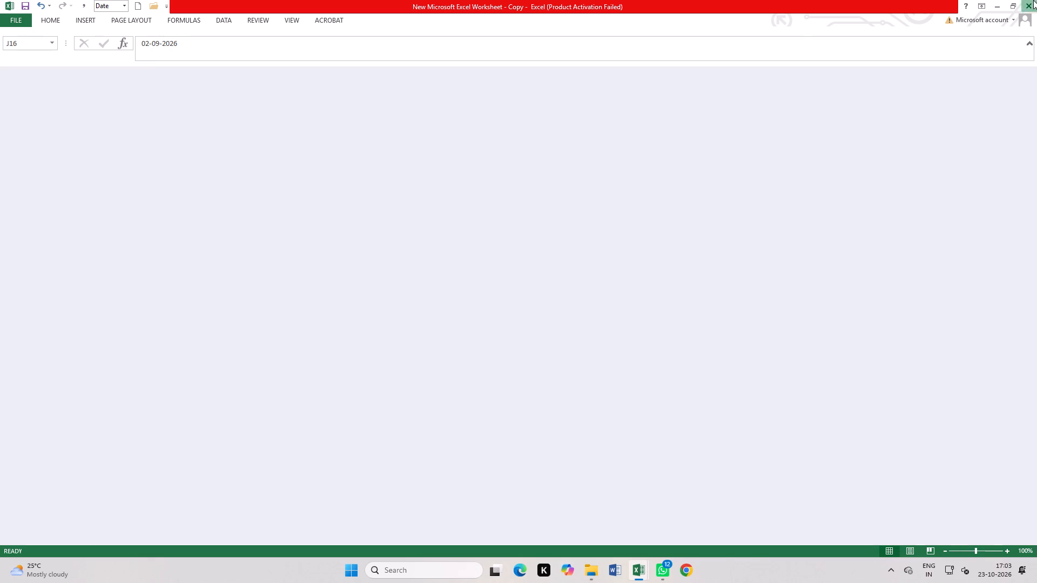
Delete the CM&BRO'S sheet from the SSS Plant Details workbook.
scroll(576, 283, "up", 5)
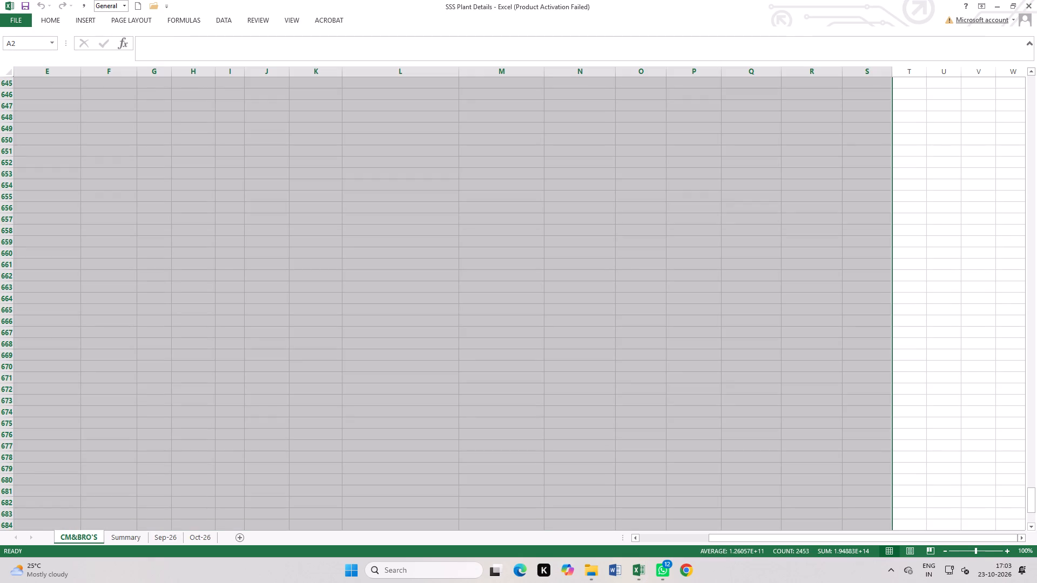
left_click(169, 403)
scroll(99, 509, "up", 8)
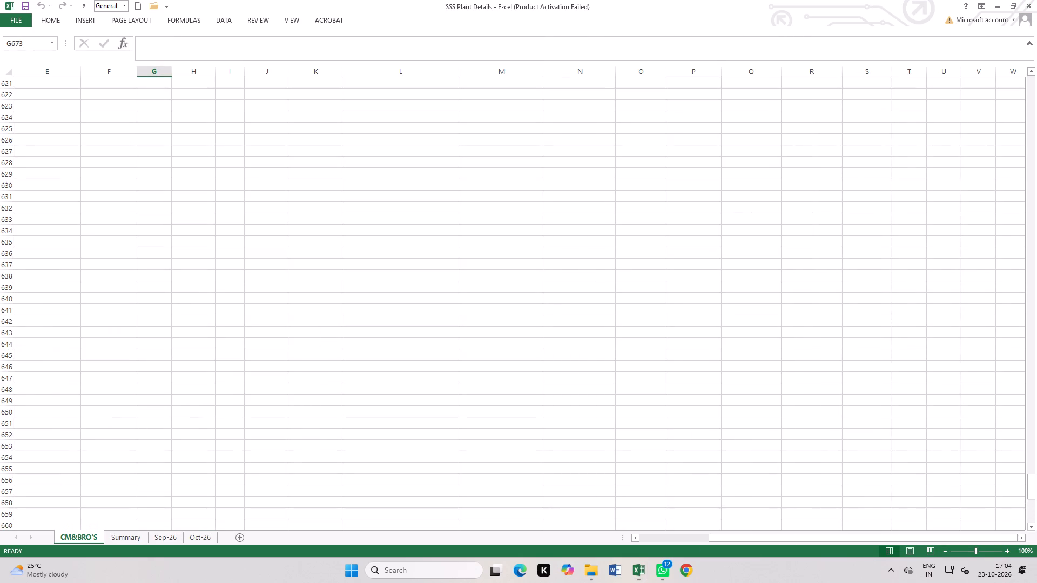
scroll(104, 504, "up", 5)
scroll(119, 401, "up", 19)
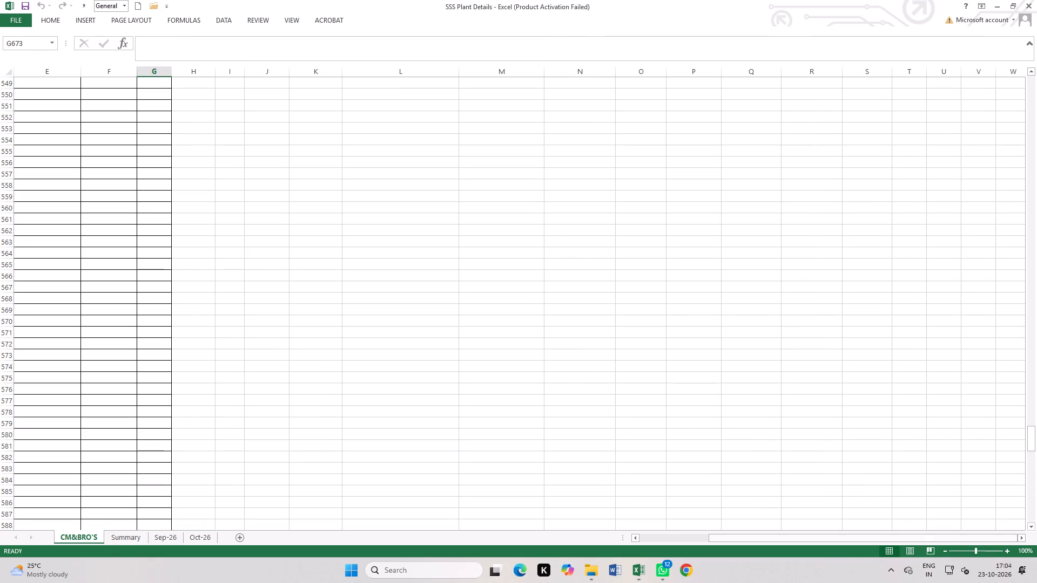
left_click_drag(900, 540, 602, 560)
scroll(271, 399, "up", 11)
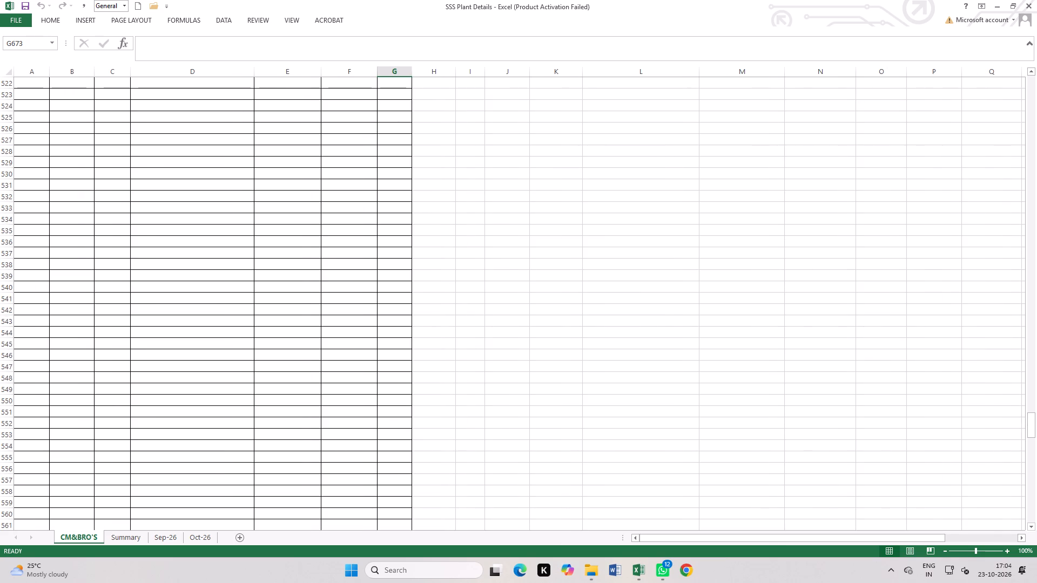
scroll(271, 399, "up", 6)
left_click_drag(1034, 402, 1036, 48)
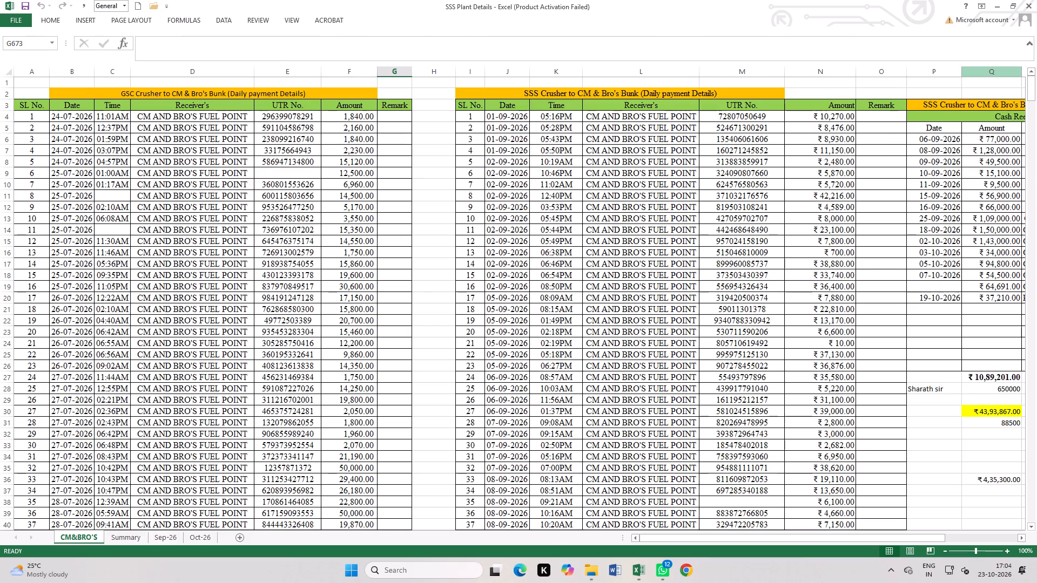
right_click(71, 534)
left_click(106, 424)
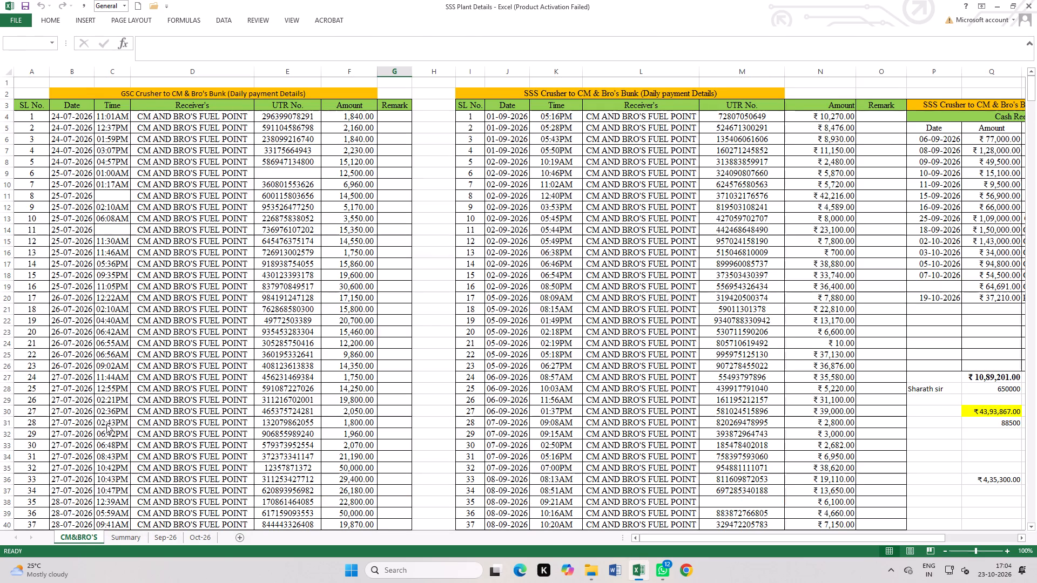
left_click(495, 310)
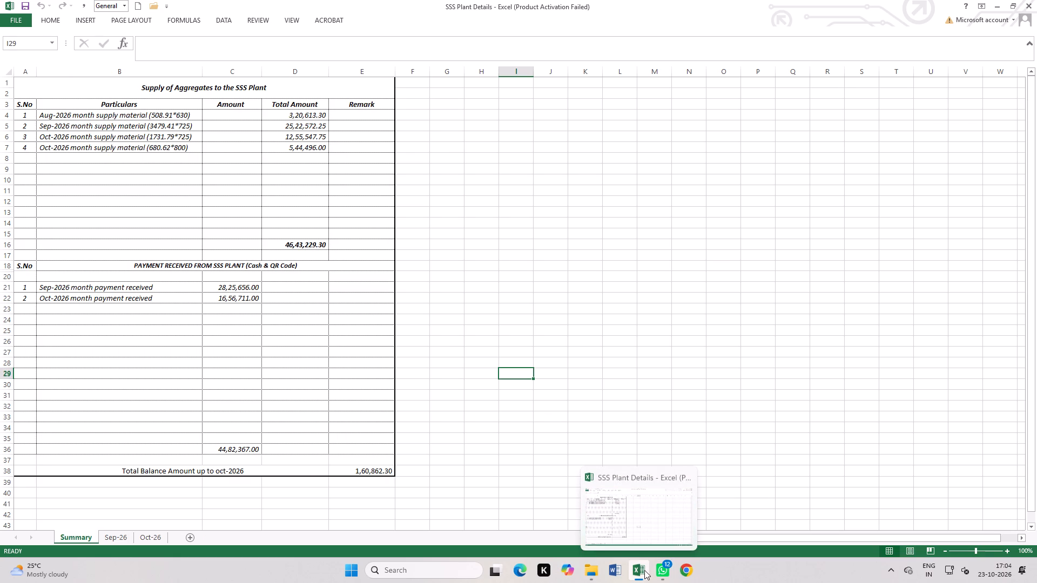
Close the OCTOBER folder window.
left_click(583, 577)
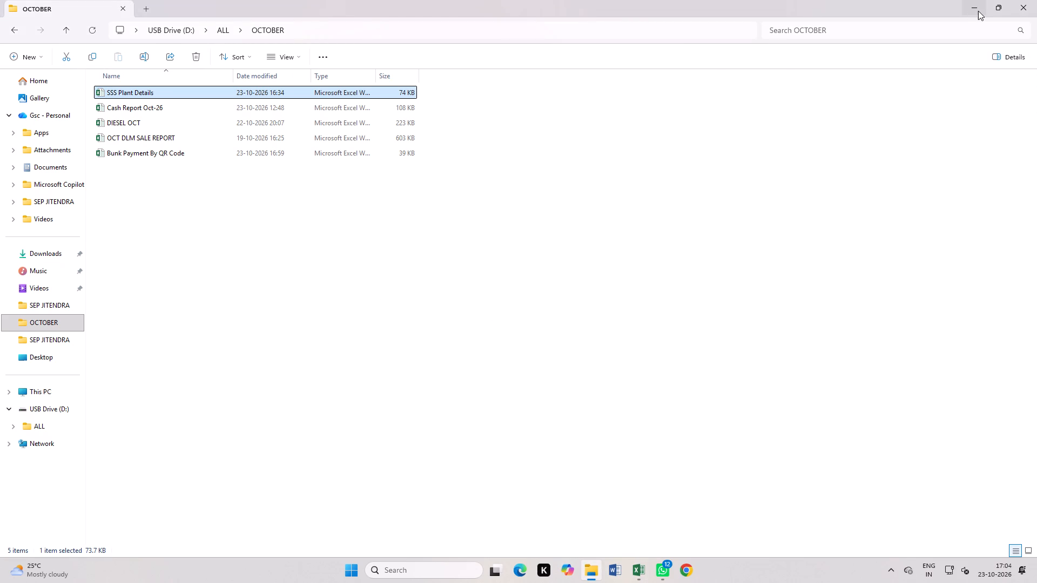
left_click(1036, 0)
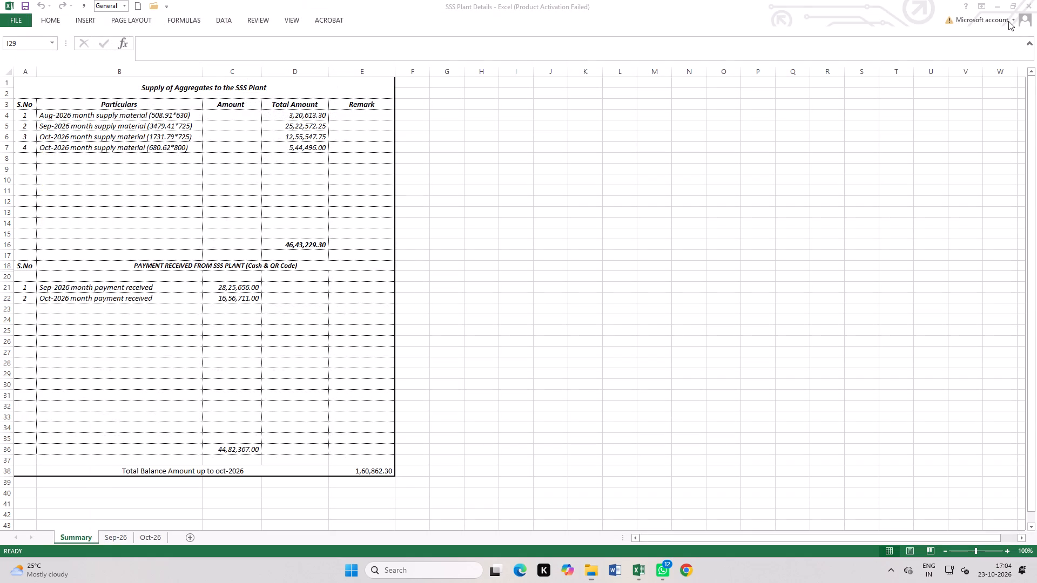
Close the SSS Plant Details workbook, saving its changes.
left_click(777, 245)
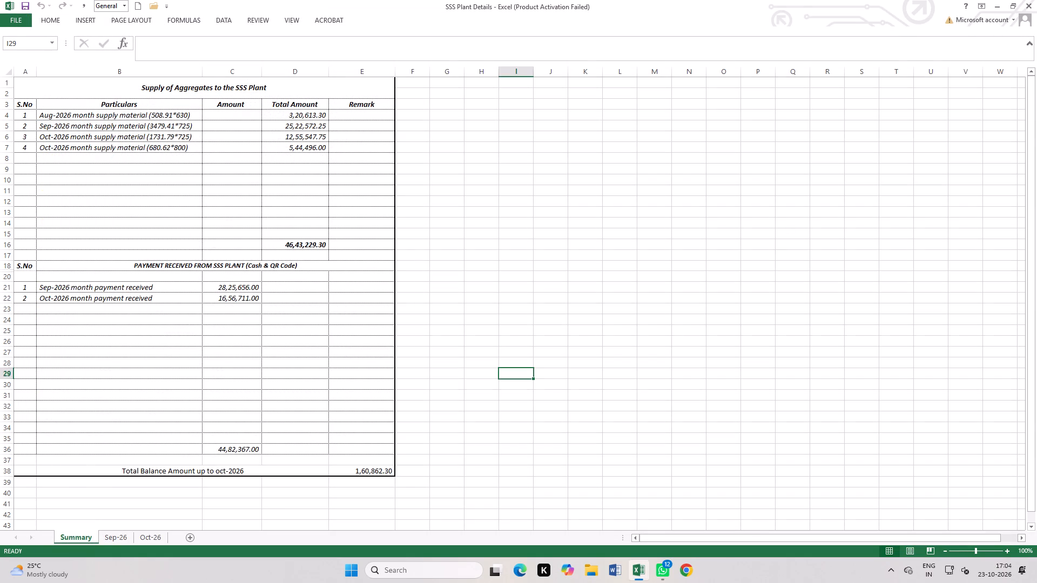
left_click(692, 235)
scroll(263, 375, "up", 5)
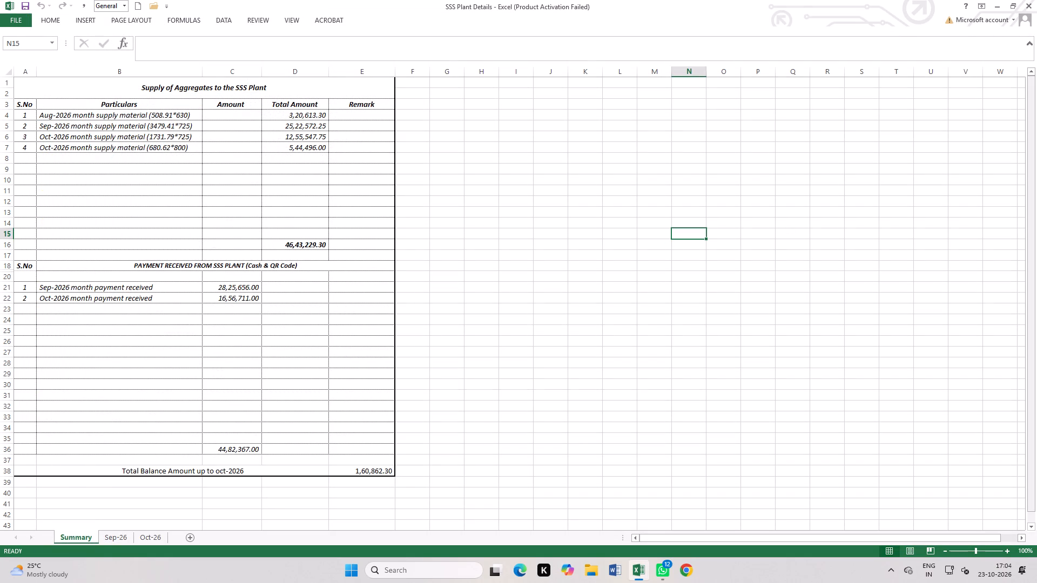
scroll(262, 370, "up", 1)
left_click(1036, 0)
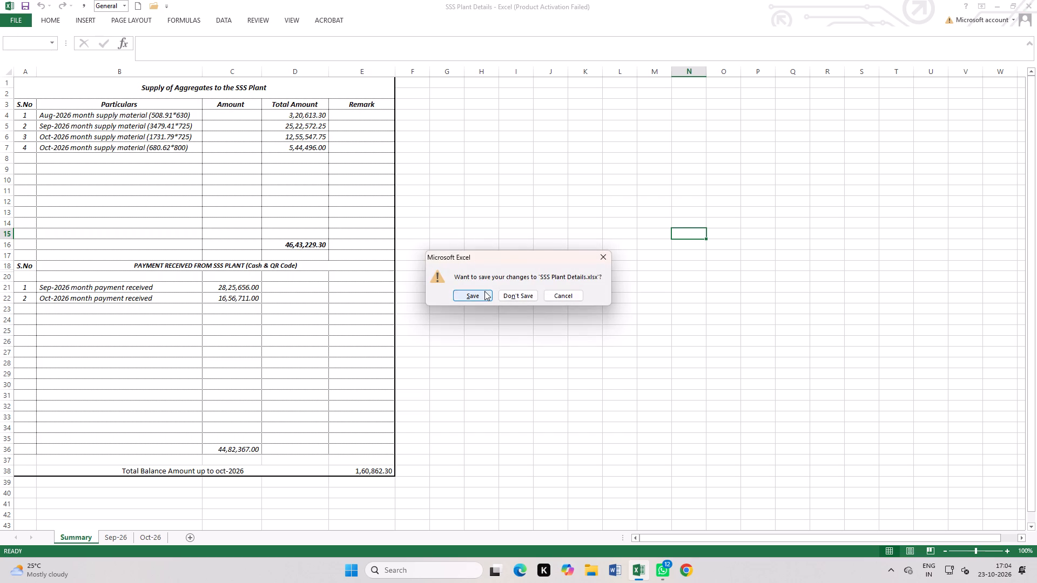
left_click(484, 291)
Reopen the New Microsoft Excel Worksheet - Copy workbook from the desktop, dismiss the activation wizard and save the workbook.
left_click(900, 306)
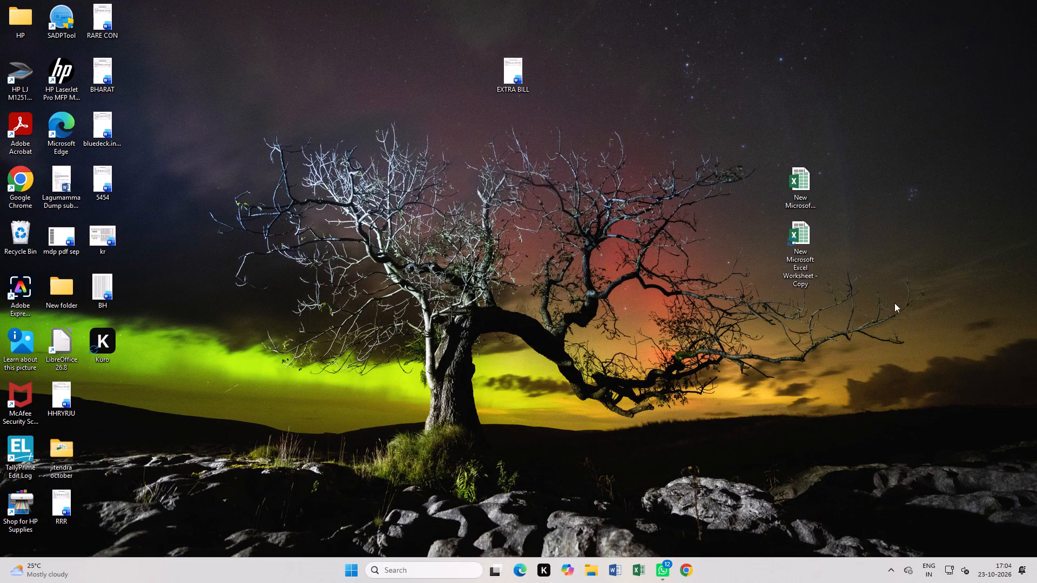
double_click(805, 252)
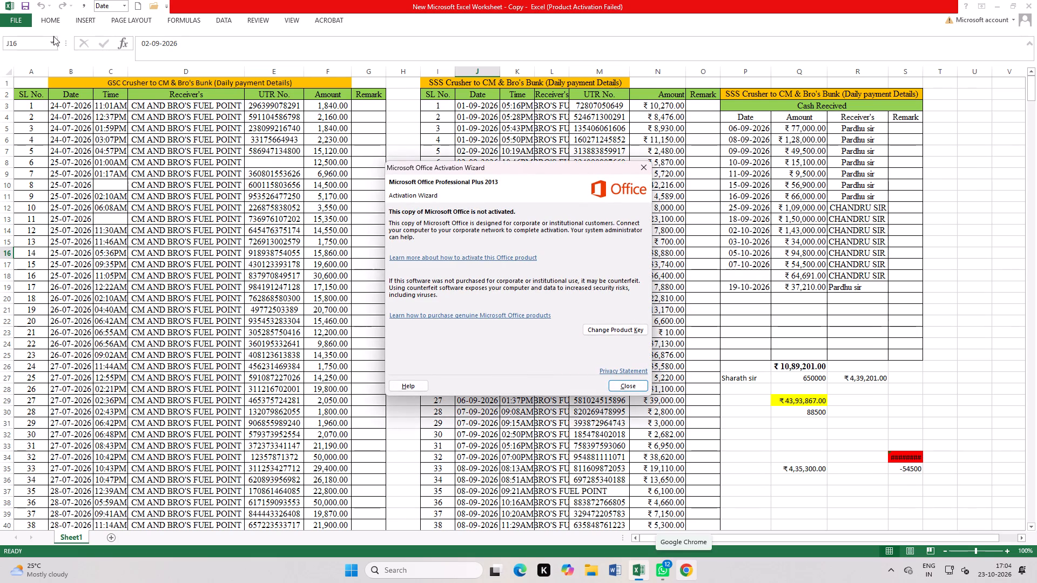
triple_click(24, 3)
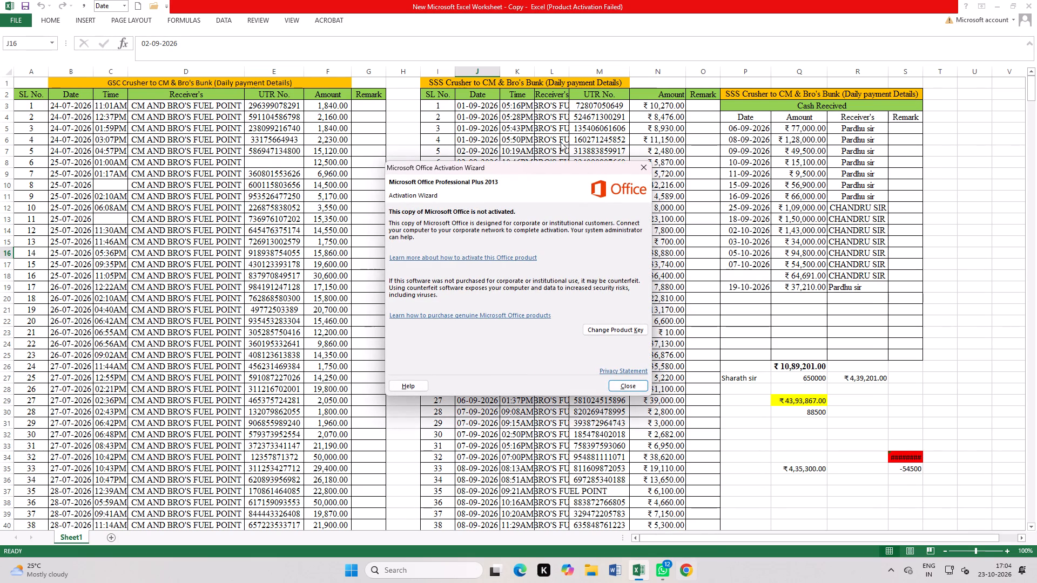
left_click(645, 170)
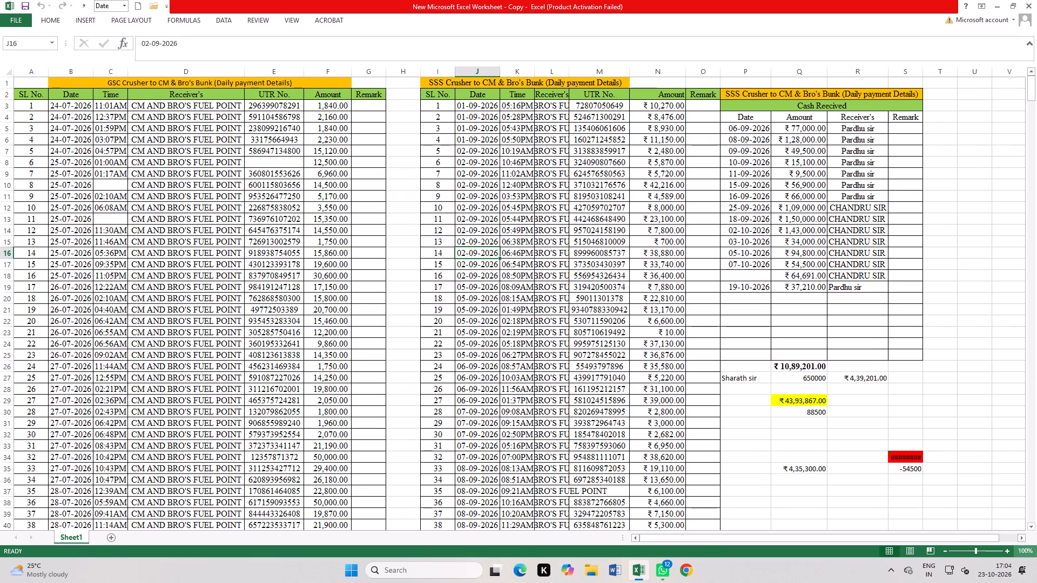
double_click(22, 4)
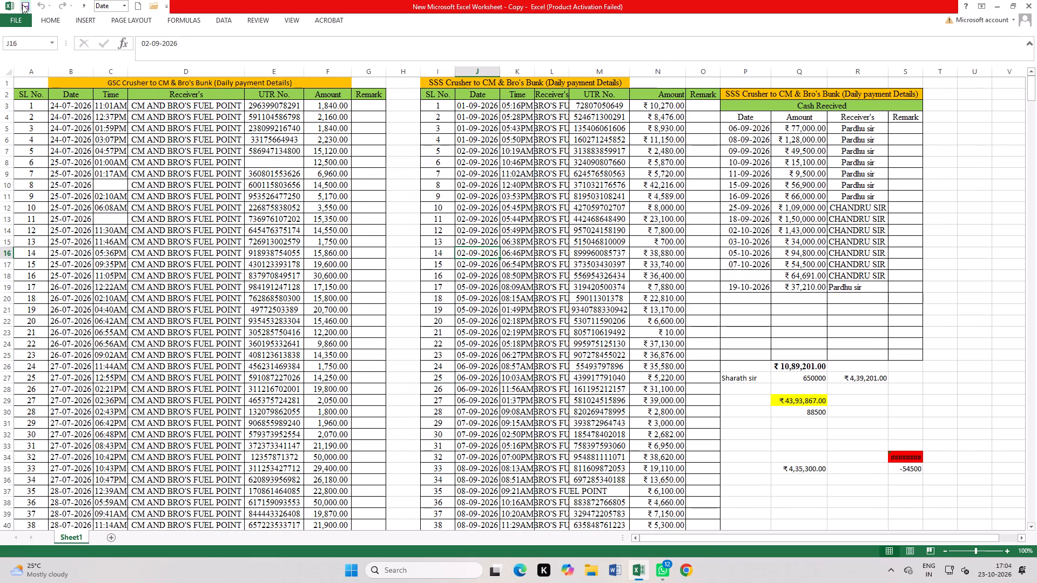
double_click(25, 4)
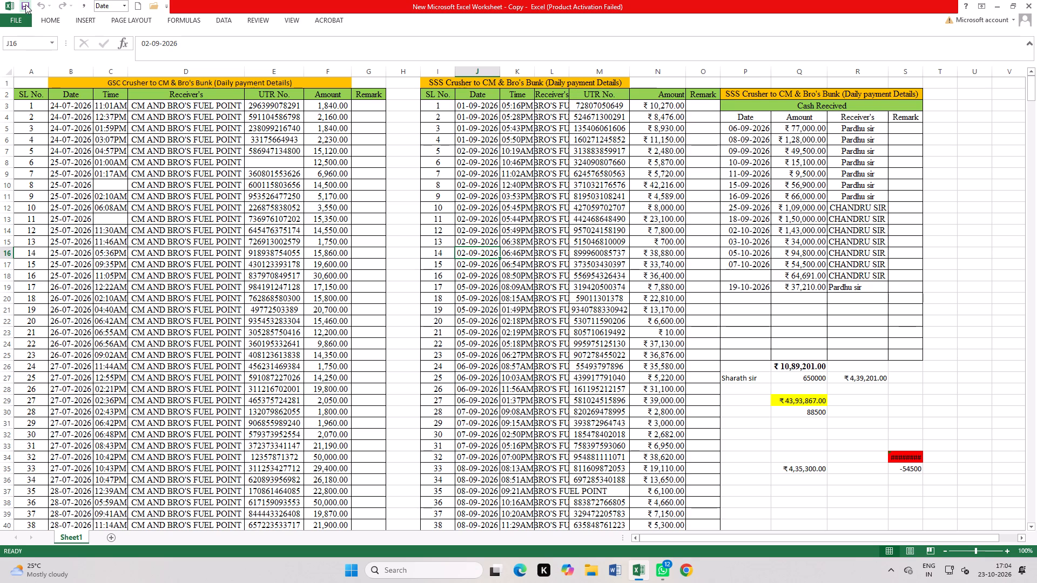
Autofit column S, the Remark column of the cash received table, to its contents.
scroll(786, 253, "up", 6)
scroll(580, 233, "down", 5)
scroll(579, 236, "up", 10)
scroll(604, 289, "down", 11)
scroll(750, 273, "up", 6)
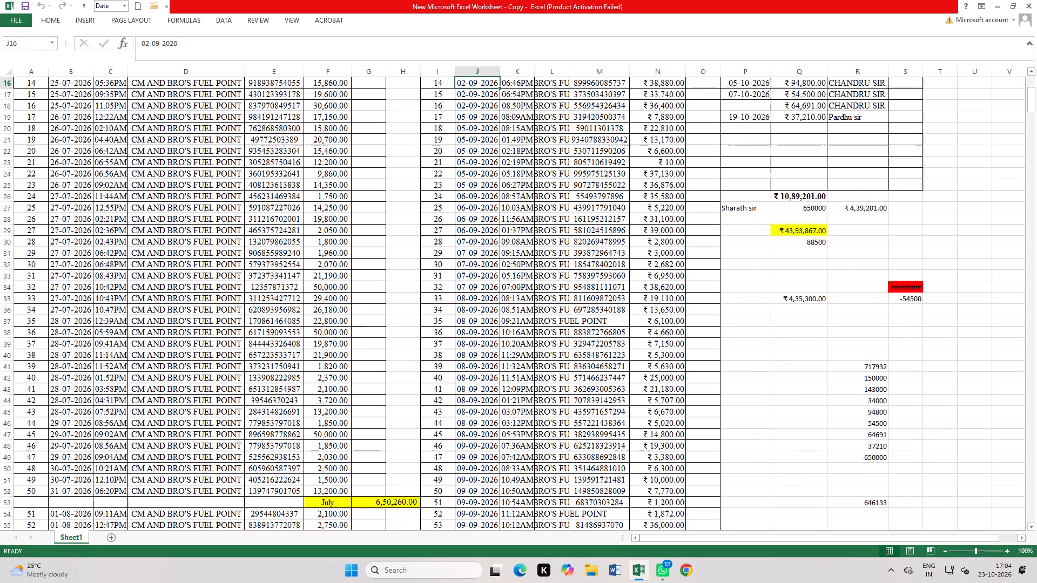
scroll(750, 273, "up", 5)
double_click(925, 70)
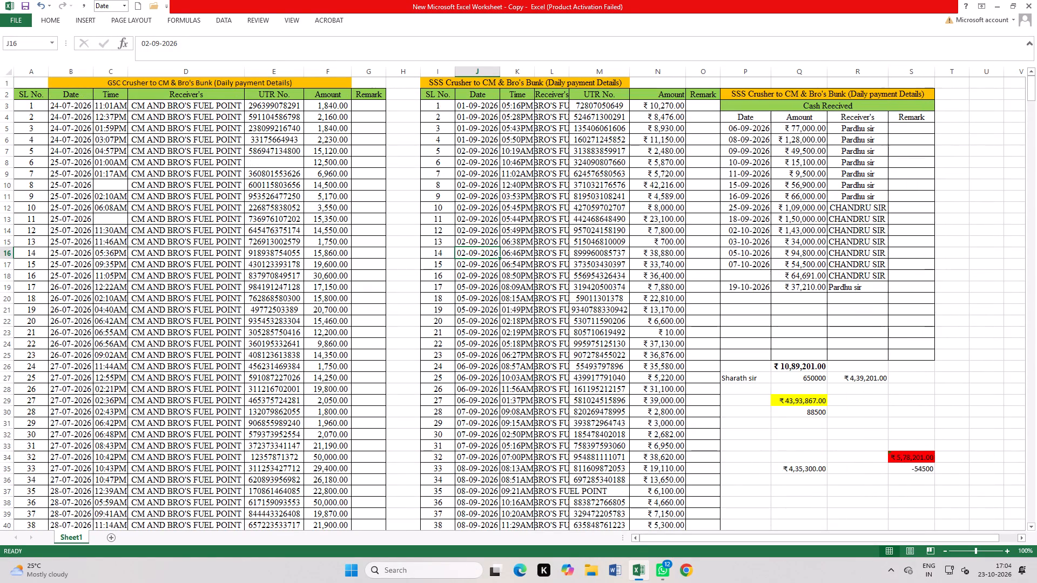
left_click(991, 204)
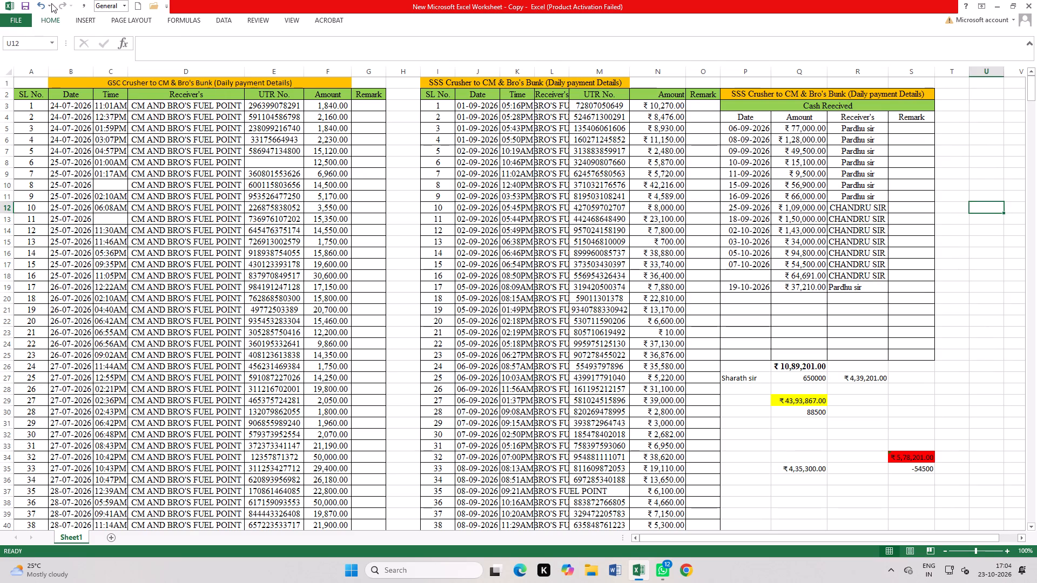
Save the New Microsoft Excel Worksheet - Copy workbook and close it.
double_click(24, 4)
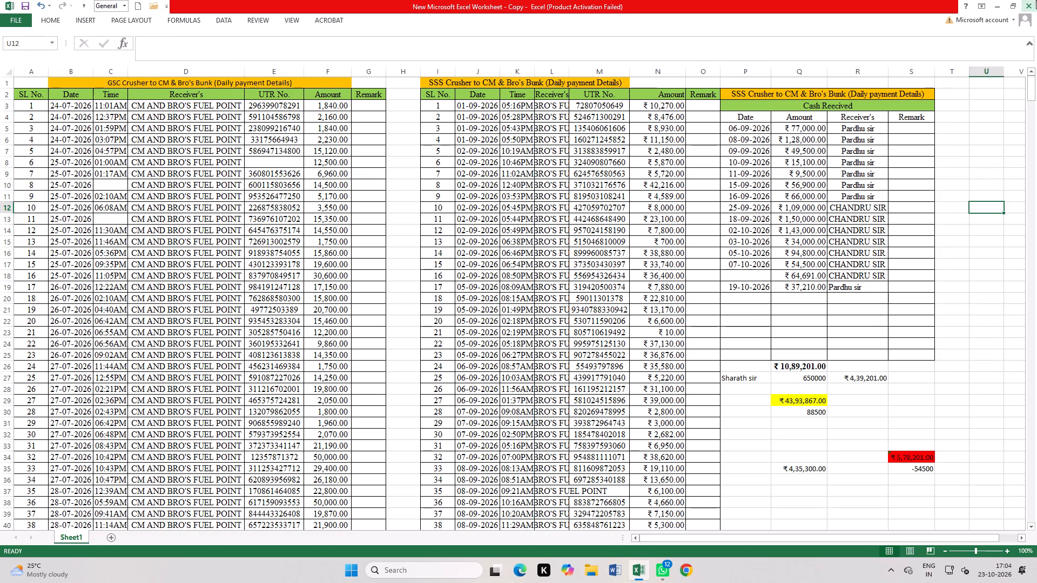
left_click(1034, 0)
Cut the New Microsoft Excel Worksheet - Copy file from the desktop.
right_click(818, 254)
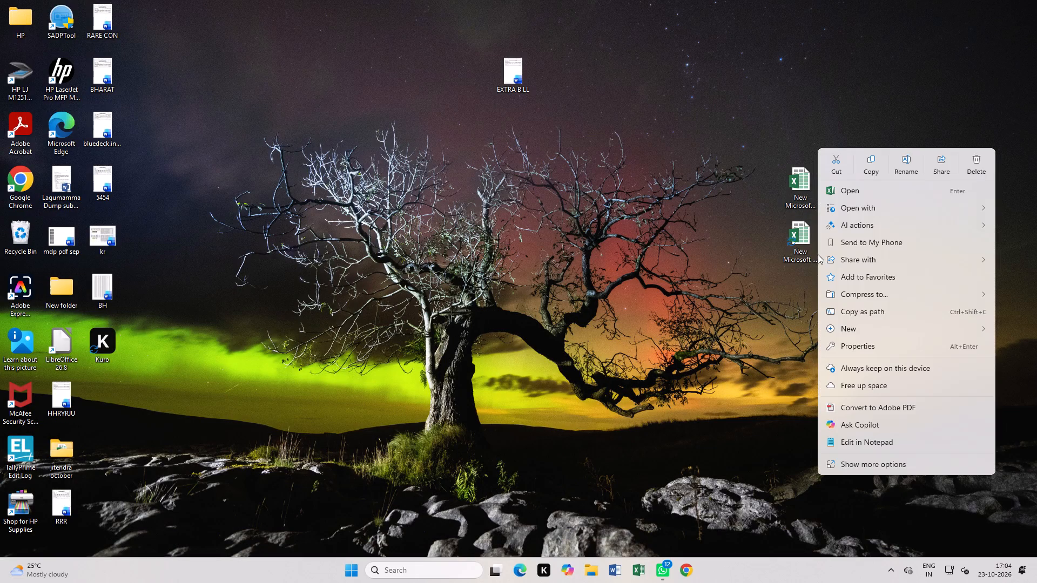
left_click(836, 164)
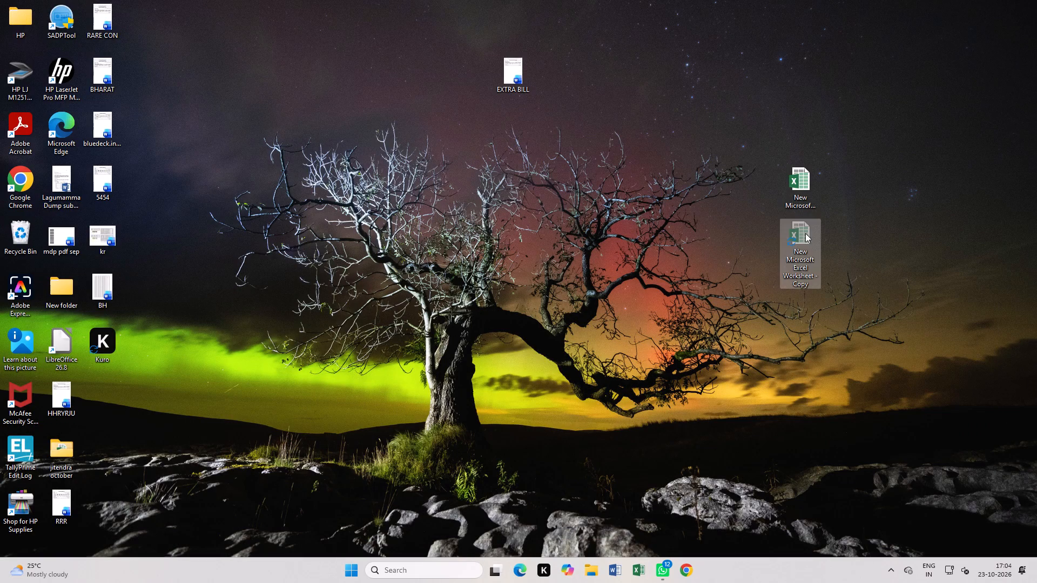
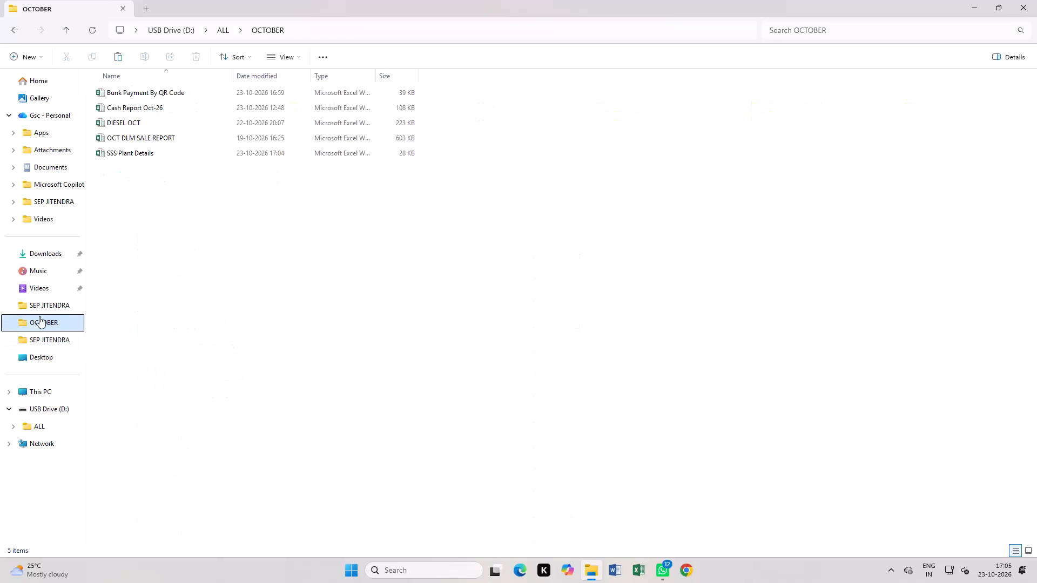
Rename the OCT DLM SALE REPORT file in the OCTOBER folder as DLM SALE REPORT.
right_click(154, 139)
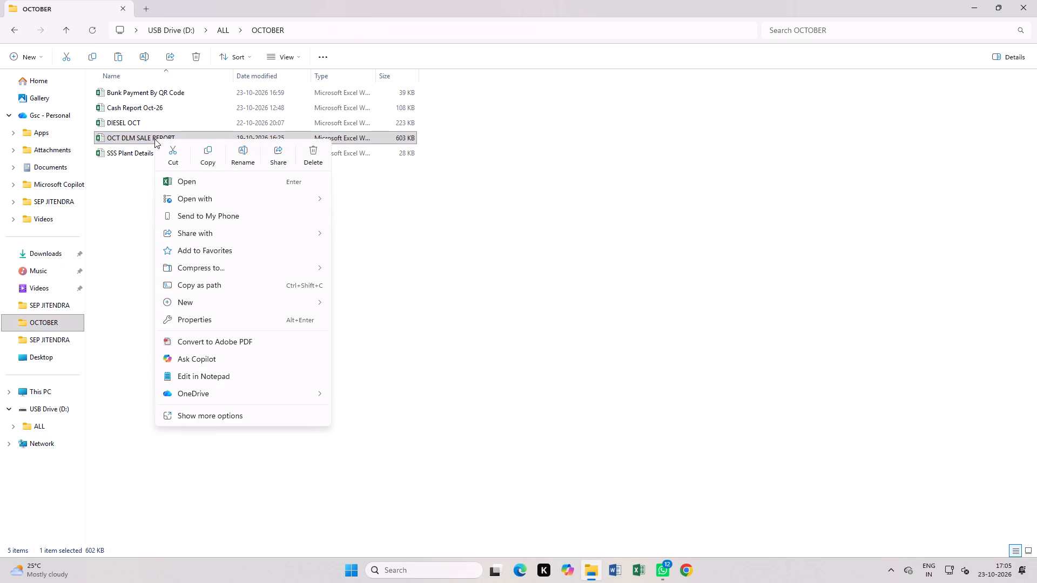
left_click(236, 159)
left_click(121, 135)
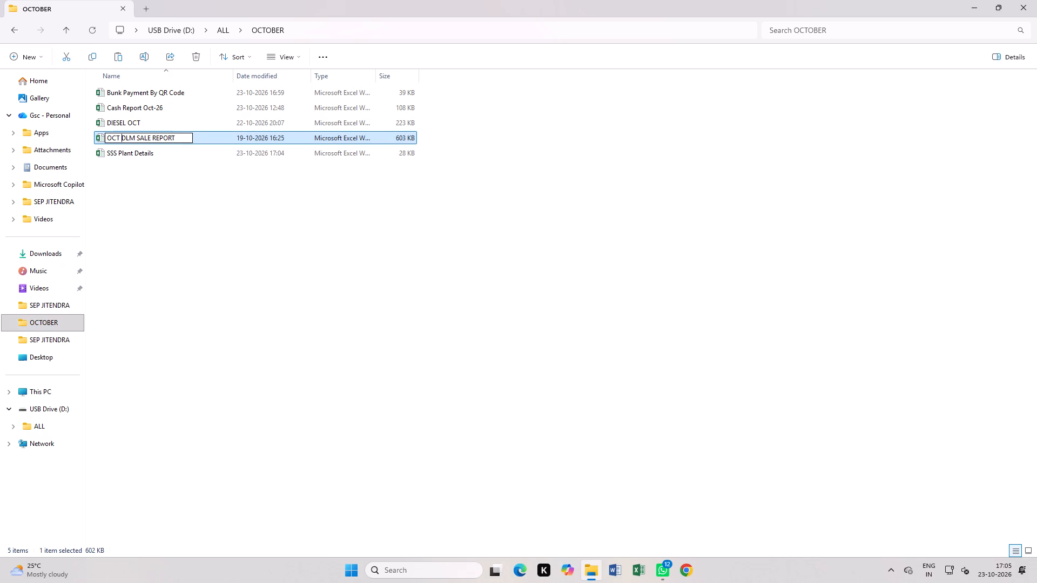
key("BackSpace")
key("BackSpace")
key("BackSpace")
key("BackSpace")
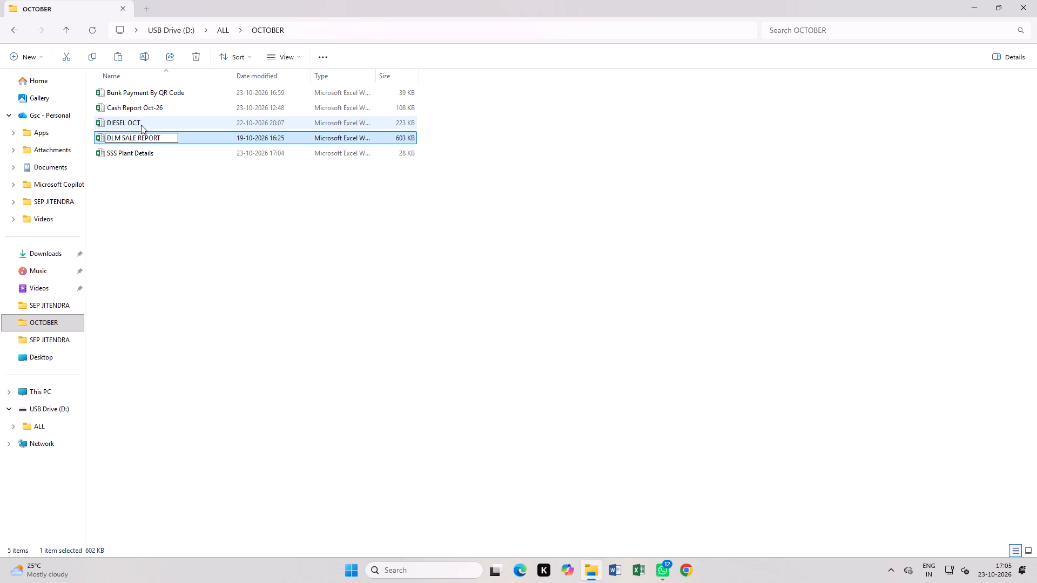
left_click(165, 224)
Open the DLM SALE REPORT workbook, dismiss the activation wizard, enable its content and continue without updating the links.
double_click(173, 141)
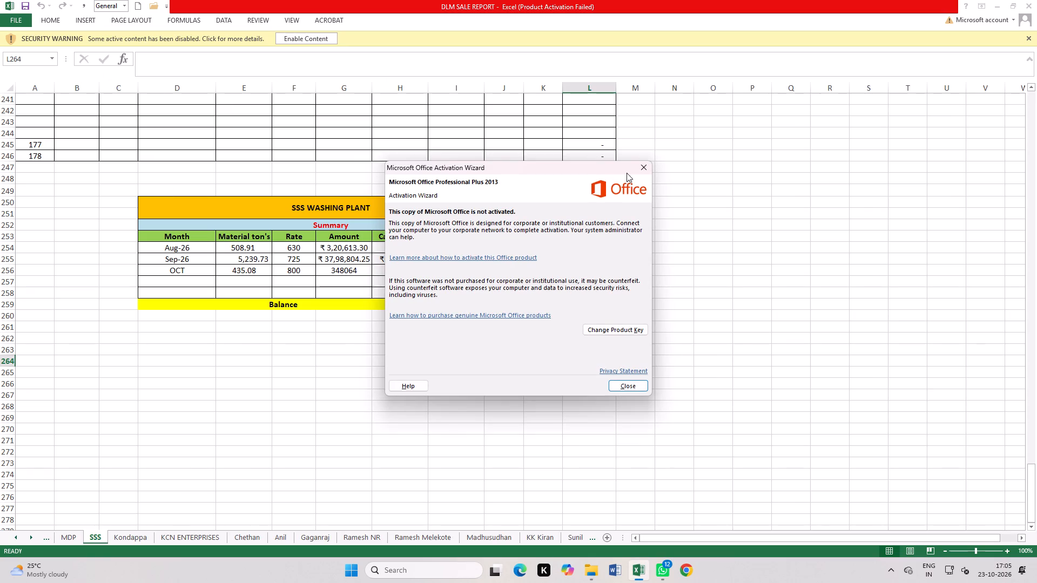
left_click(643, 166)
left_click(313, 36)
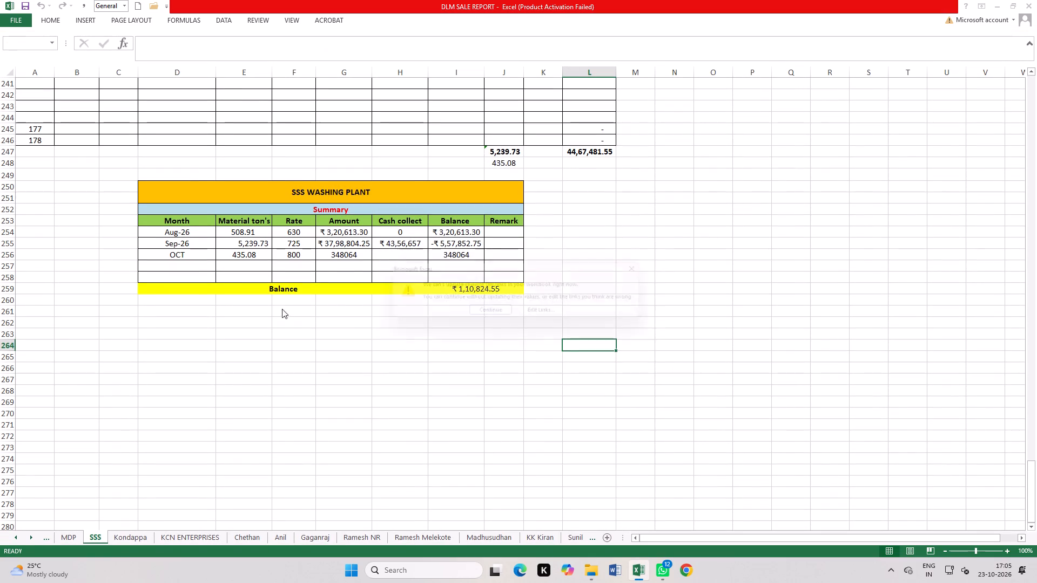
left_click(497, 312)
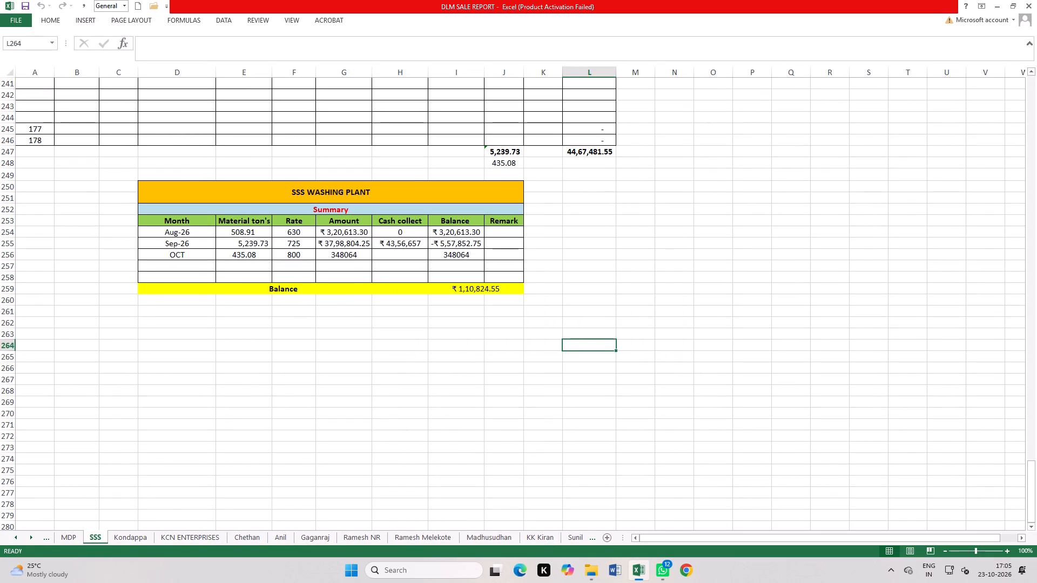
Look through the SSS, Kondappa, KCN ENTERPRISES, Chethan, MDP and Credit sheets, and close the DLM SALE REPORT workbook.
left_click(172, 541)
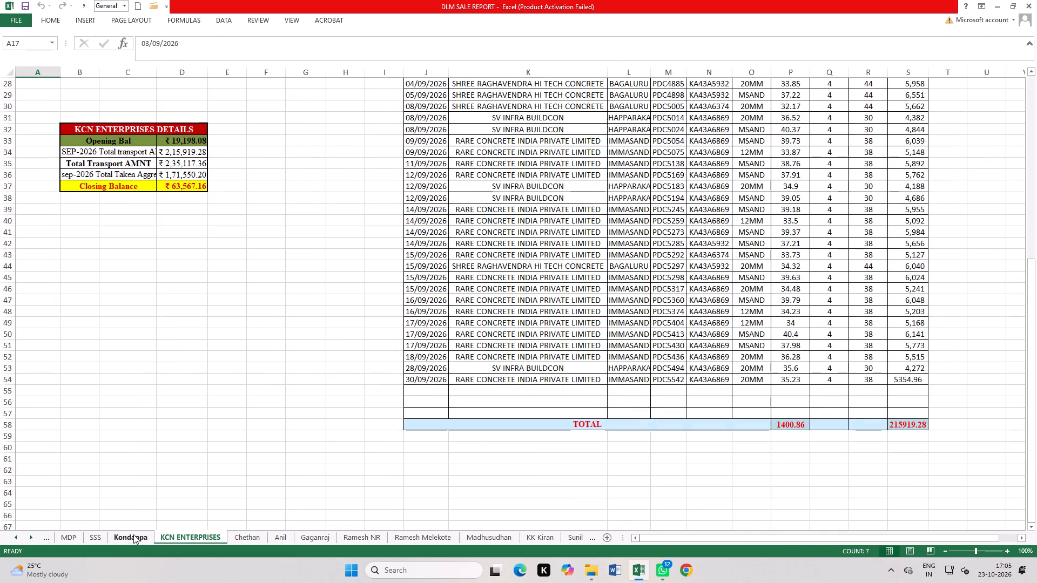
left_click(133, 534)
left_click(204, 541)
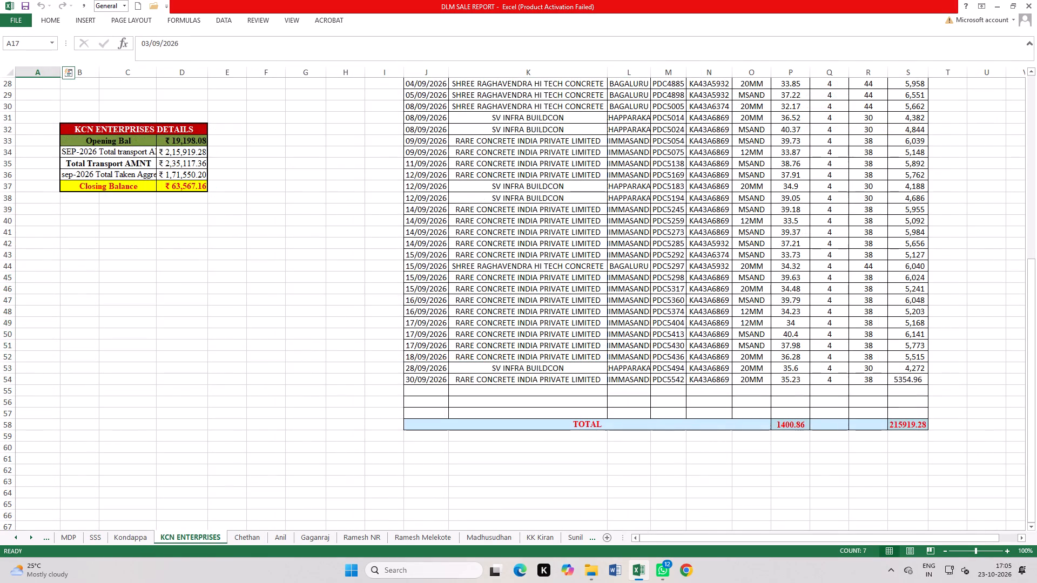
left_click(127, 537)
left_click(101, 539)
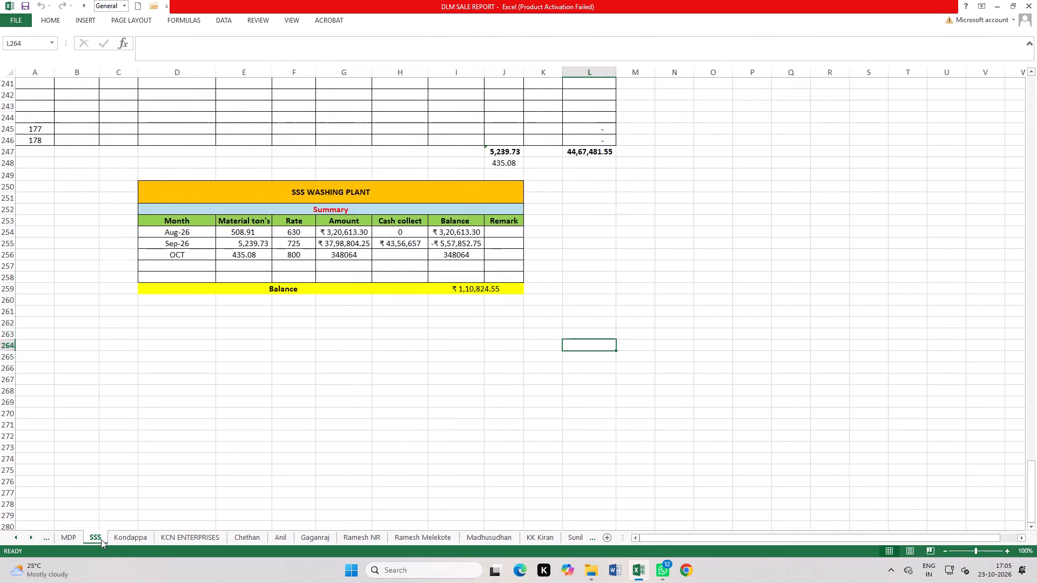
left_click(120, 542)
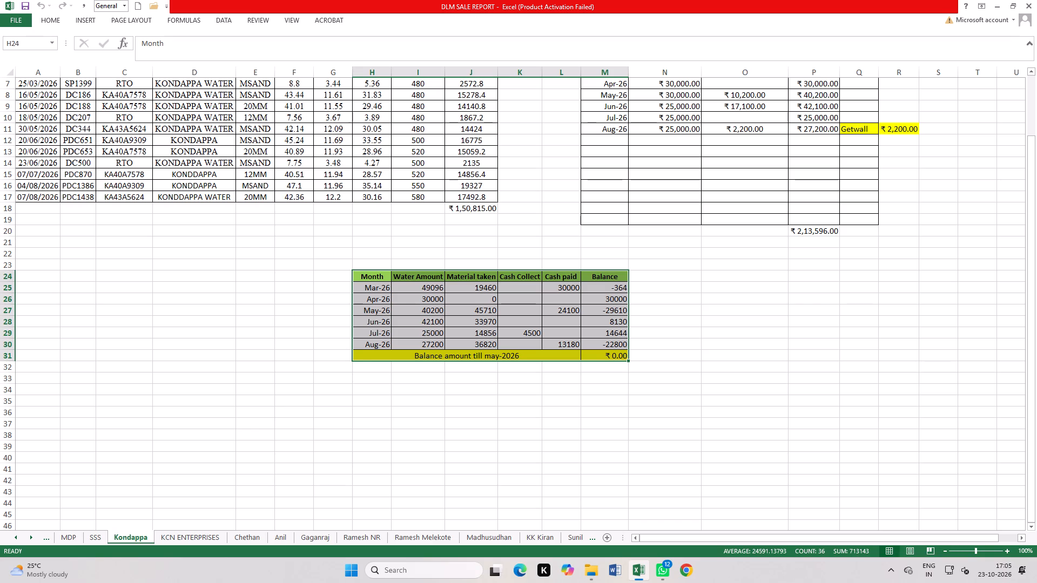
left_click(283, 449)
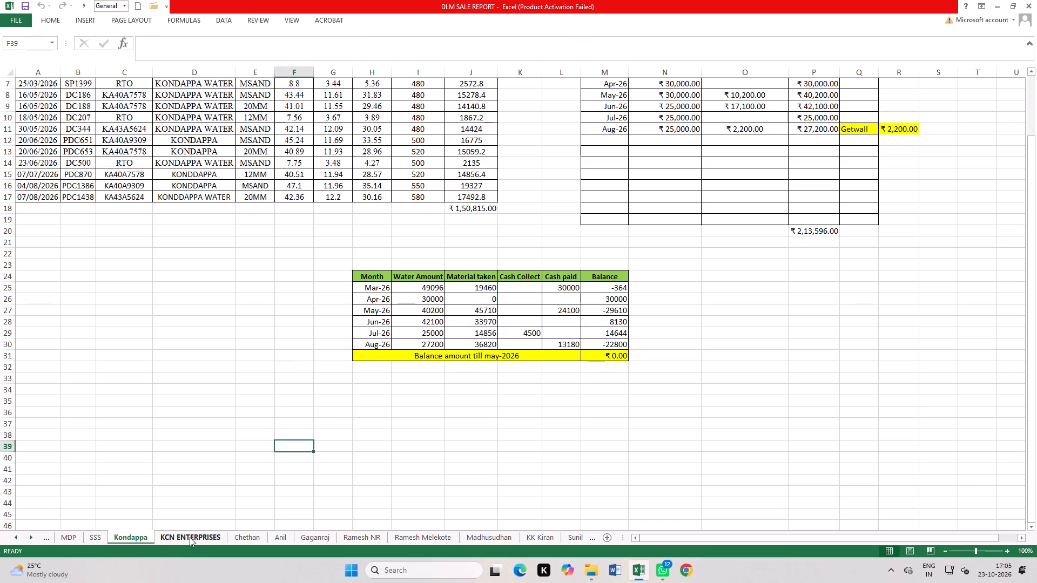
left_click(190, 537)
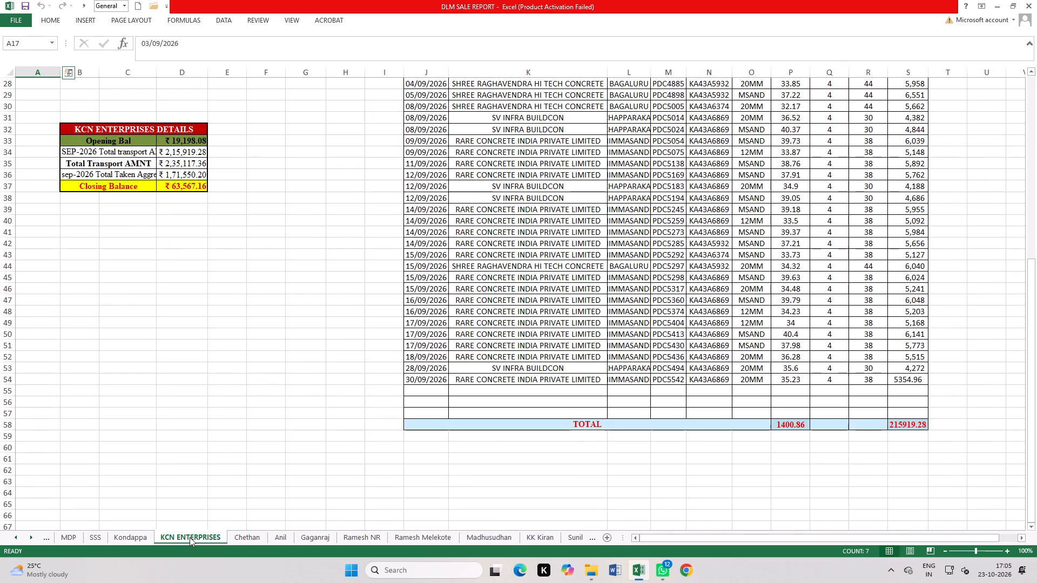
left_click(248, 540)
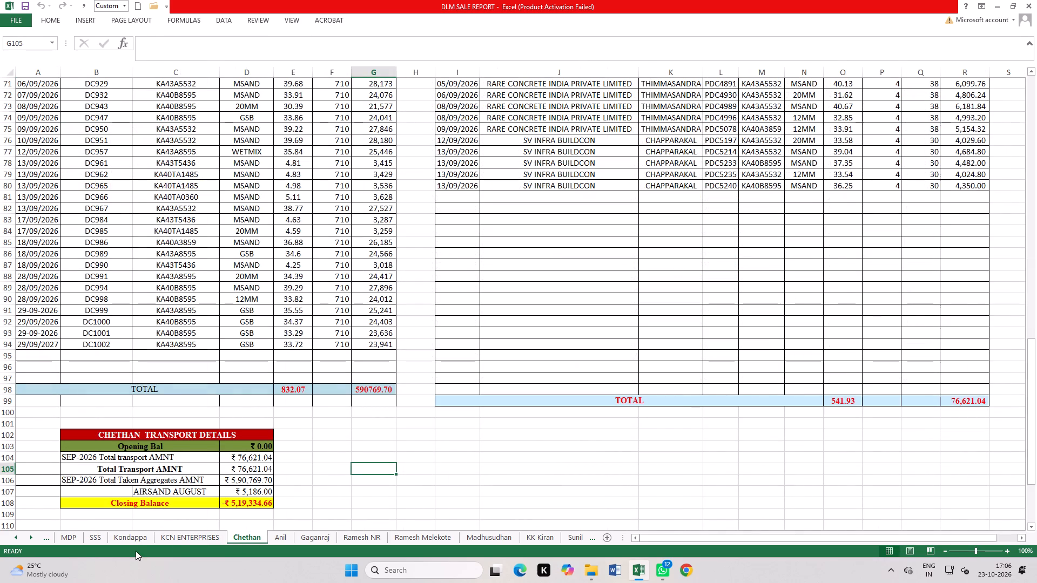
left_click(138, 540)
left_click(97, 534)
left_click(61, 534)
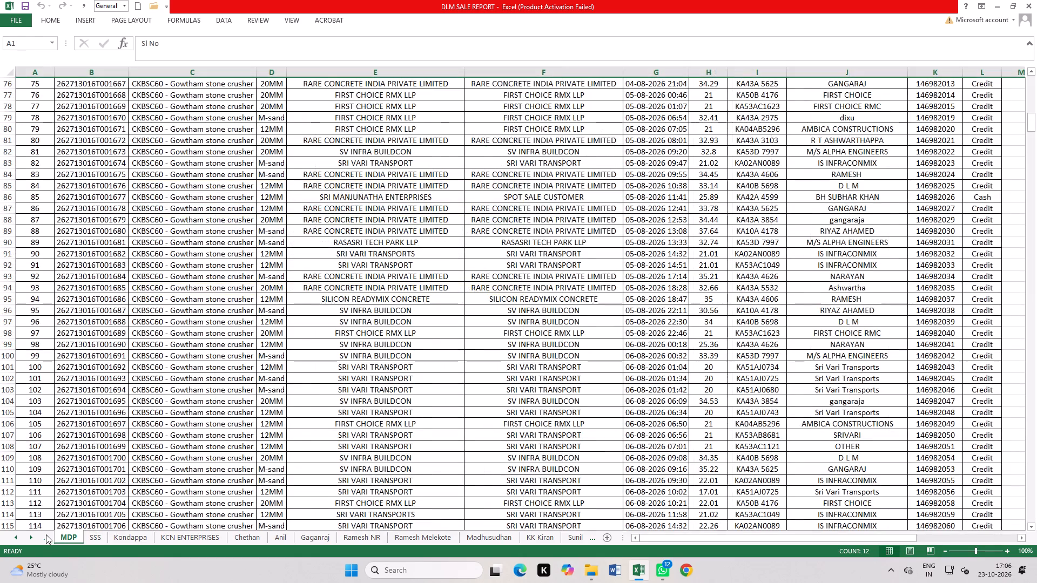
left_click(46, 534)
left_click(43, 539)
left_click(43, 539)
left_click(42, 539)
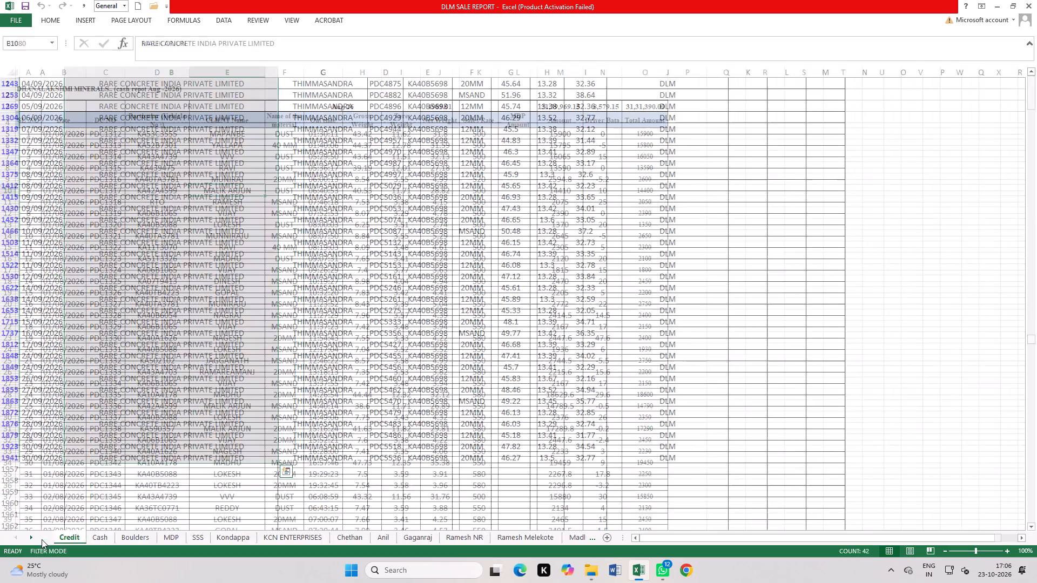
left_click(43, 539)
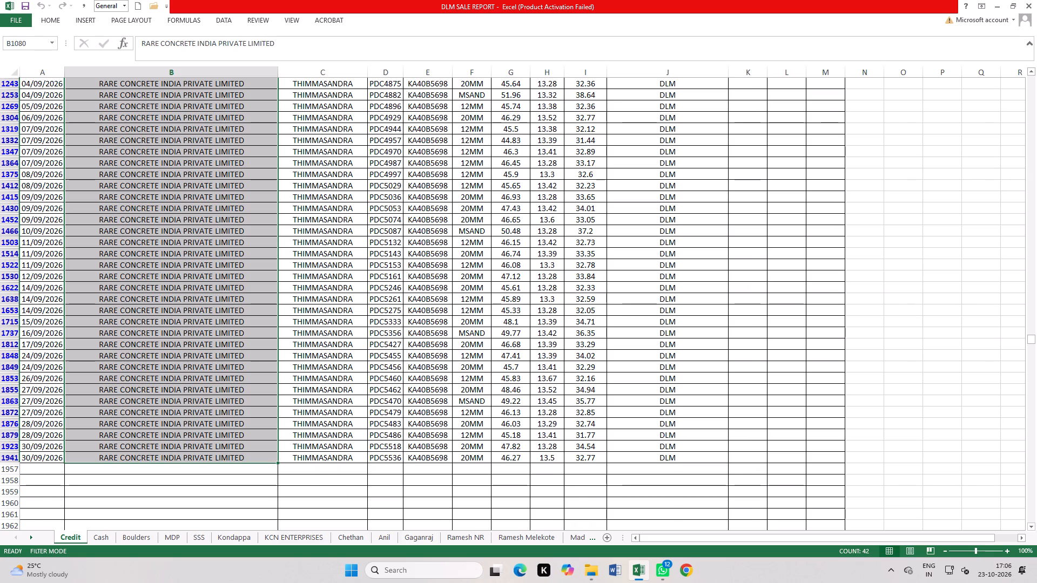
scroll(541, 267, "up", 6)
left_click(1036, 0)
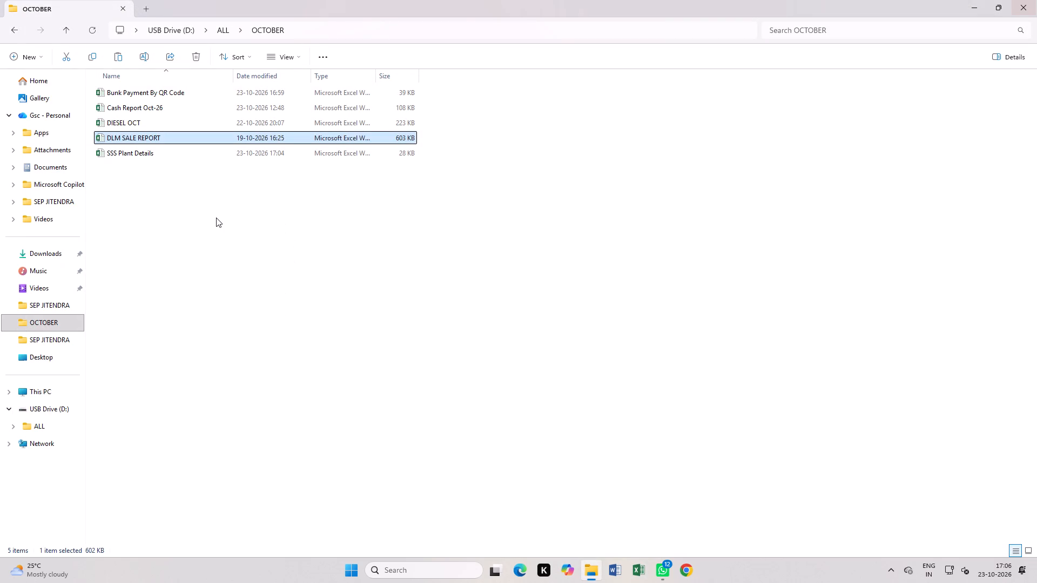
Open the Cash Report Oct-26 workbook from the OCTOBER folder and dismiss the activation wizard.
double_click(165, 112)
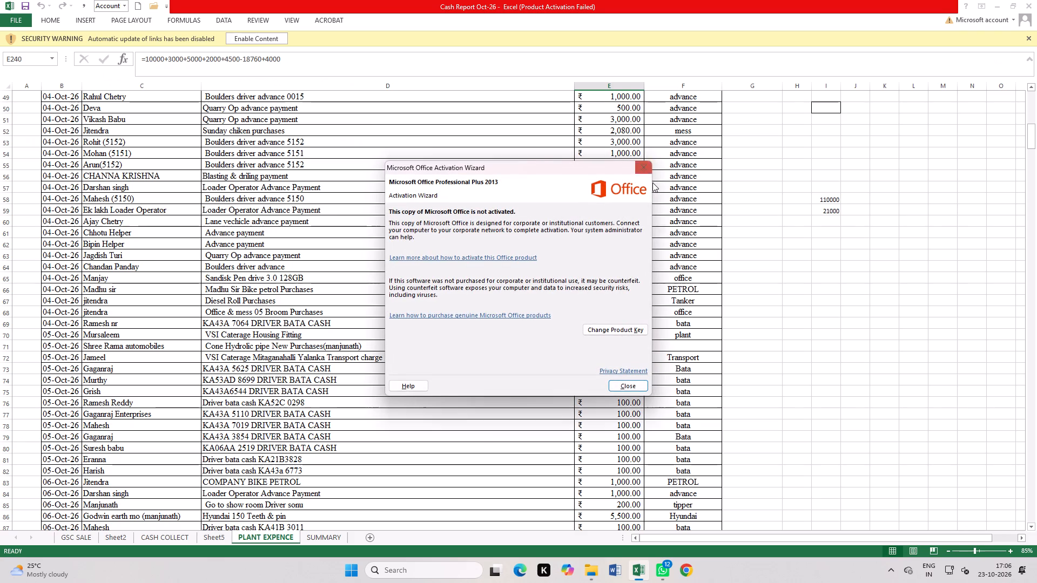
left_click(637, 162)
Check the formula of the Amount column's total in cell C36 on the CASH COLLECT sheet, leaving it as is.
left_click(140, 535)
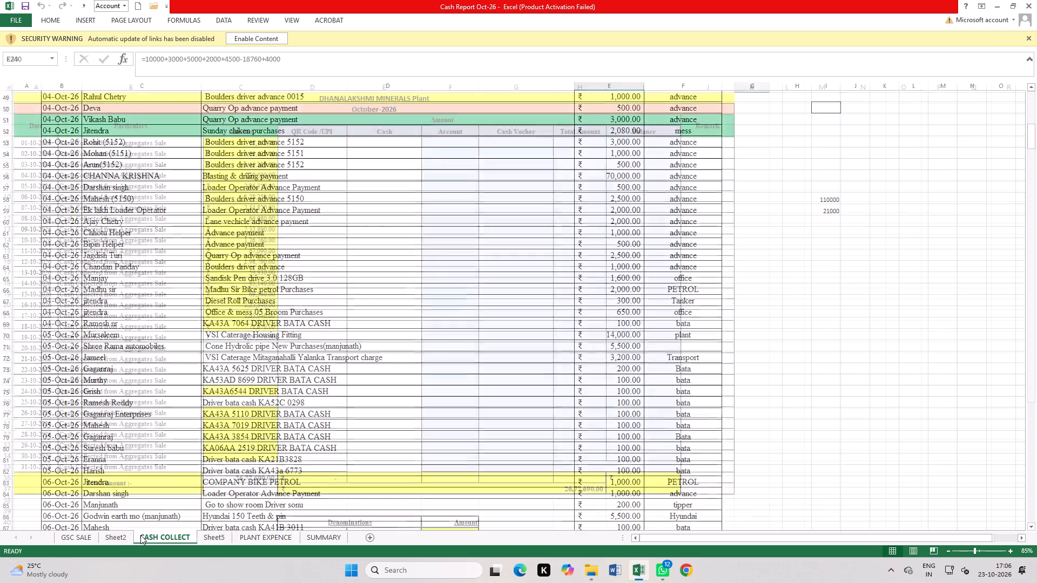
scroll(249, 326, "up", 6)
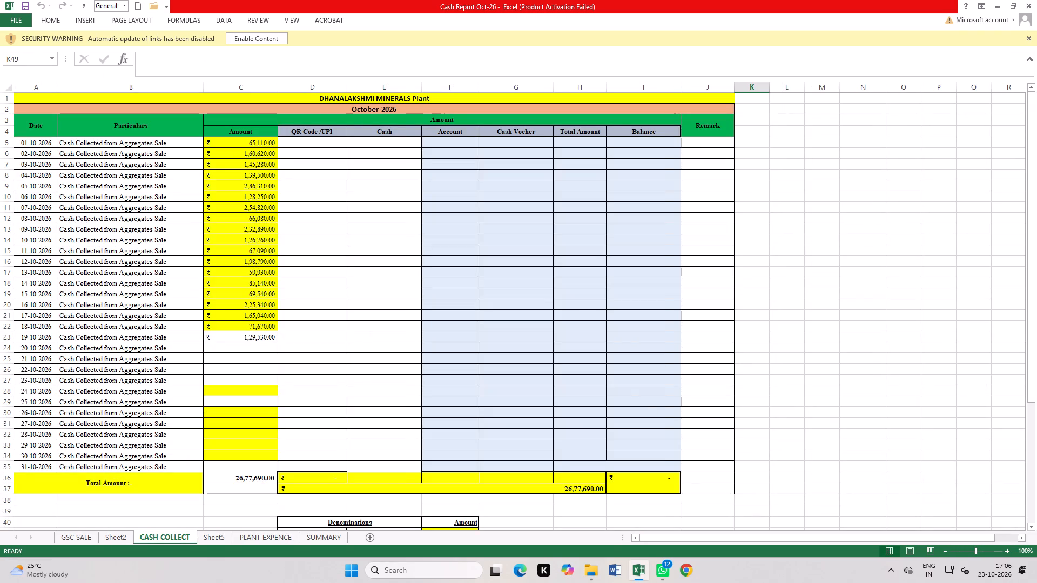
double_click(258, 477)
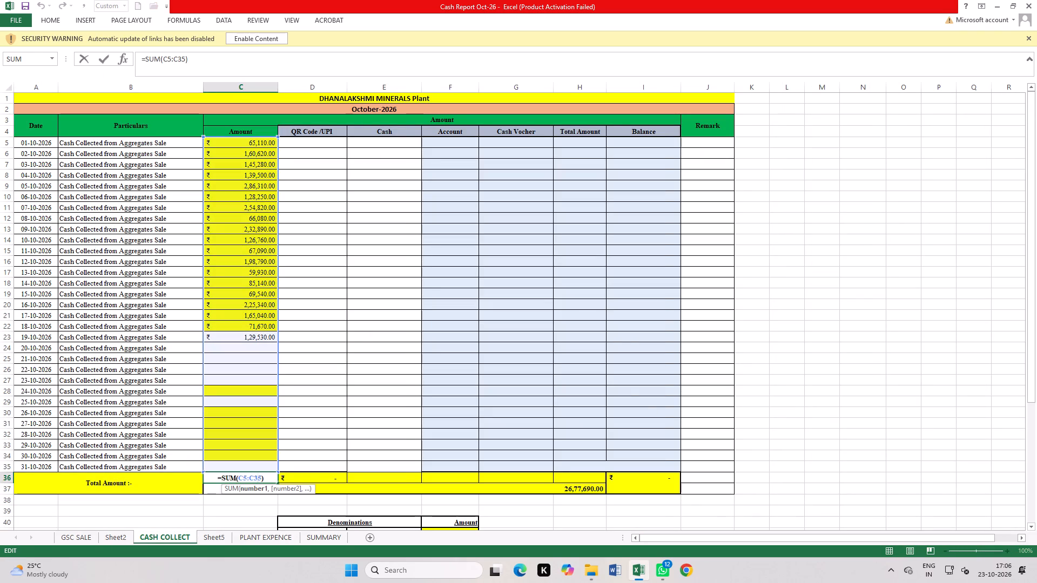
key("Return")
double_click(258, 477)
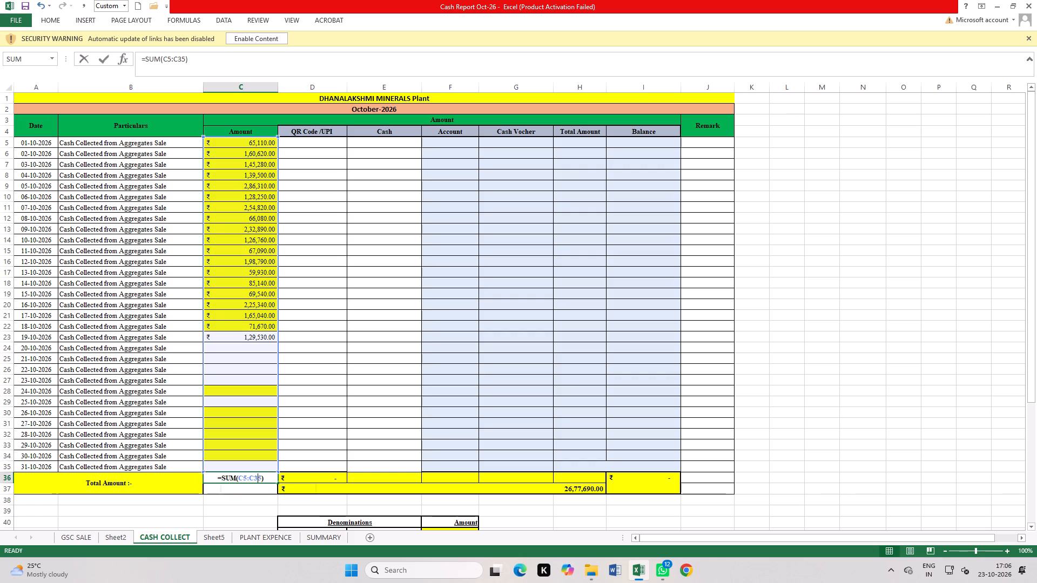
key("Return")
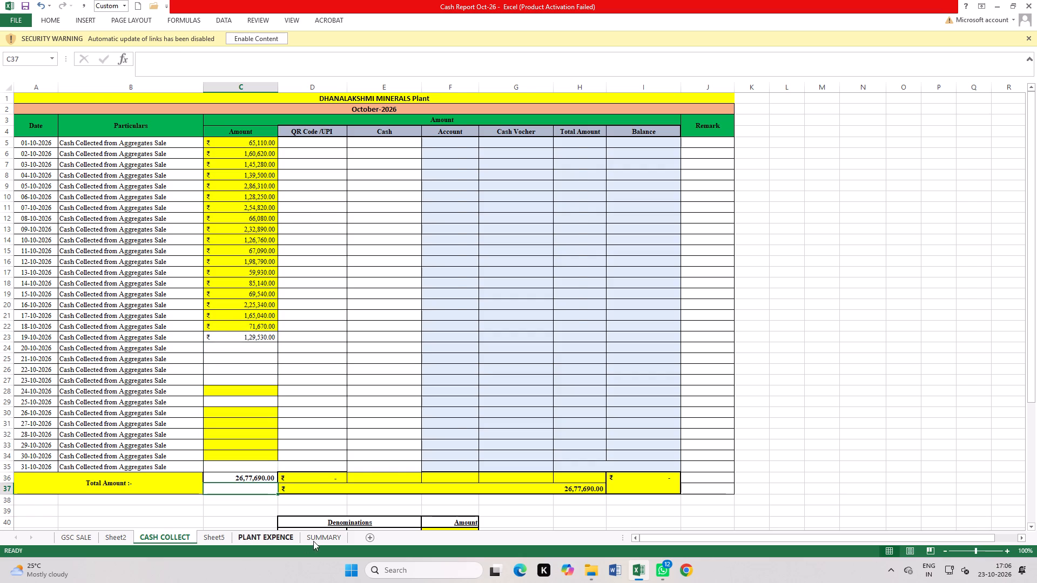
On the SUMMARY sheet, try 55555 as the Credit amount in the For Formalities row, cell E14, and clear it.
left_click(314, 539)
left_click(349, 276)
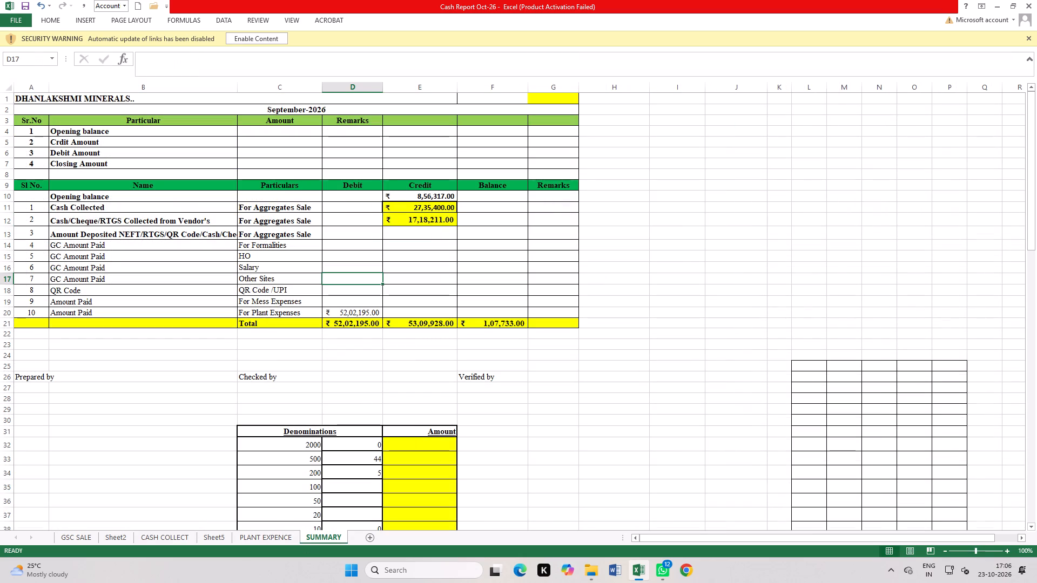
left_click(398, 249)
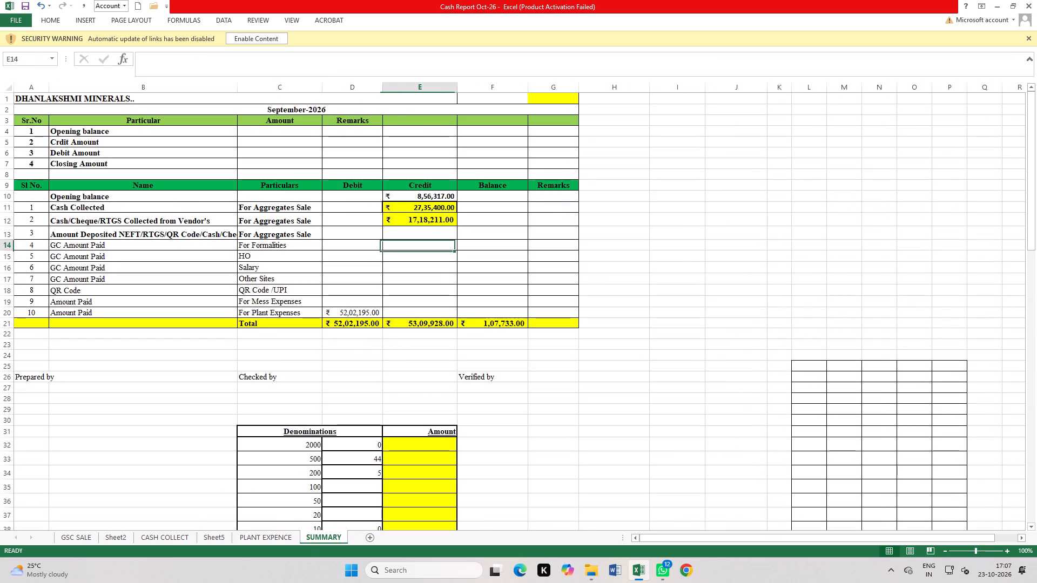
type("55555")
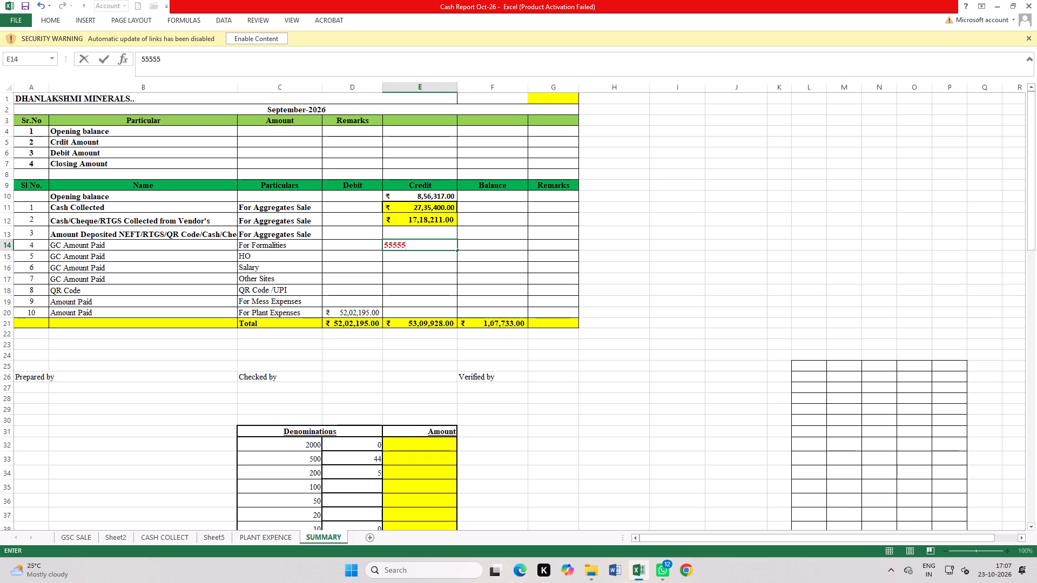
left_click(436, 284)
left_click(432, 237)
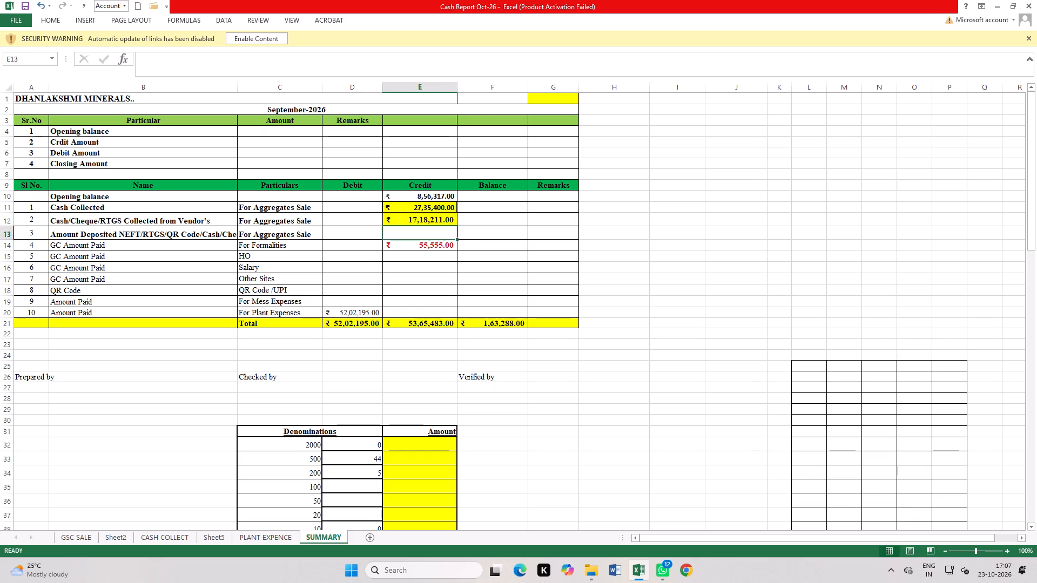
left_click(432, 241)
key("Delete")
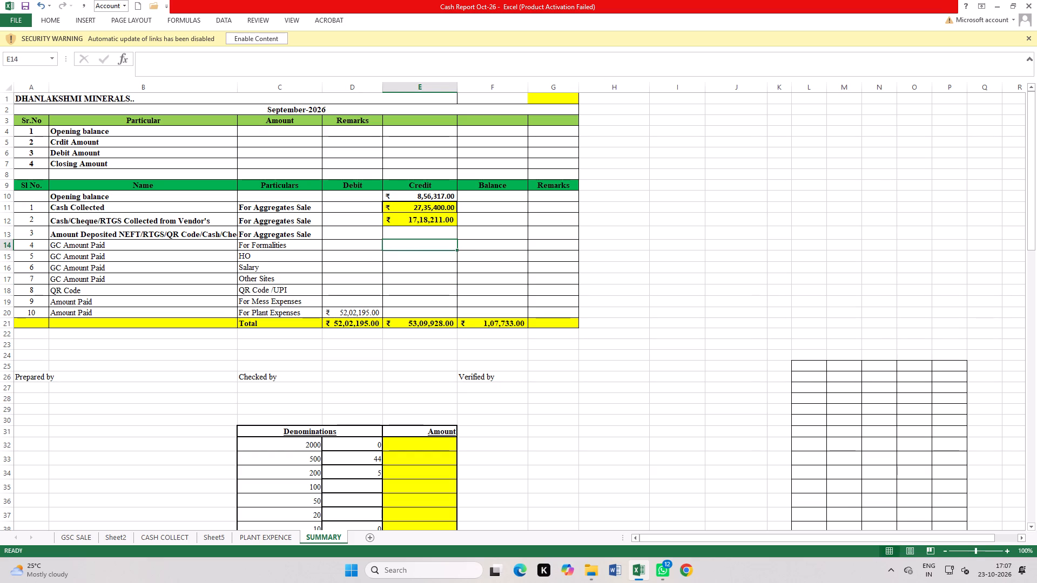
Check the formulas of the Credit and Debit totals in row 21 of the SUMMARY sheet, leaving them as they are.
double_click(428, 321)
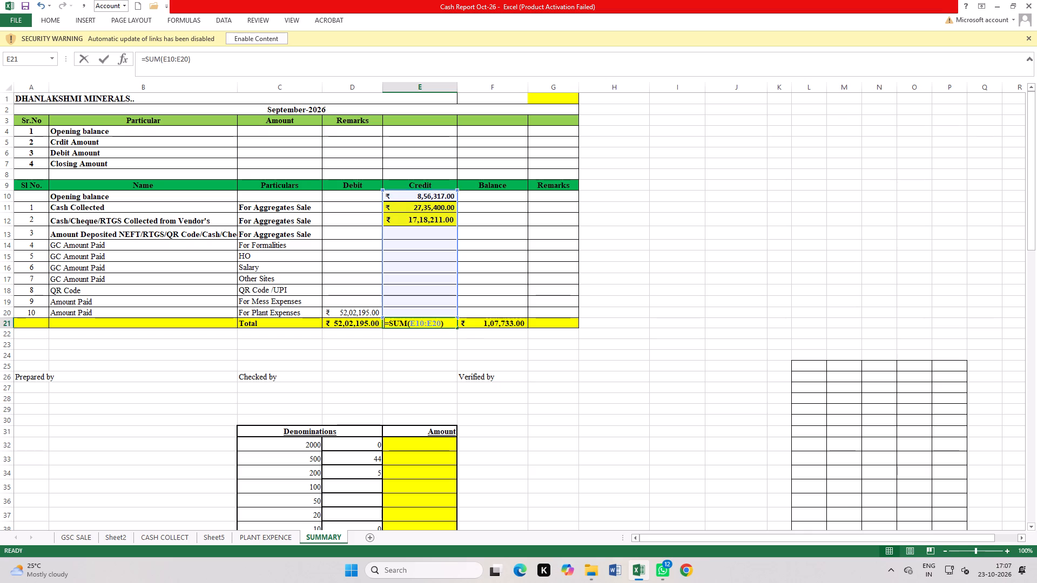
key("Return")
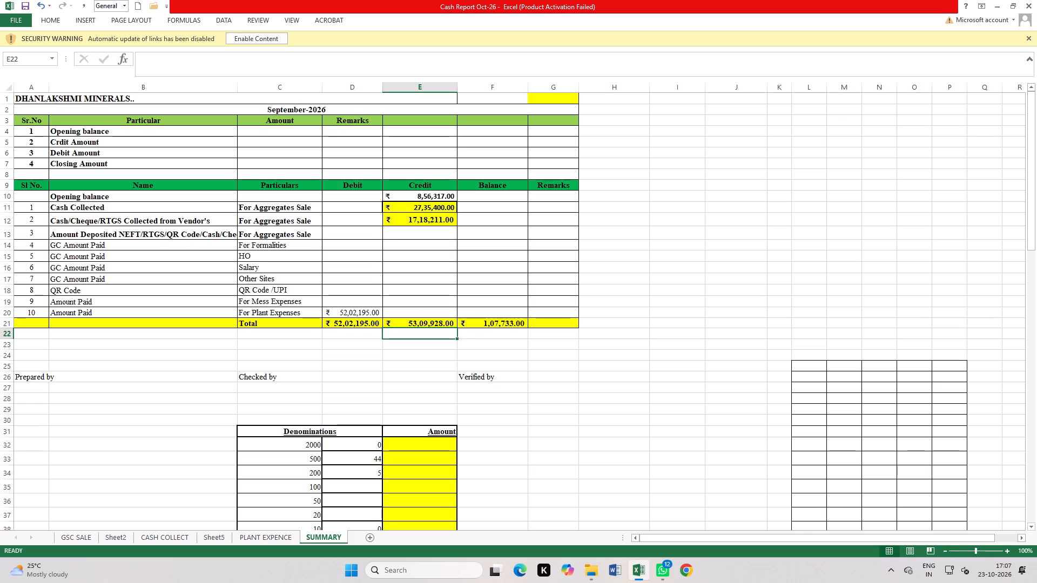
double_click(346, 321)
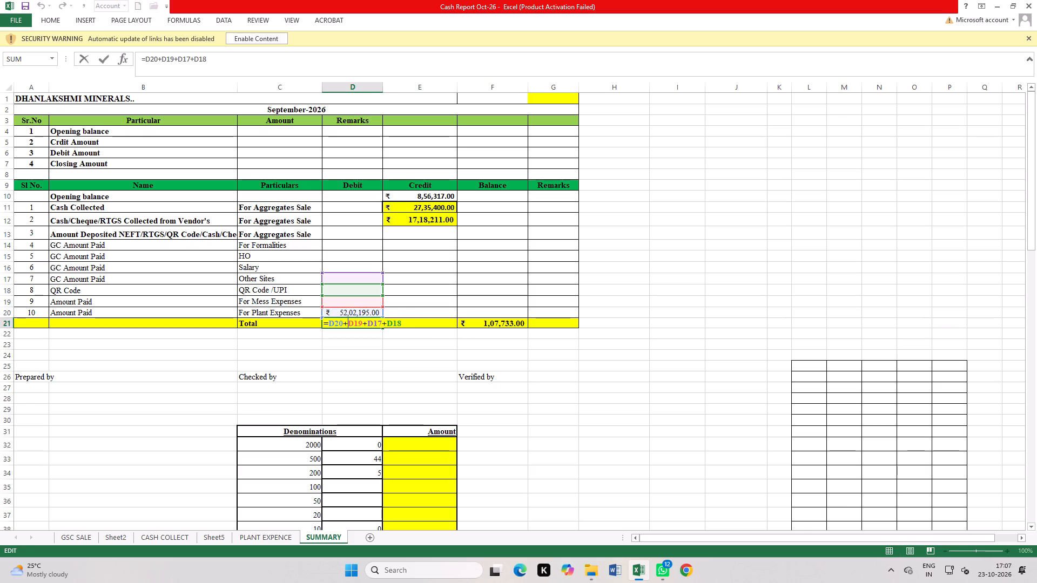
key("Return")
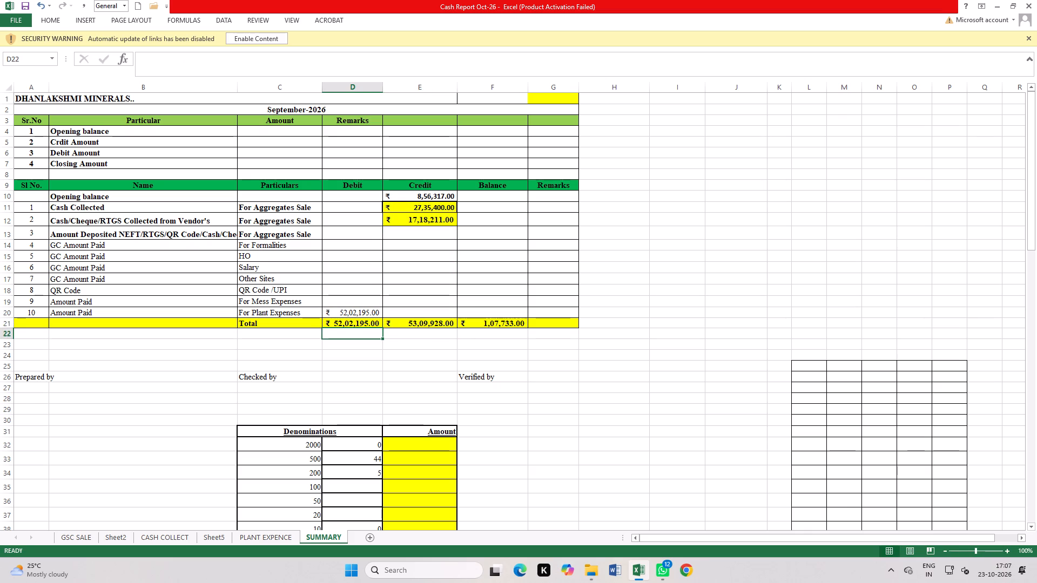
left_click(639, 311)
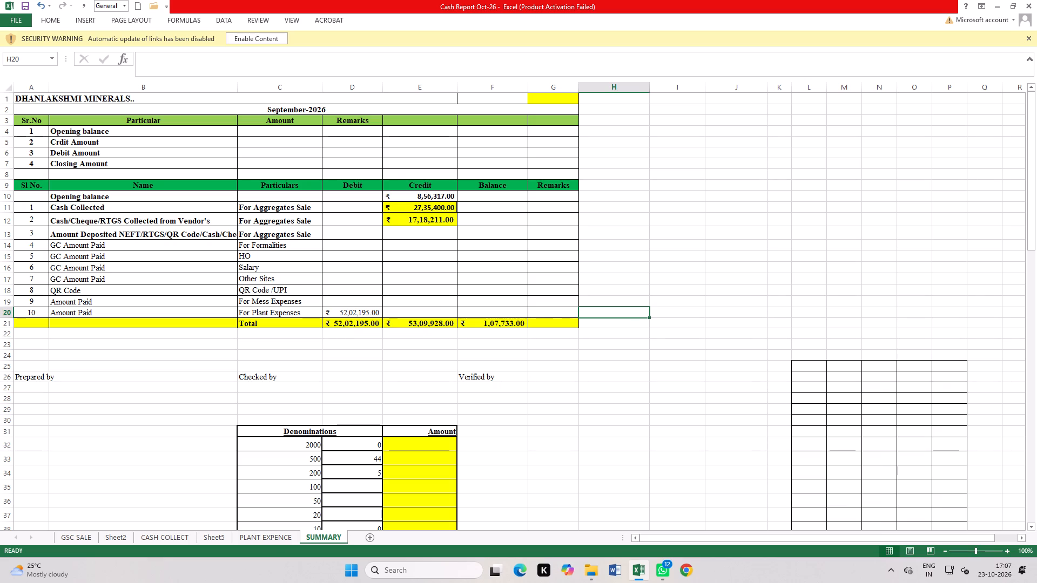
Look through the PLANT EXPENCE, CASH COLLECT, Sheet5, GSC SALE and Sheet2 sheets of the cash report, ending on CASH COLLECT.
left_click(275, 536)
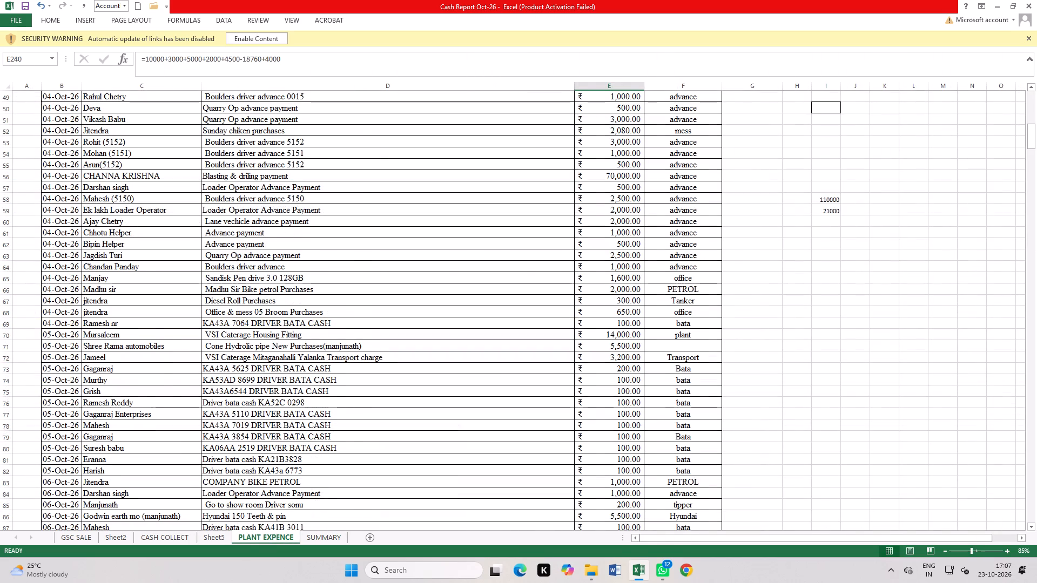
scroll(186, 374, "up", 16)
left_click(495, 250)
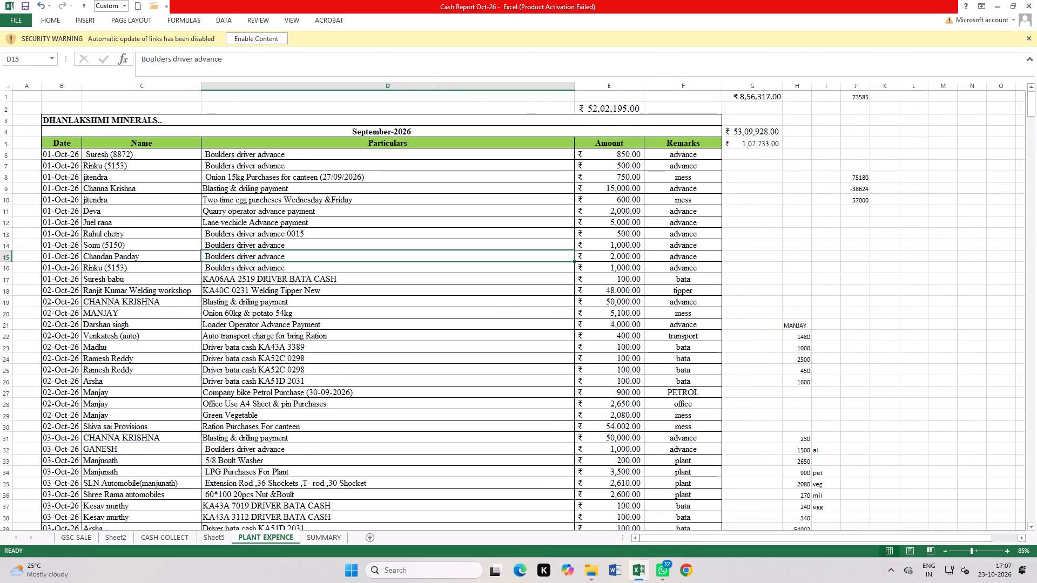
left_click(178, 540)
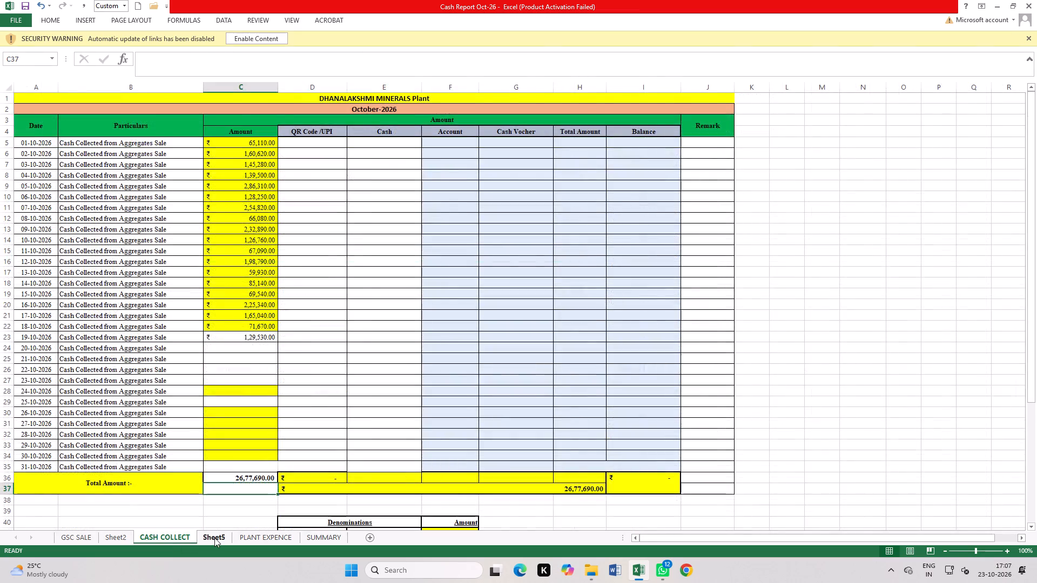
left_click(214, 538)
scroll(262, 411, "up", 20)
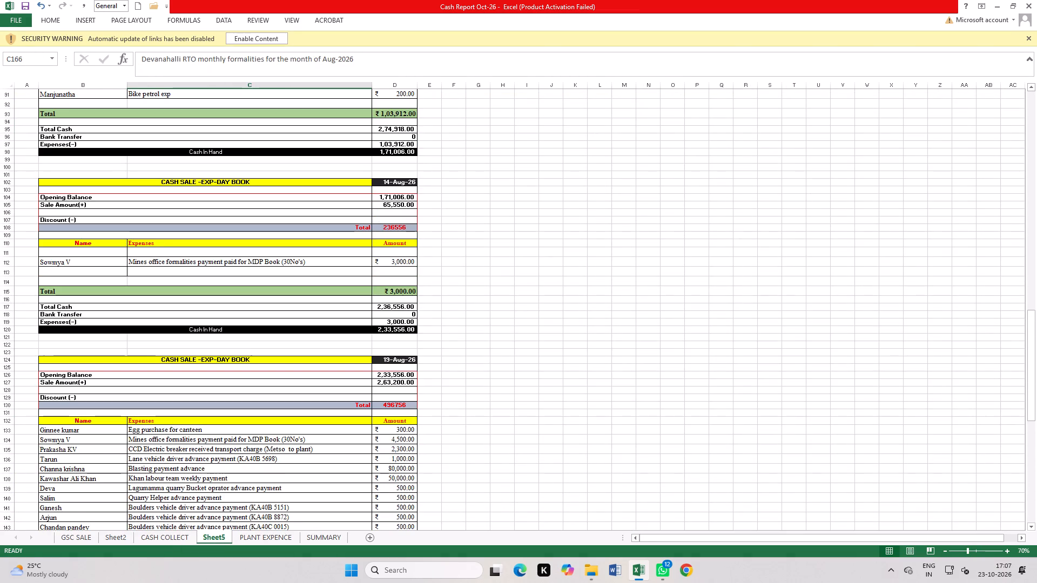
left_click(151, 543)
left_click(115, 542)
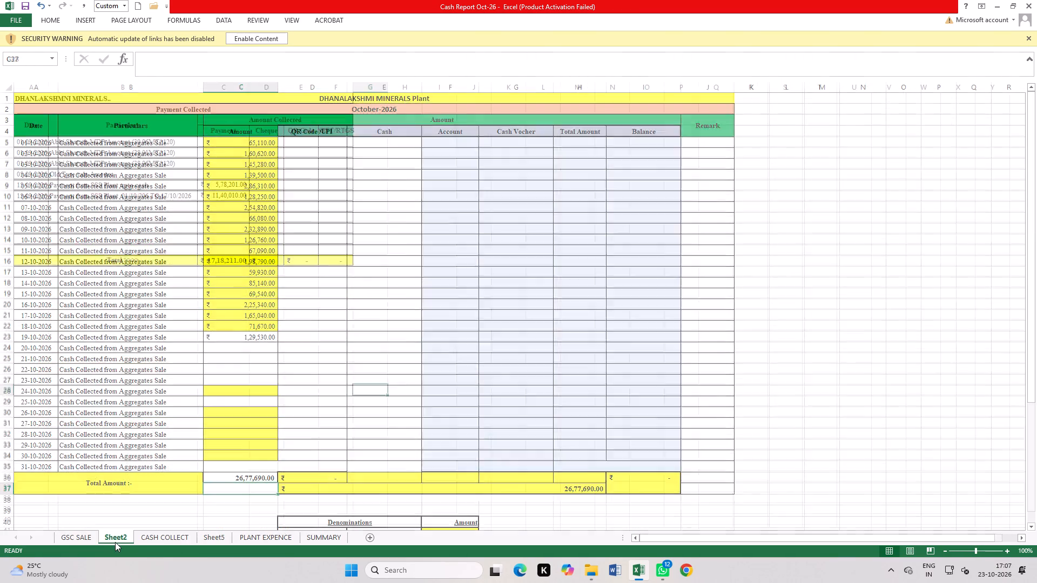
left_click(80, 532)
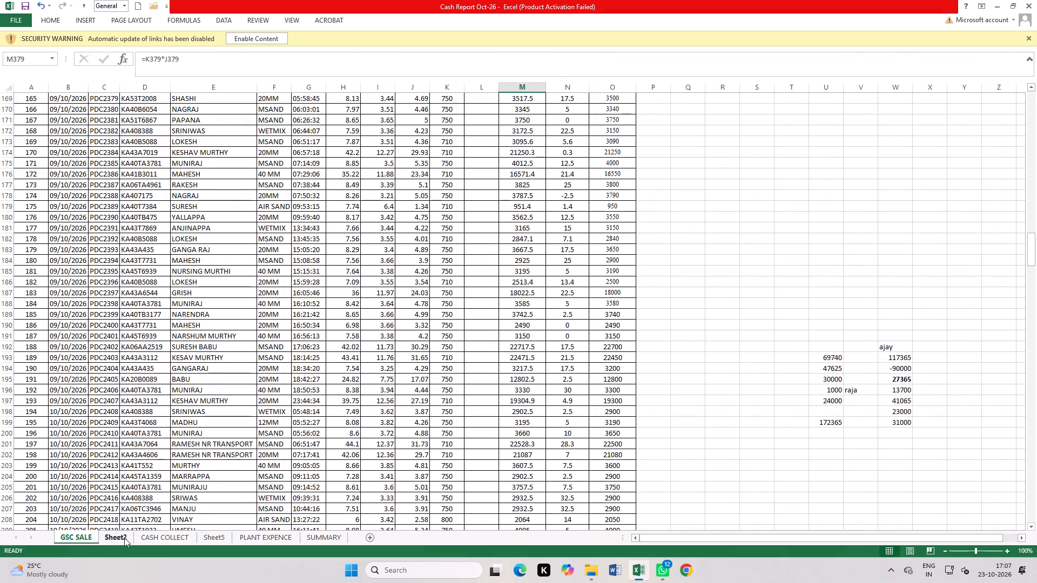
left_click(124, 538)
scroll(189, 409, "up", 4)
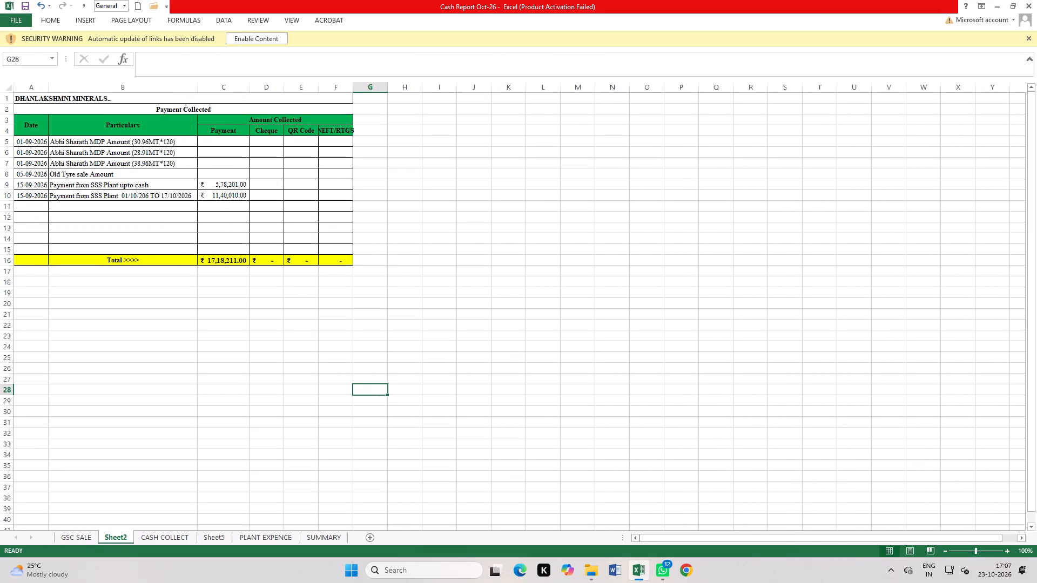
left_click(174, 533)
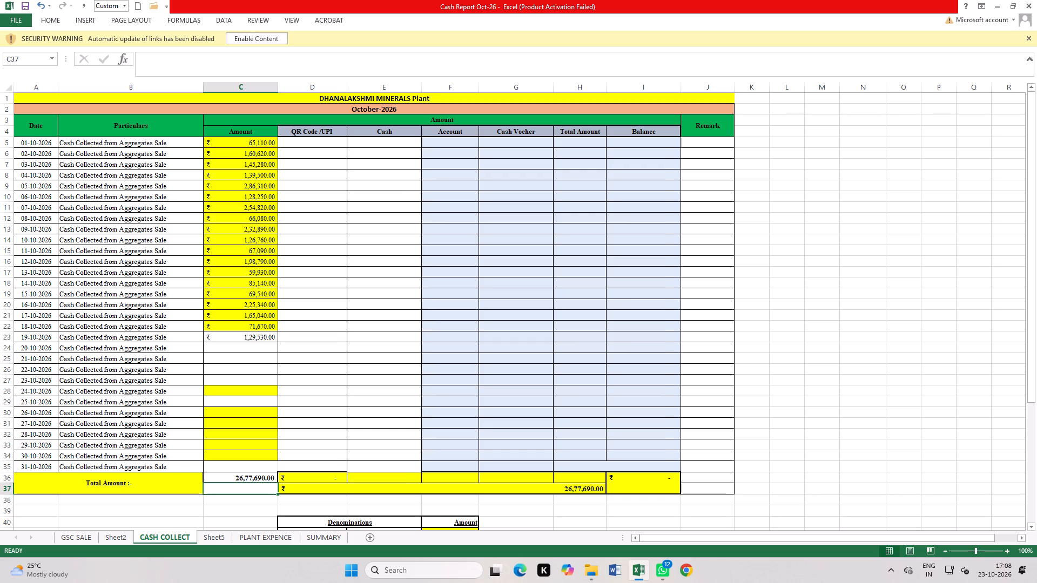
Open the SSS Plant Details workbook from the OCTOBER folder.
left_click(592, 573)
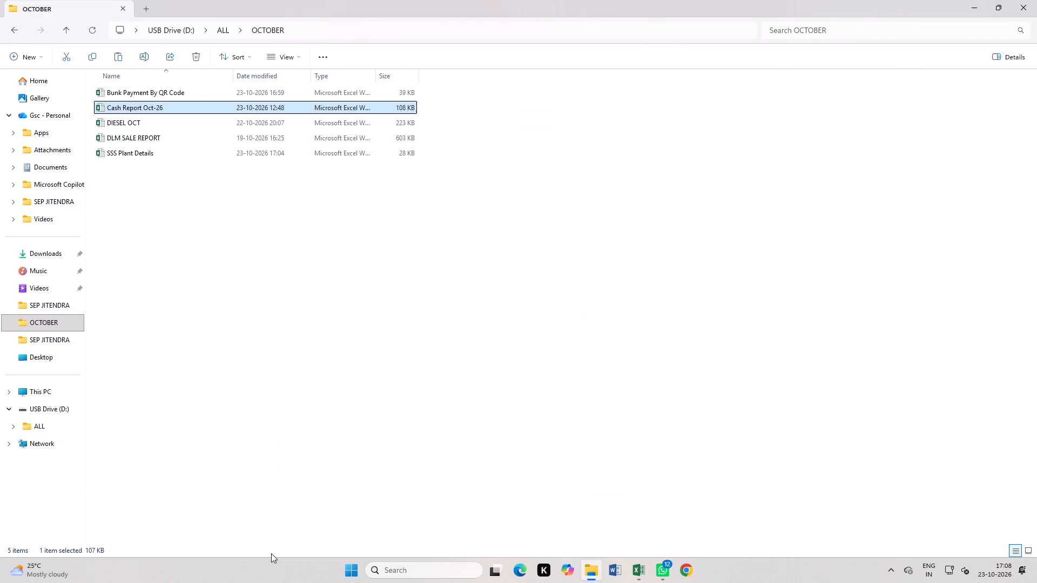
double_click(147, 153)
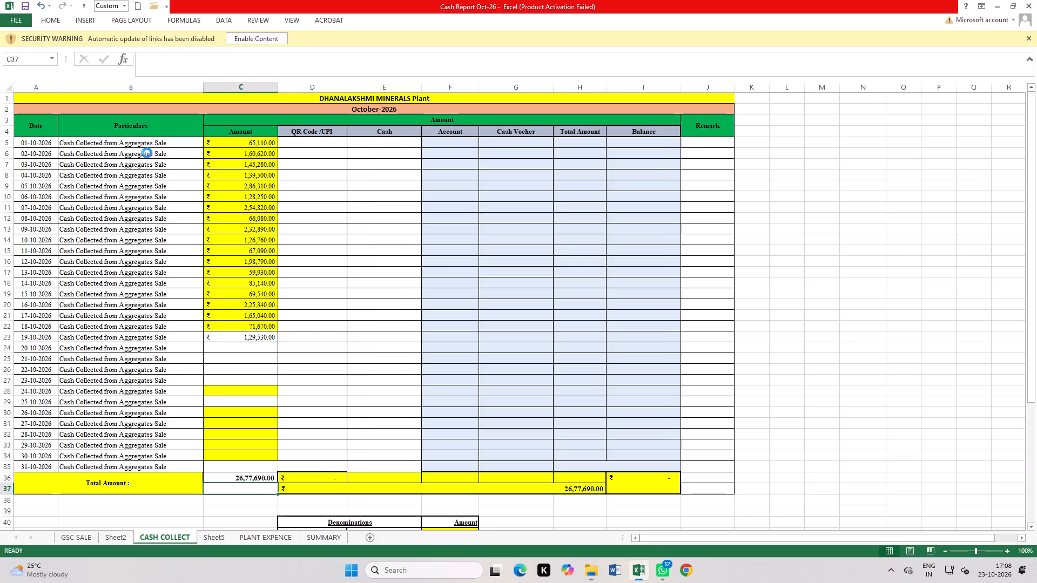
scroll(500, 538, "up", 6)
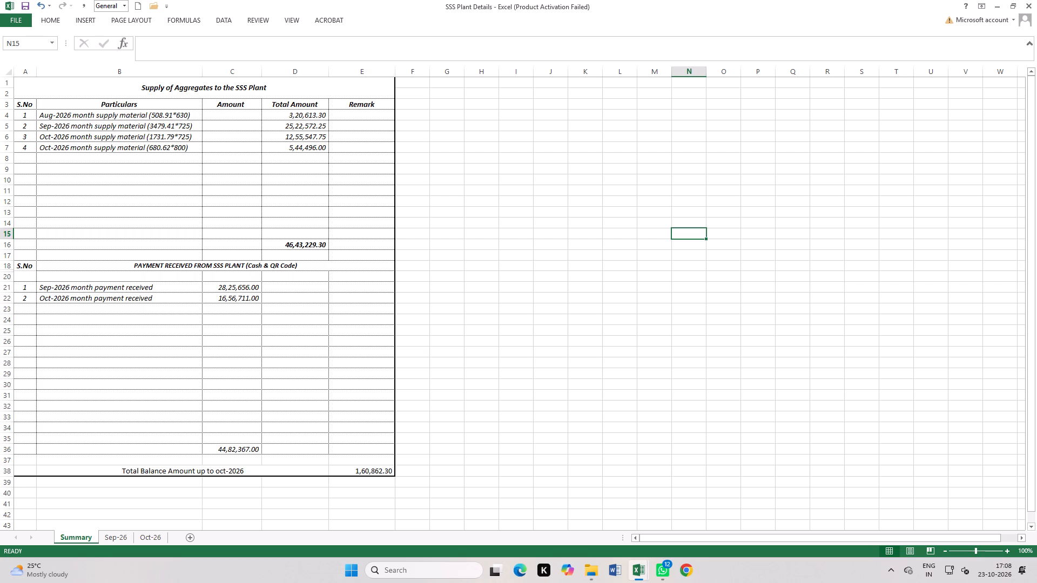
Make the Total Balance Amount row, B38 to E38 on the Summary sheet, bold with a yellow fill.
left_click_drag(151, 470, 336, 471)
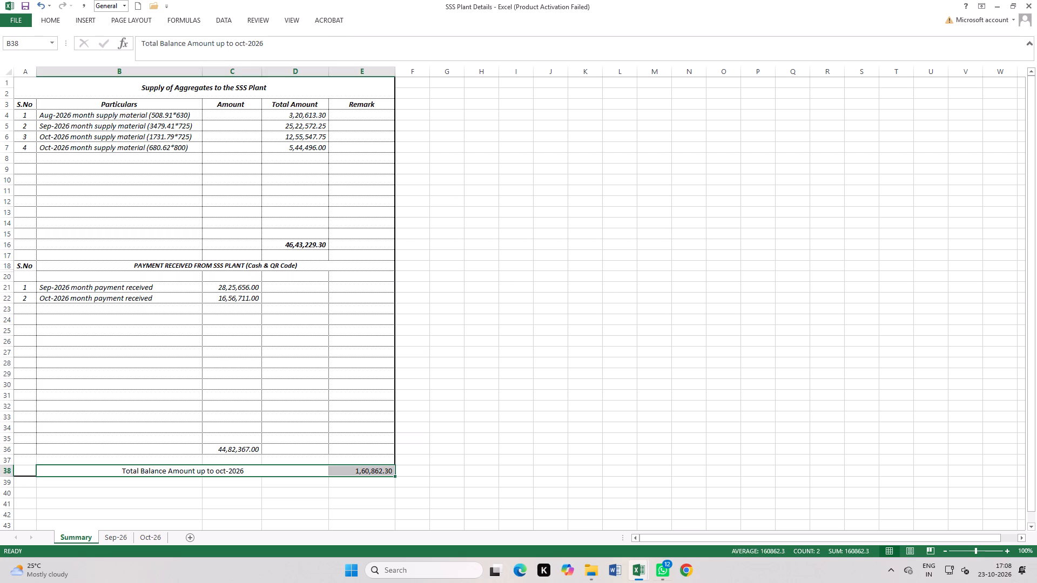
left_click(57, 23)
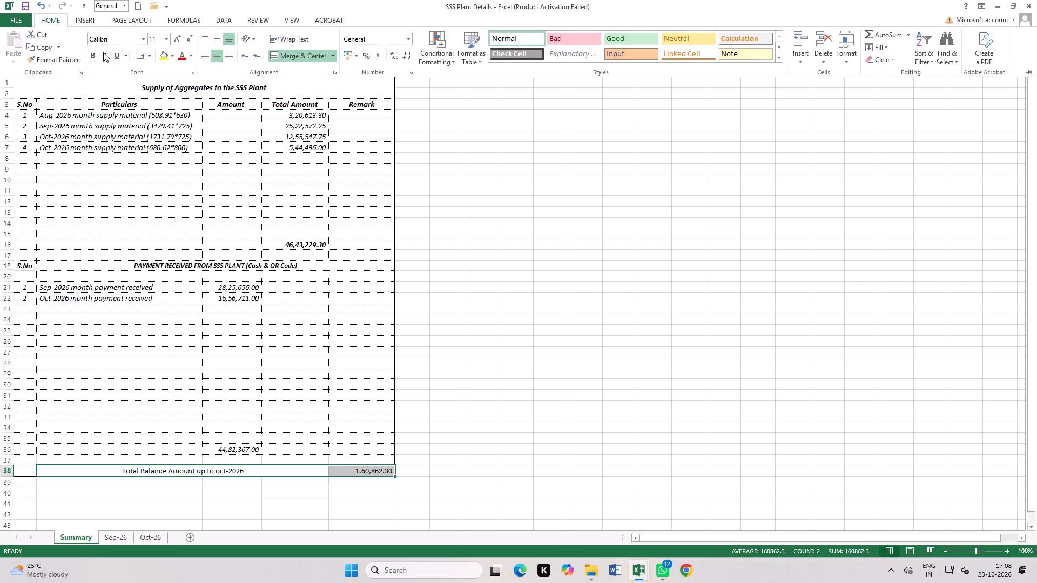
left_click(95, 53)
left_click(161, 53)
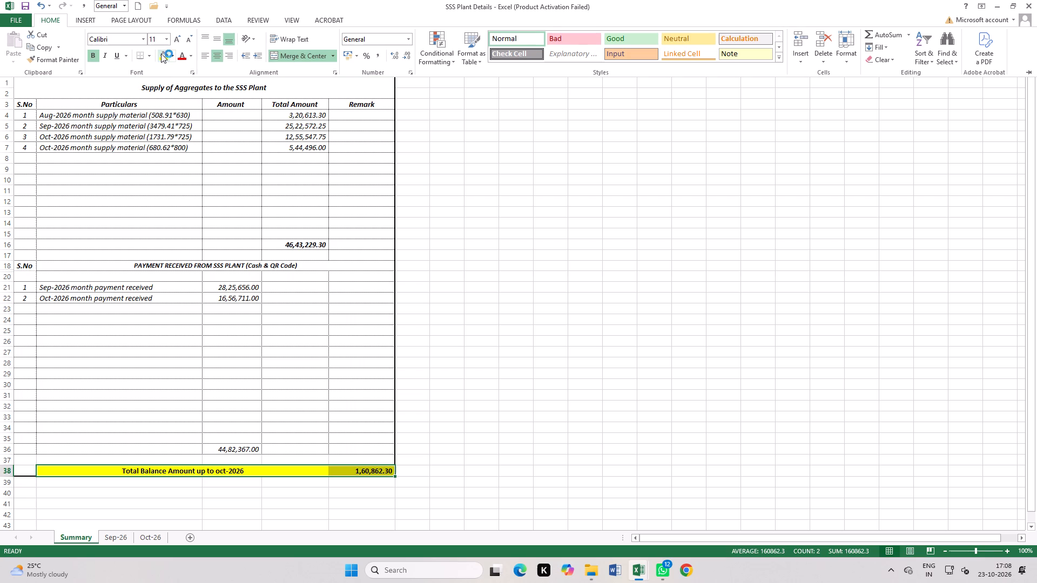
left_click(546, 293)
left_click(496, 276)
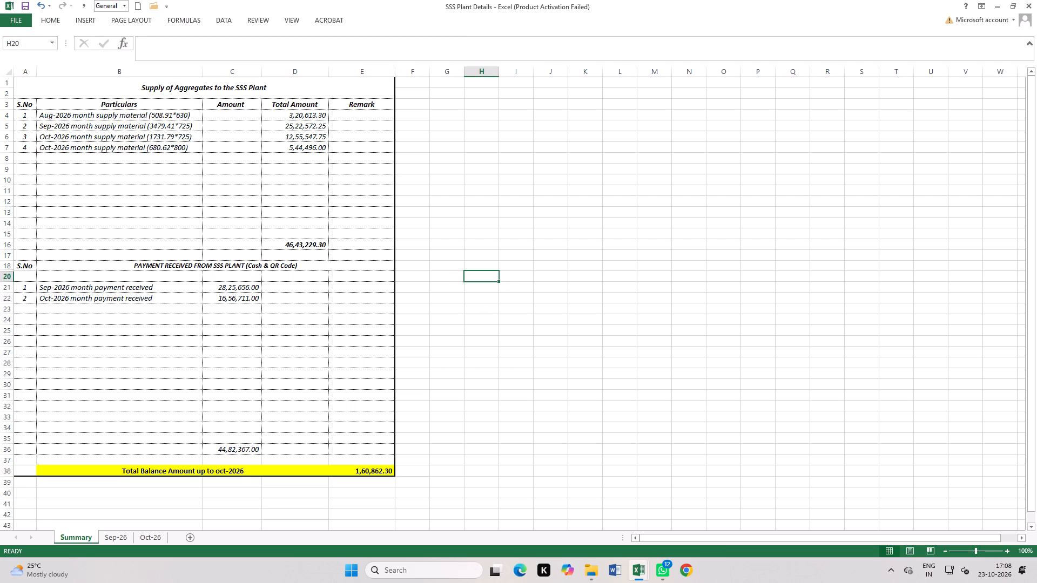
left_click(326, 472)
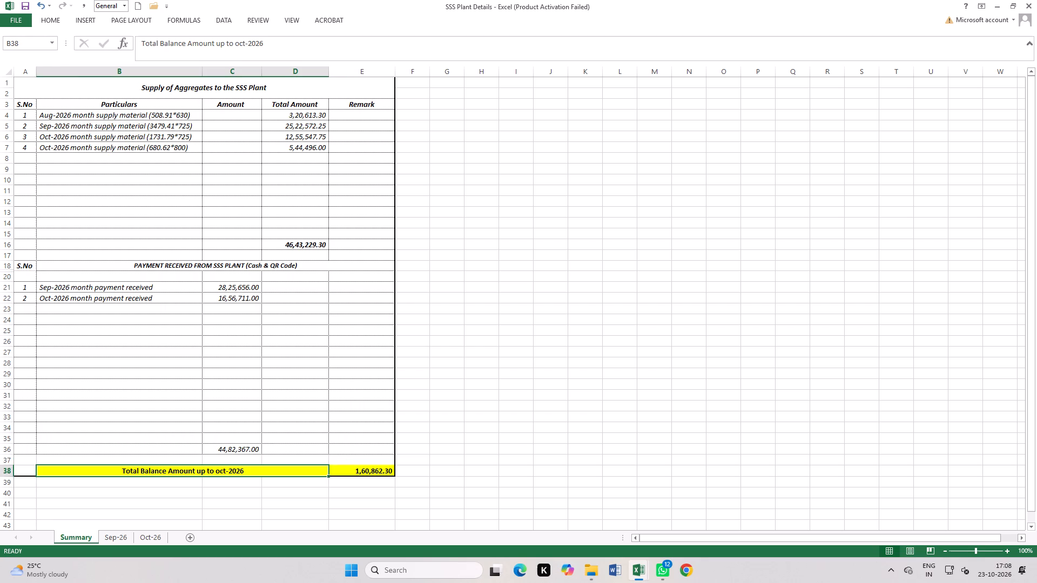
Examine the daily payment entries on the Sep-26 and Oct-26 sheets, clearing the Amount column selection on Oct-26.
left_click(115, 533)
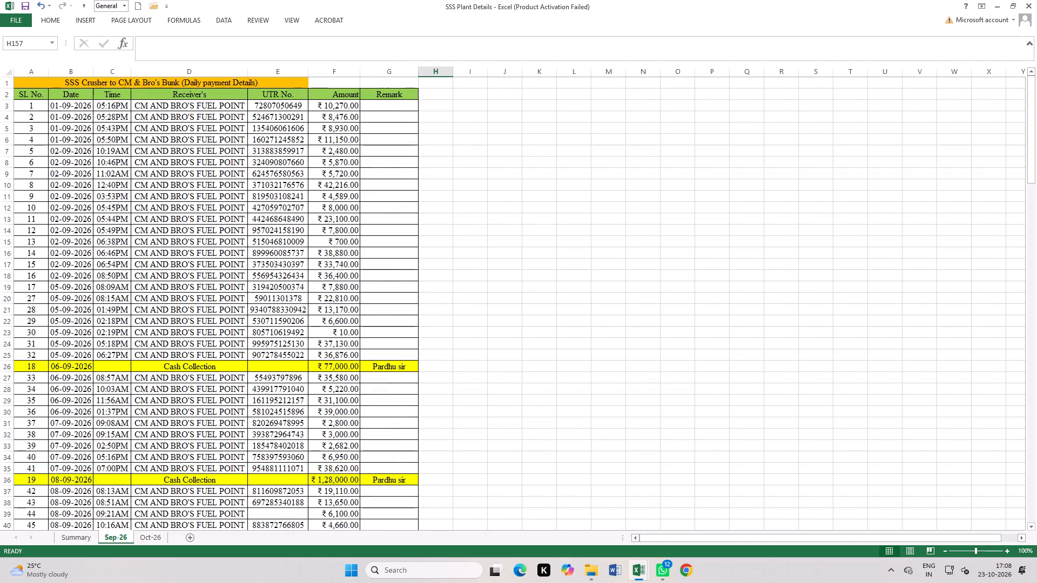
scroll(225, 392, "up", 6)
scroll(207, 416, "down", 2)
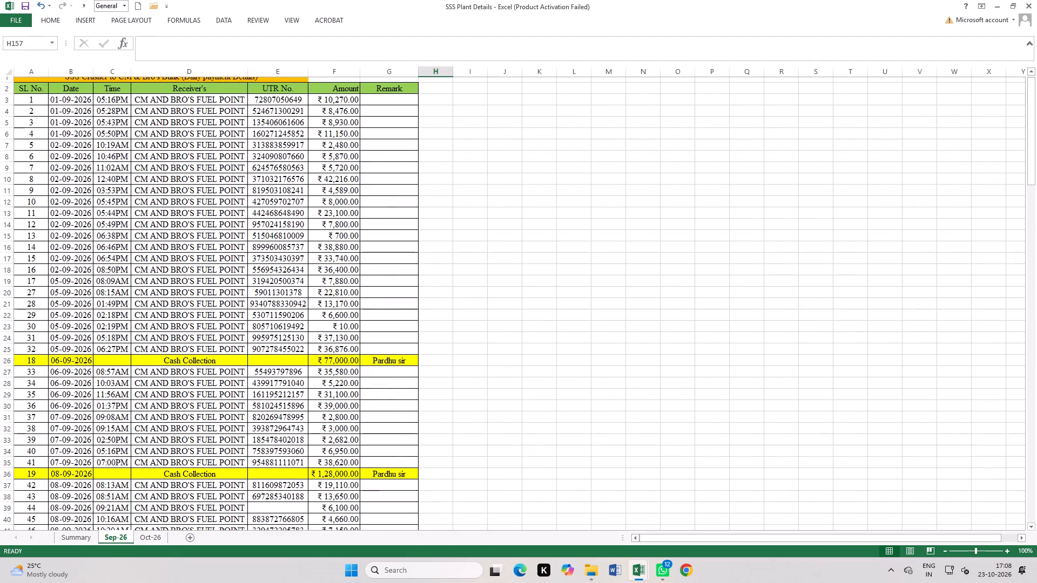
scroll(207, 416, "down", 9)
scroll(196, 480, "down", 5)
left_click(156, 537)
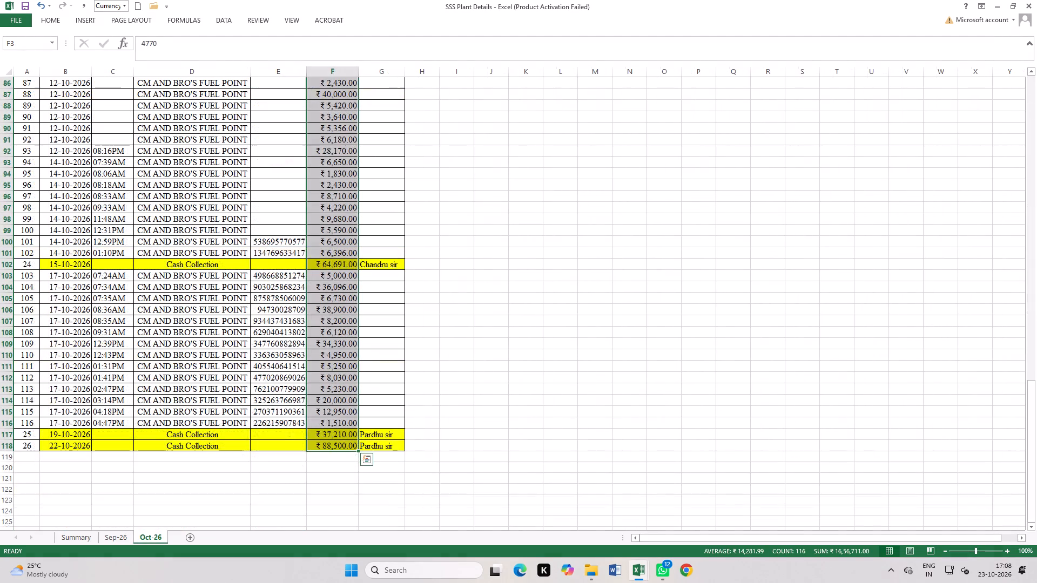
scroll(223, 375, "up", 14)
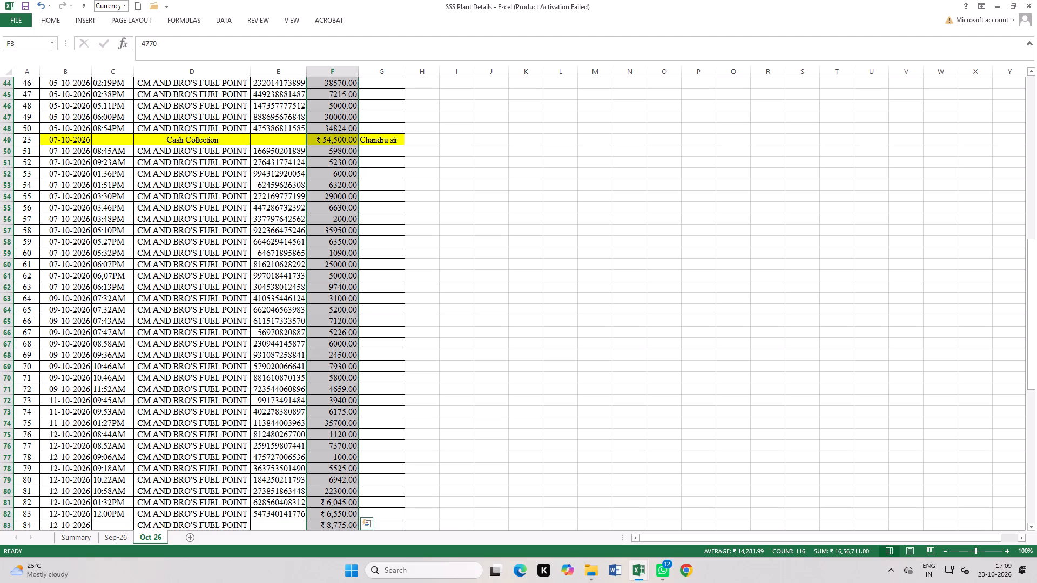
scroll(521, 246, "up", 6)
left_click(527, 273)
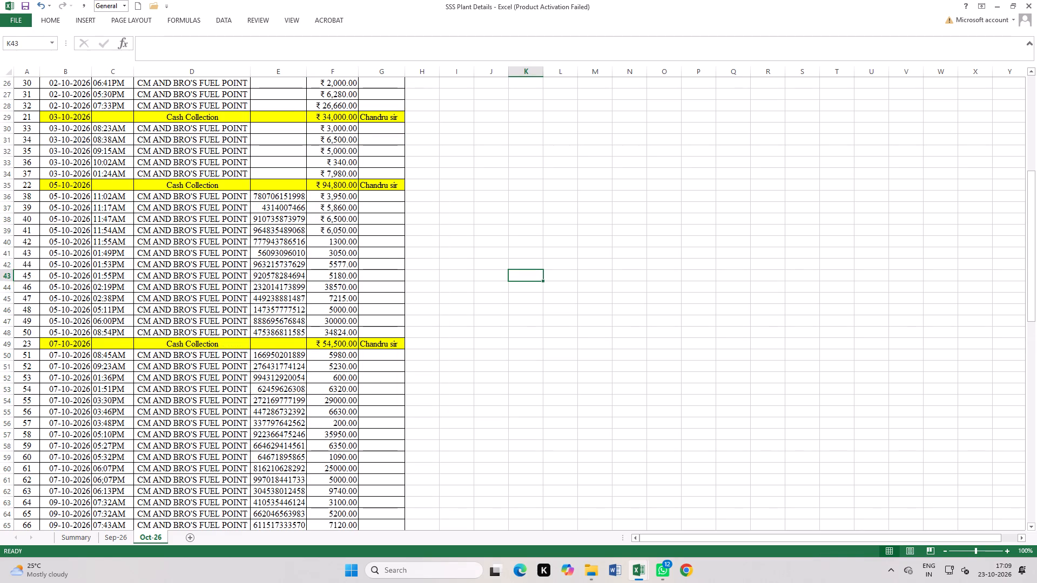
On the Summary sheet, check the Total Amount formulas of the four supply material rows, D7 up to D4, leaving them as they are.
left_click(88, 534)
scroll(181, 388, "up", 11)
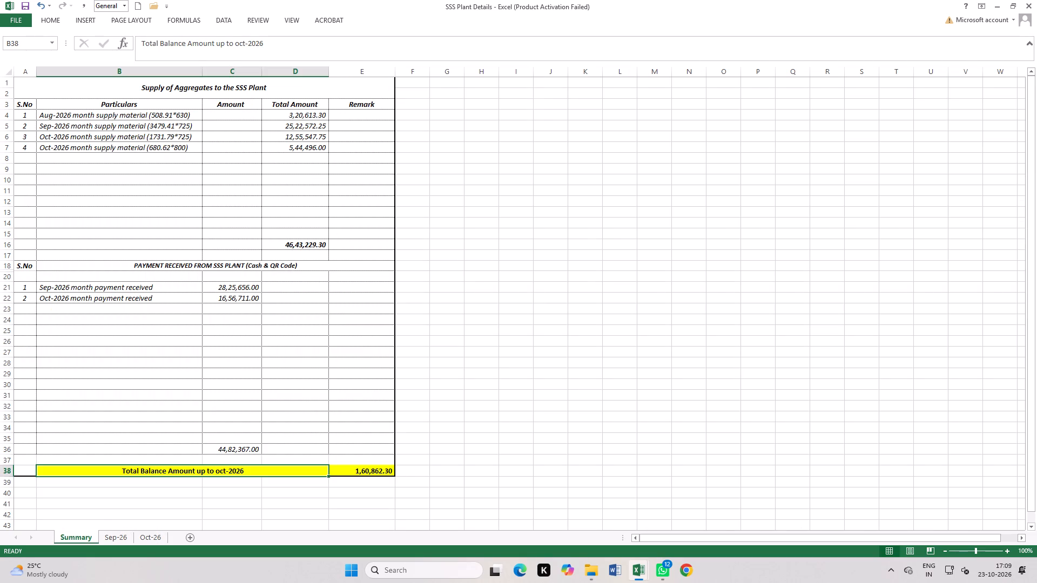
double_click(312, 148)
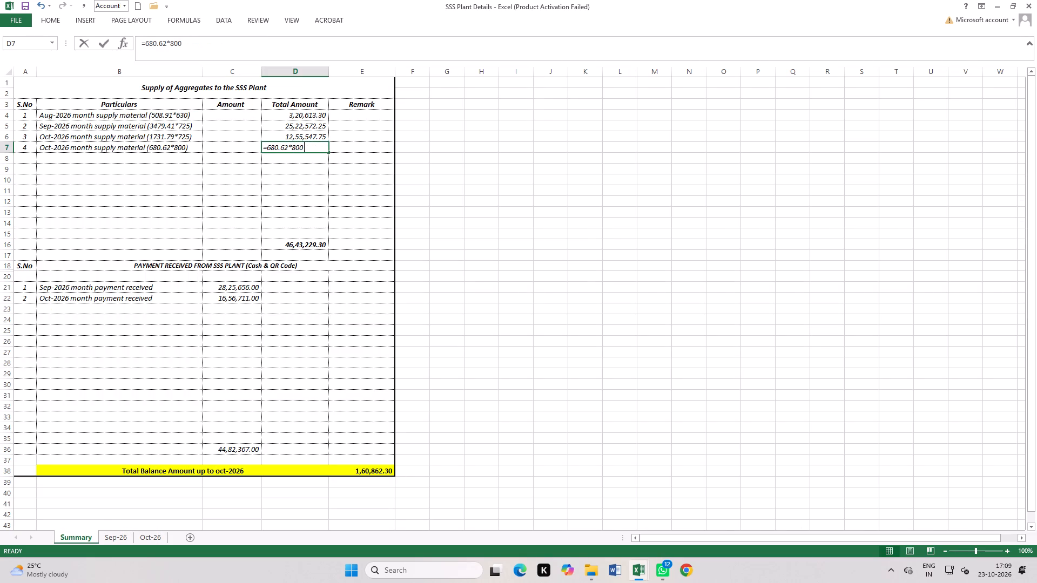
key("Return")
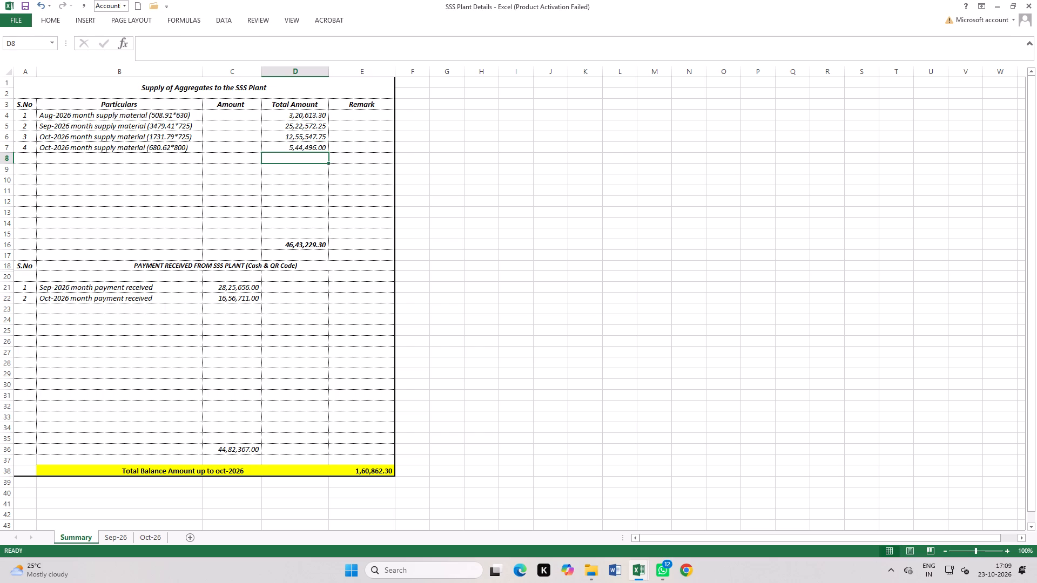
double_click(311, 135)
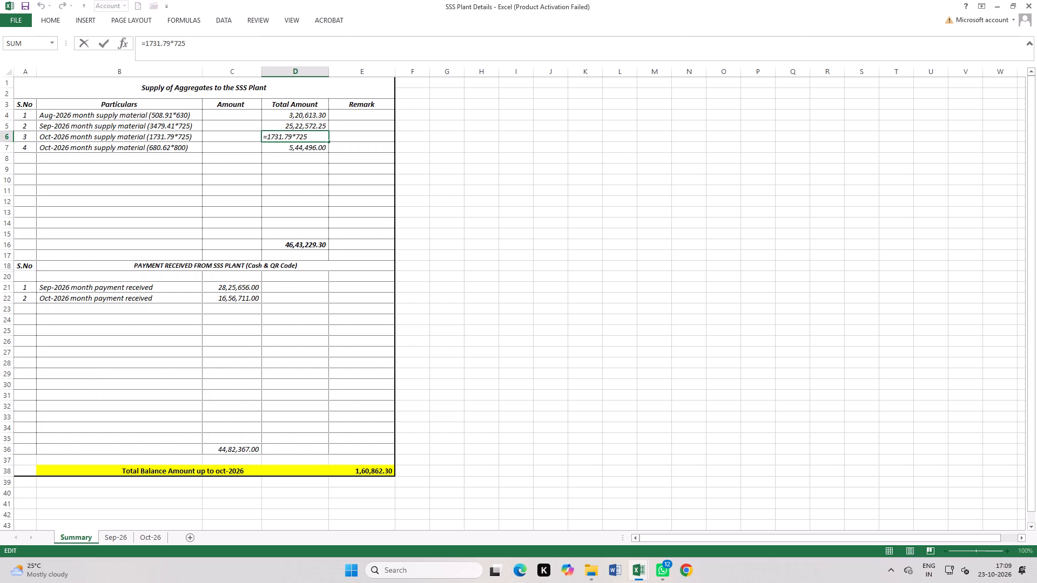
key("Return")
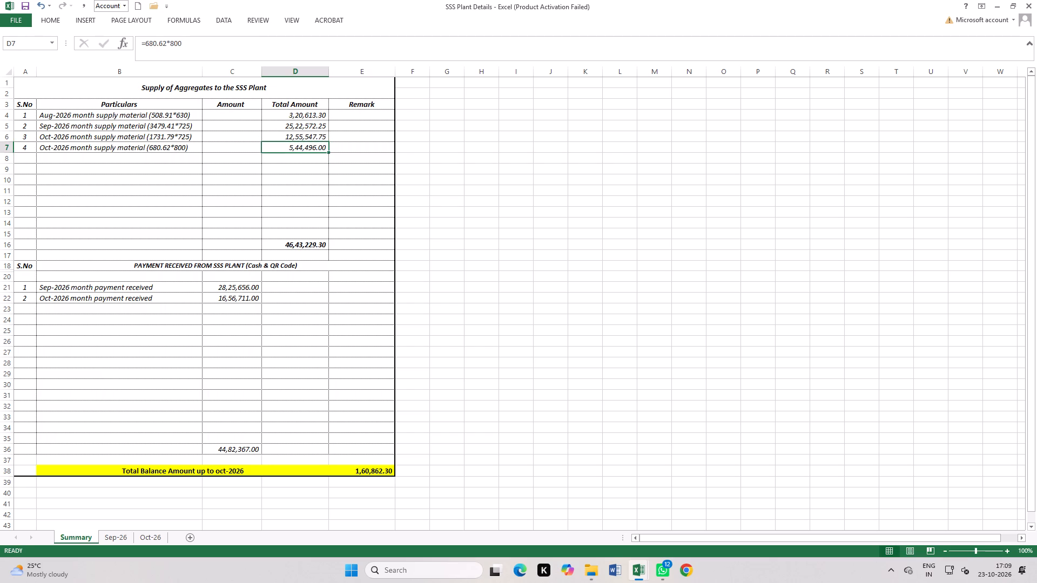
left_click(310, 126)
left_click(310, 126)
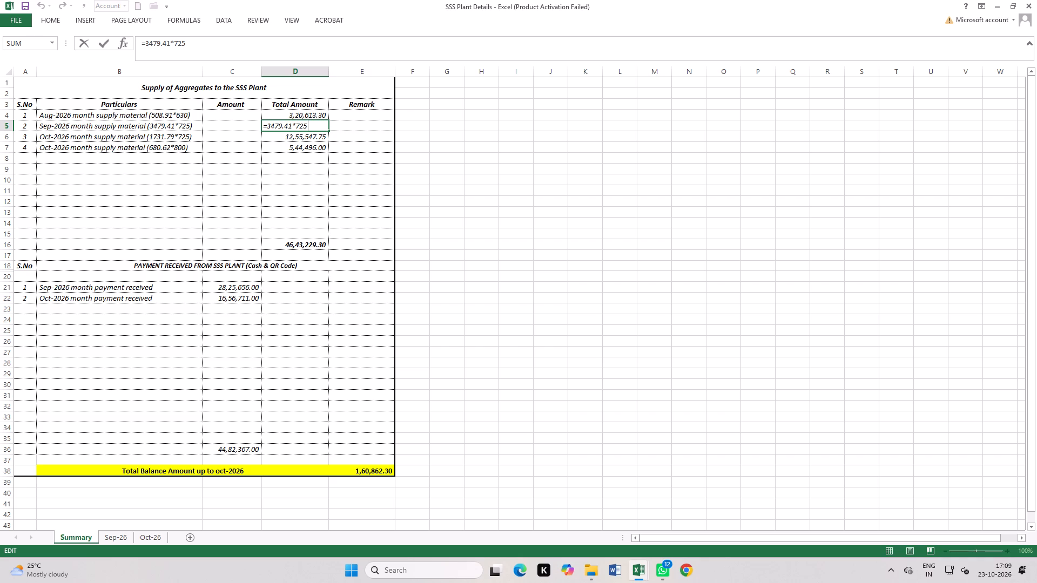
key("Return")
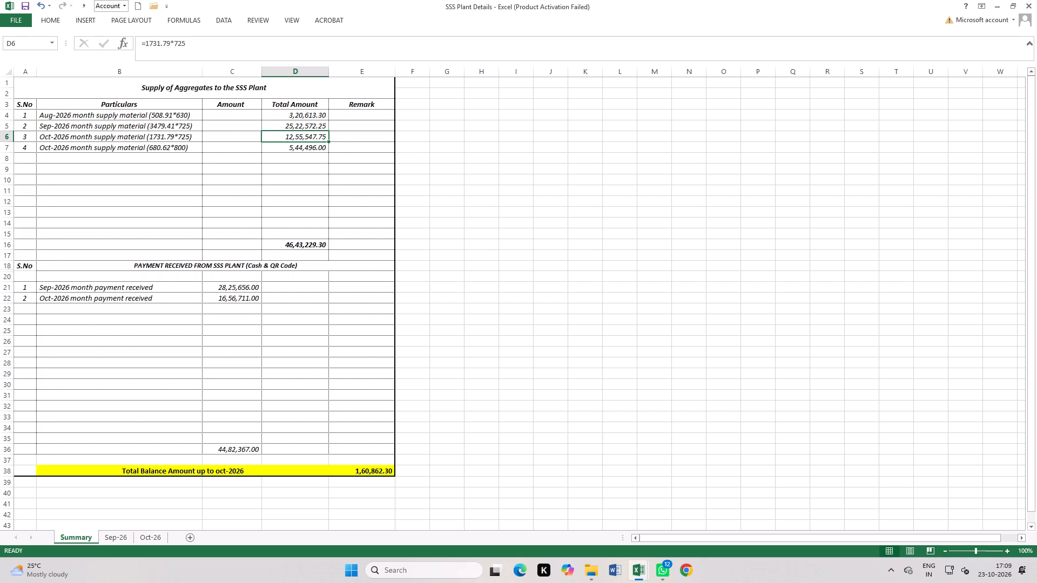
double_click(312, 114)
key("Return")
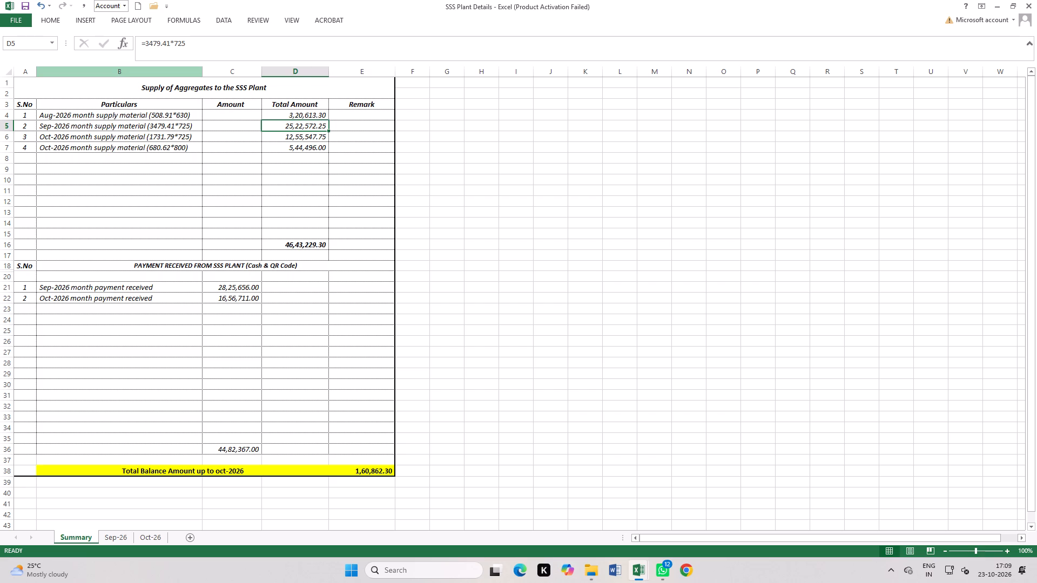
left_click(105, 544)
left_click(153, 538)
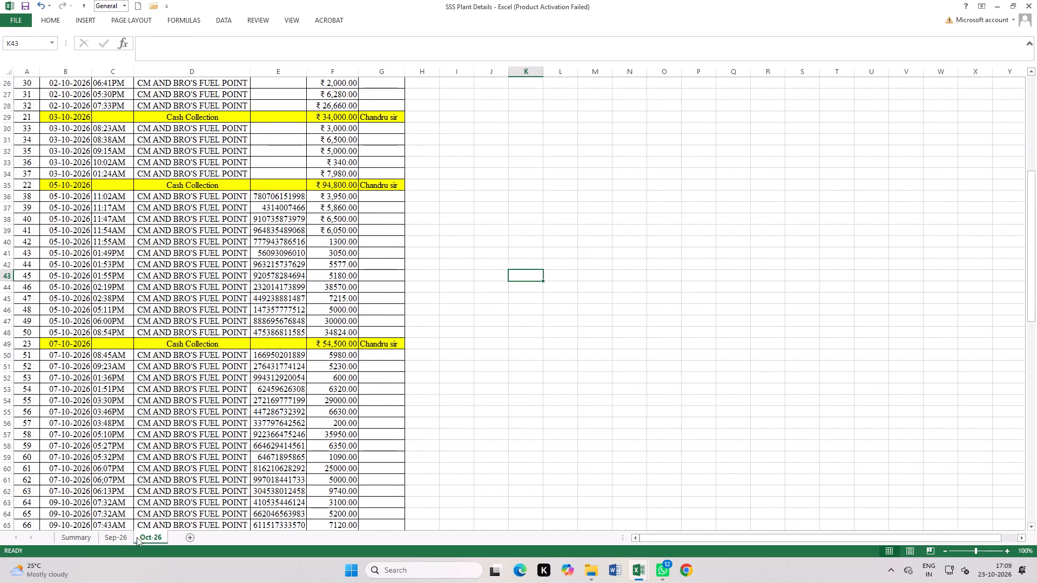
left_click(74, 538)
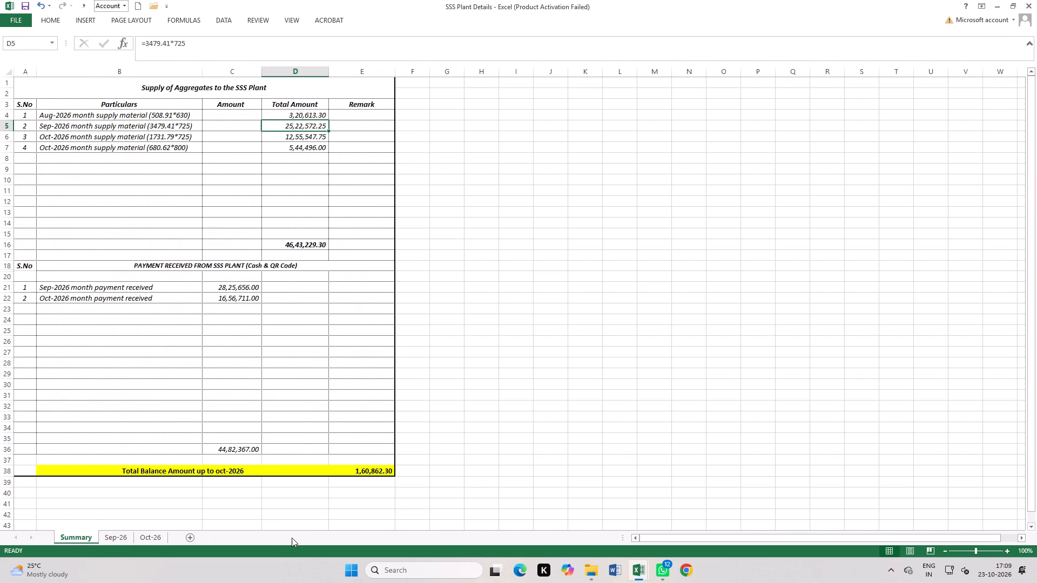
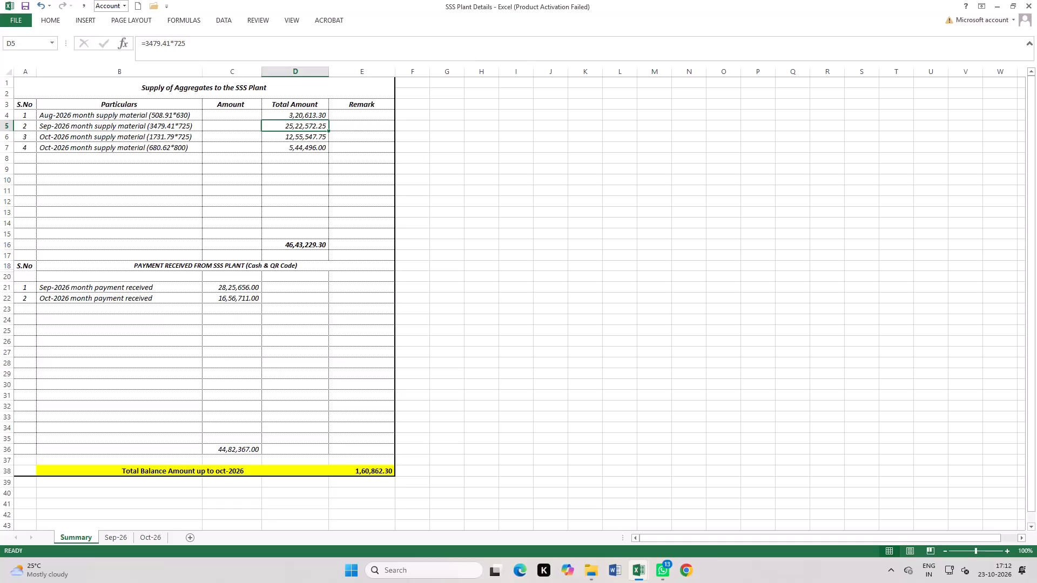
Switch to the Cash Report Oct-26 workbook and close it without saving its changes.
left_click(515, 242)
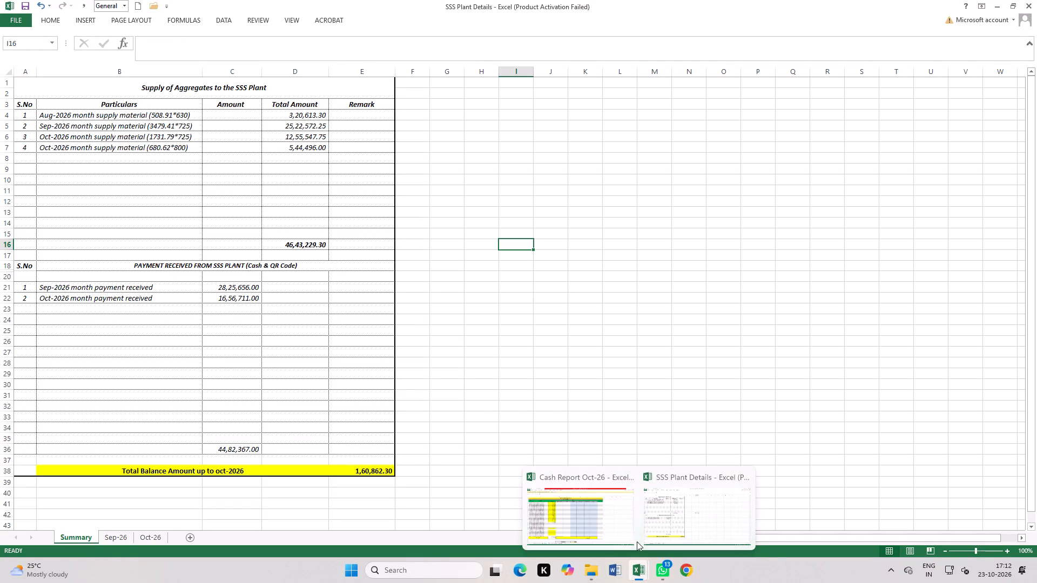
left_click(590, 522)
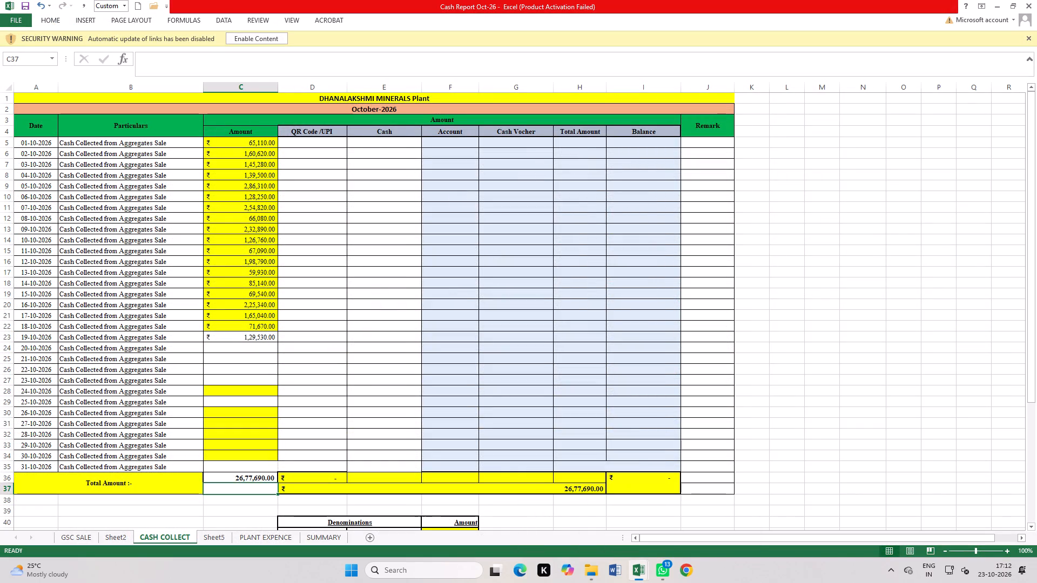
left_click(1036, 1)
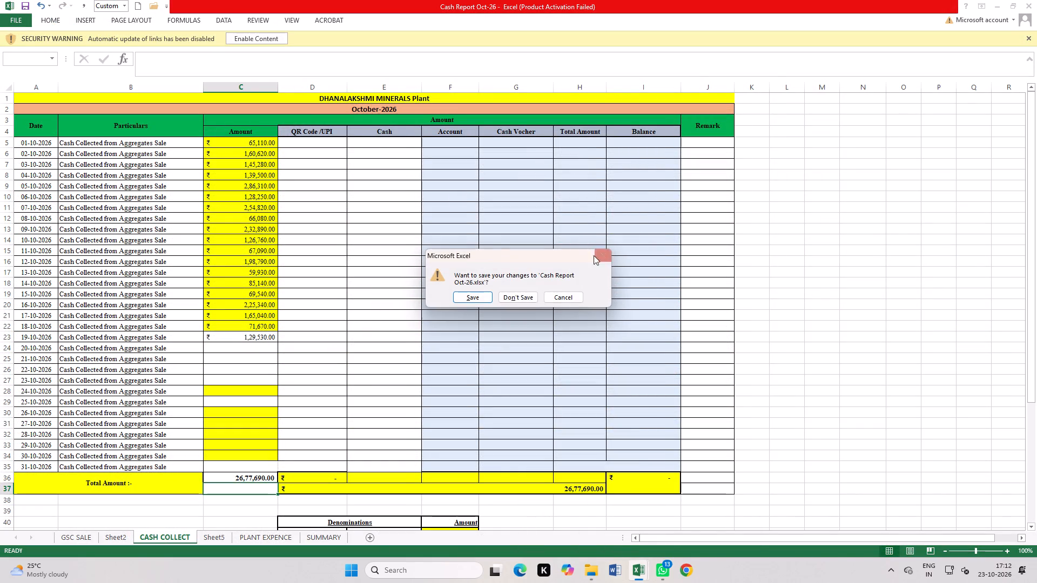
left_click(530, 299)
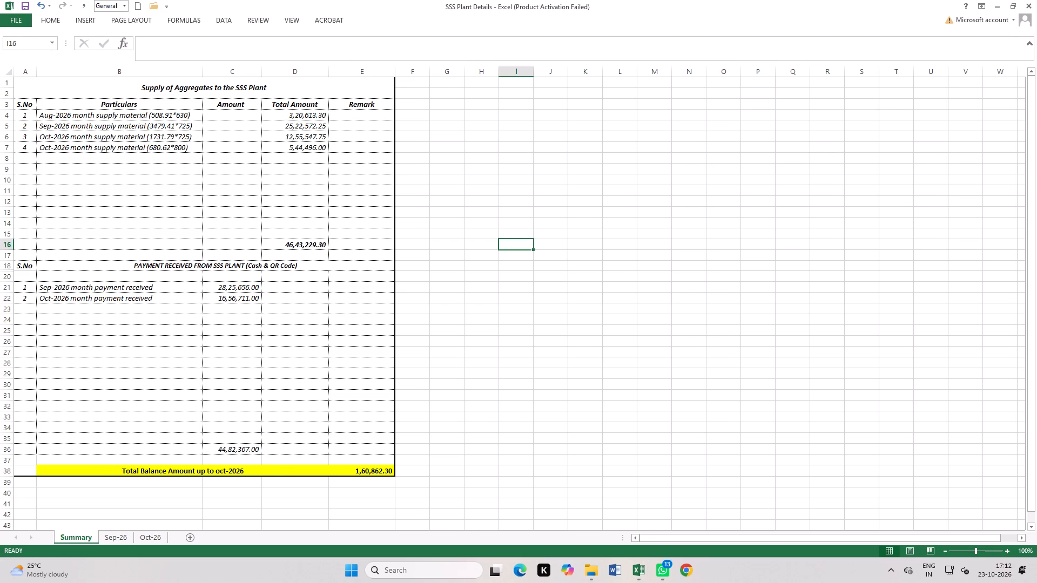
Reopen the Cash Report Oct-26 workbook from the OCTOBER folder.
left_click(484, 237)
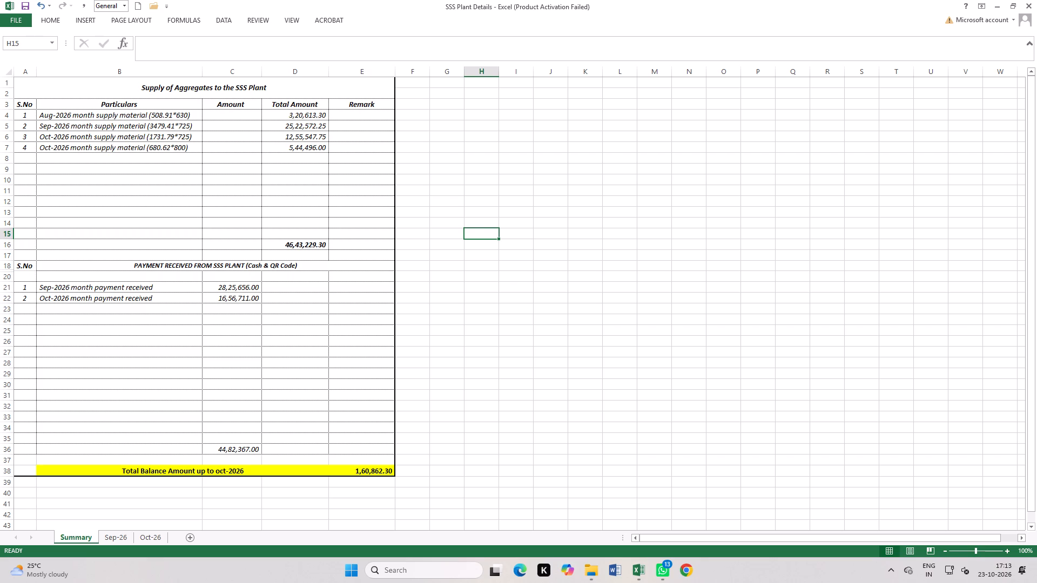
left_click(593, 576)
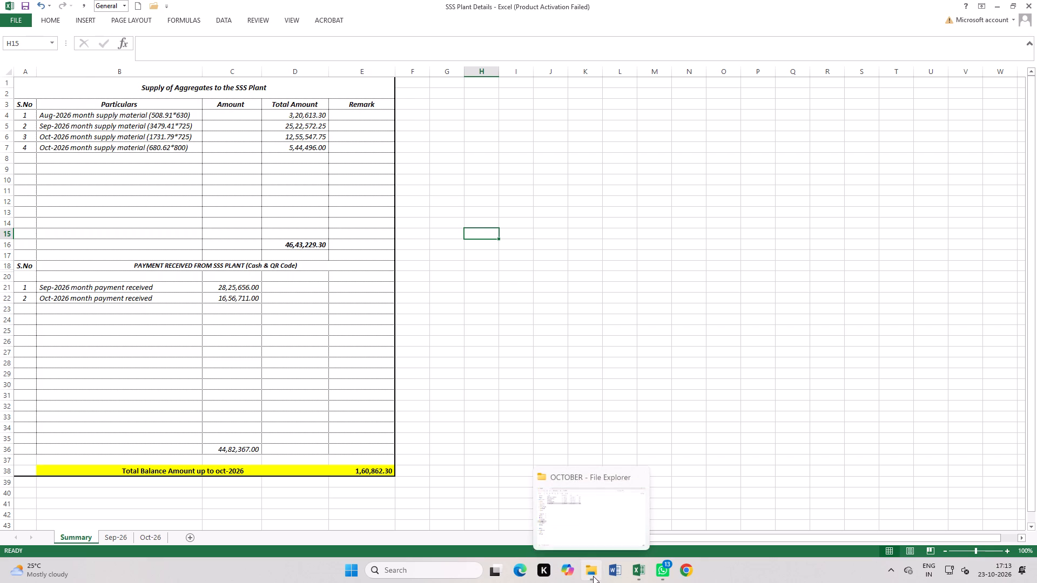
double_click(131, 109)
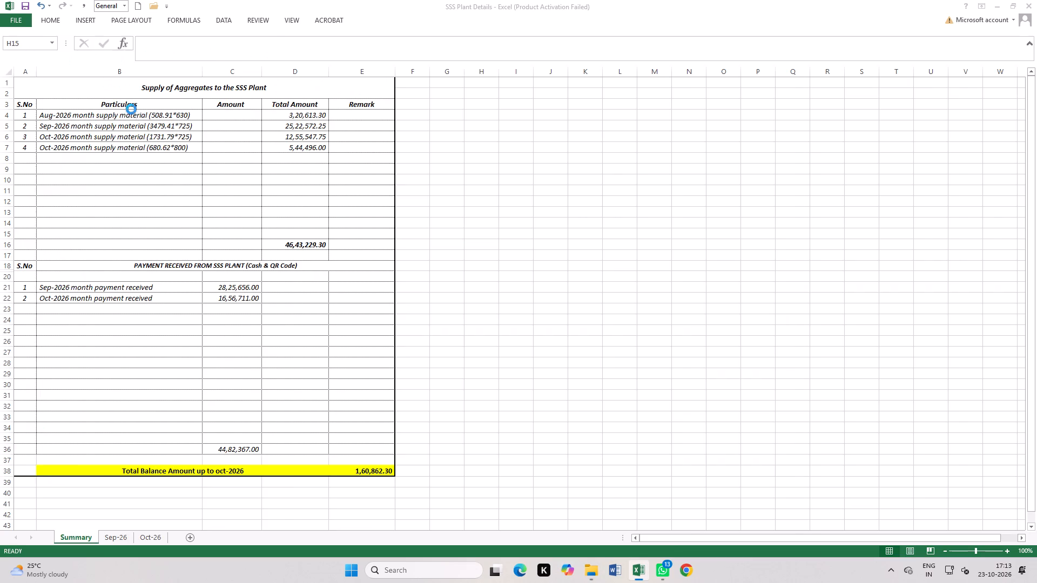
Examine the early October expense entries on the PLANT EXPENCE sheet, checking their names, particulars and amounts.
scroll(181, 332, "up", 7)
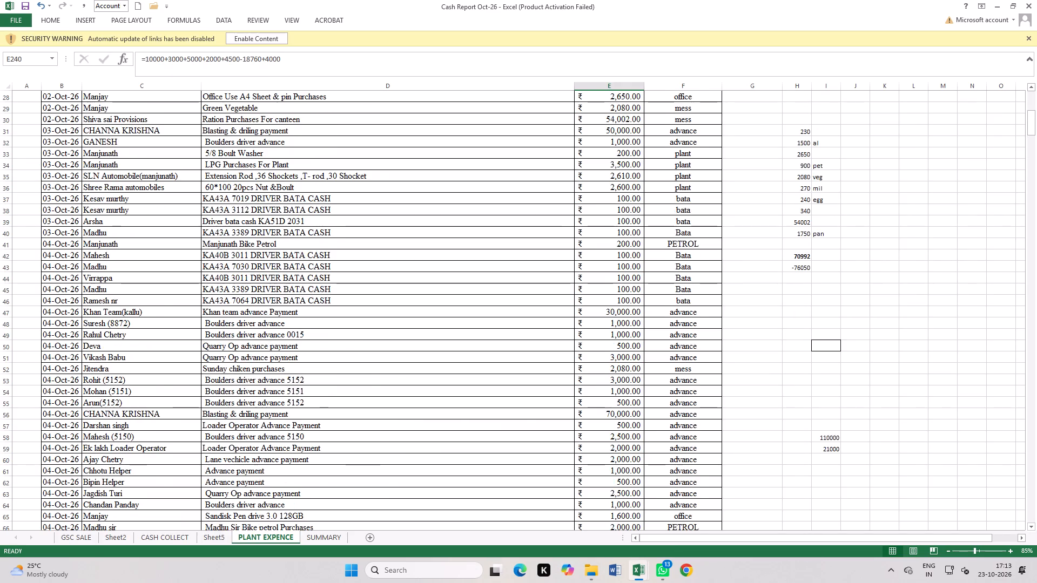
scroll(180, 332, "up", 20)
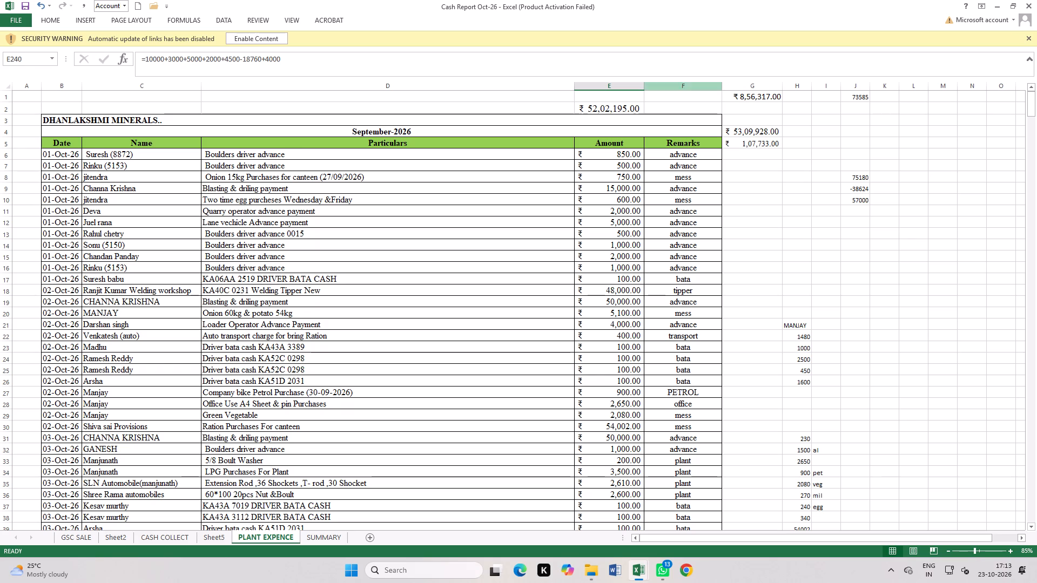
left_click(472, 306)
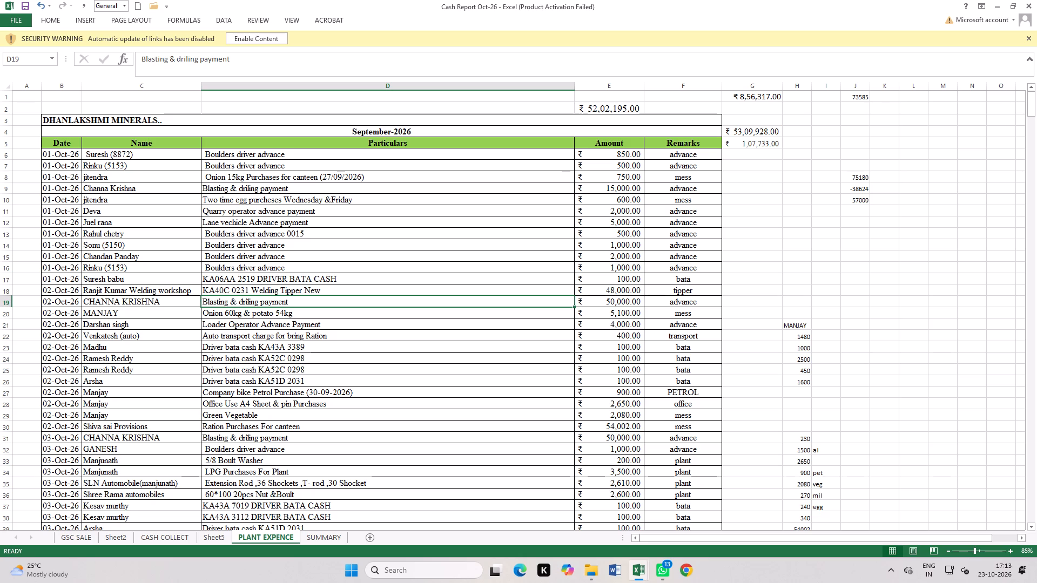
left_click(339, 334)
left_click(627, 313)
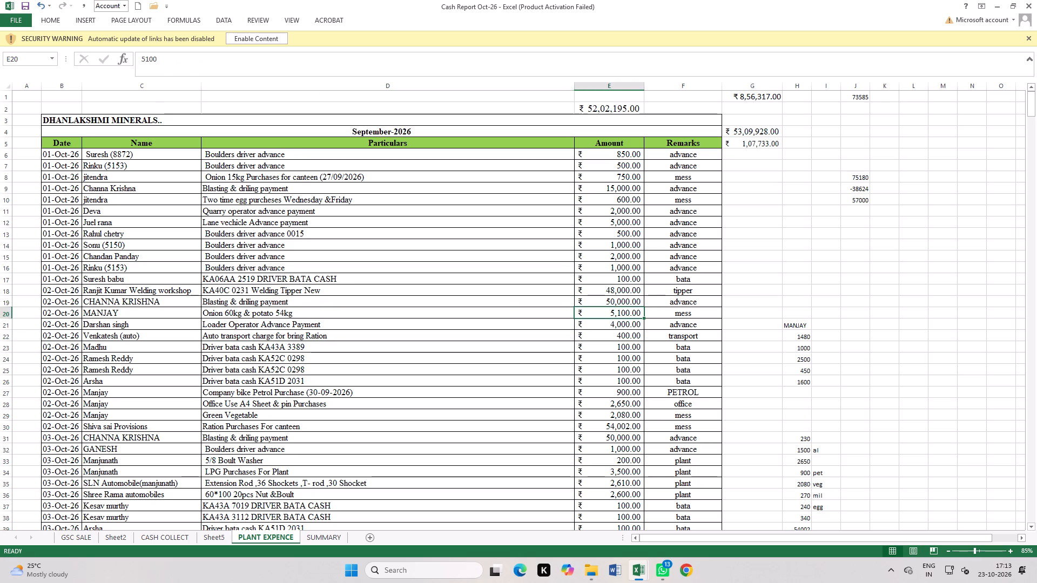
left_click(233, 320)
left_click(131, 289)
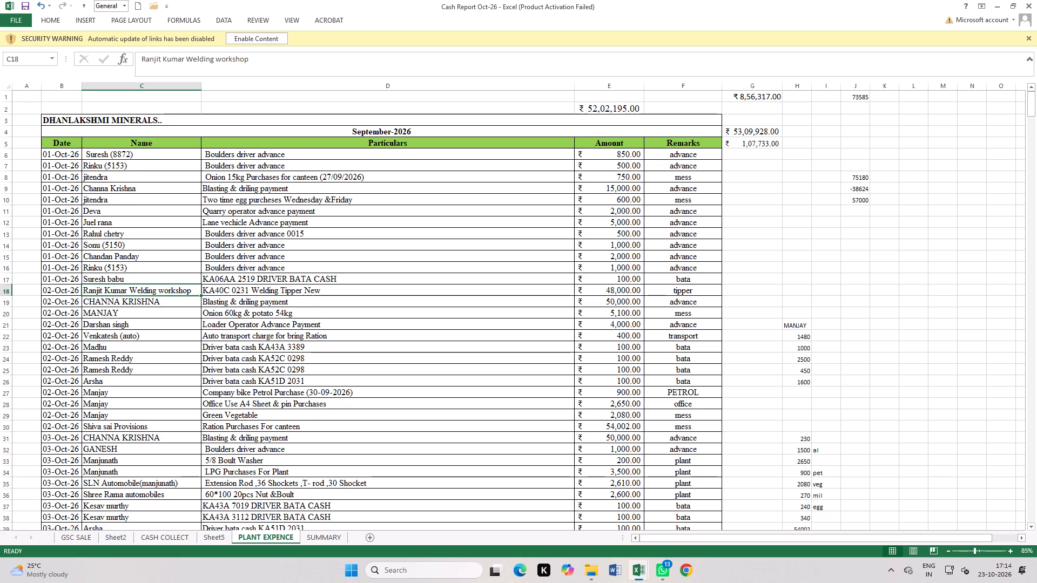
scroll(780, 290, "up", 7)
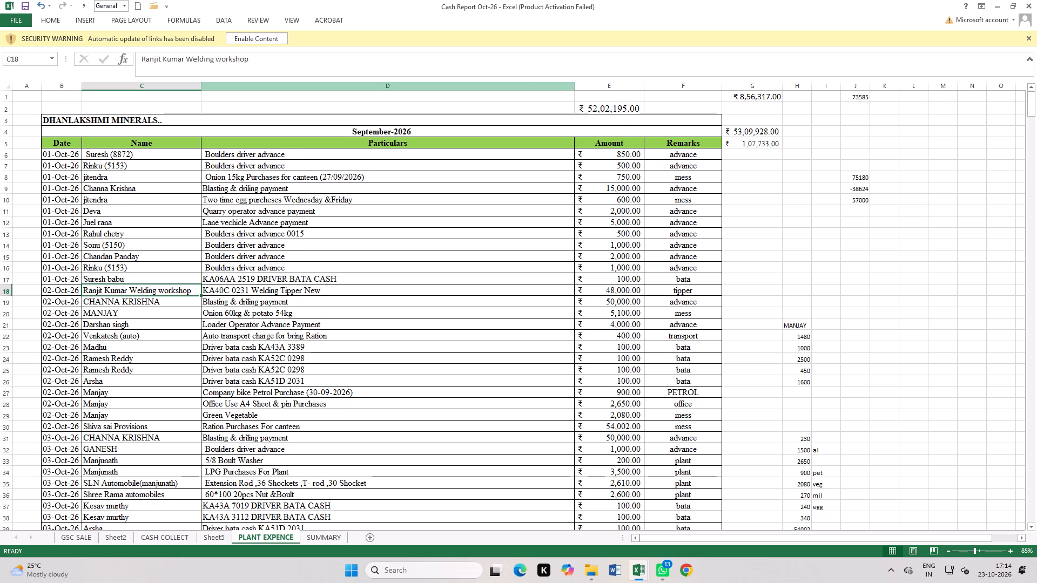
scroll(797, 217, "up", 3)
left_click(837, 232)
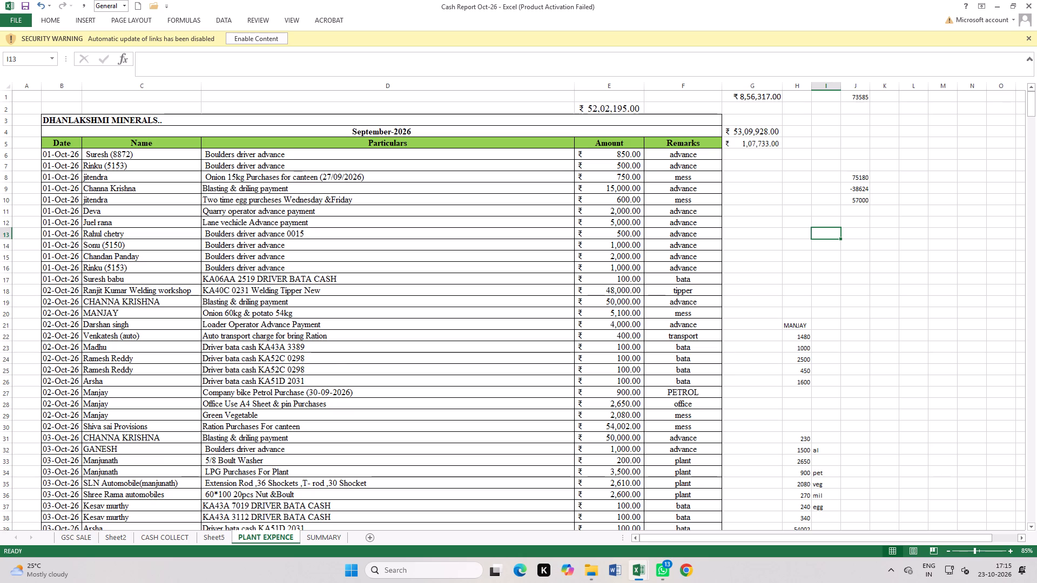
scroll(288, 425, "down", 13)
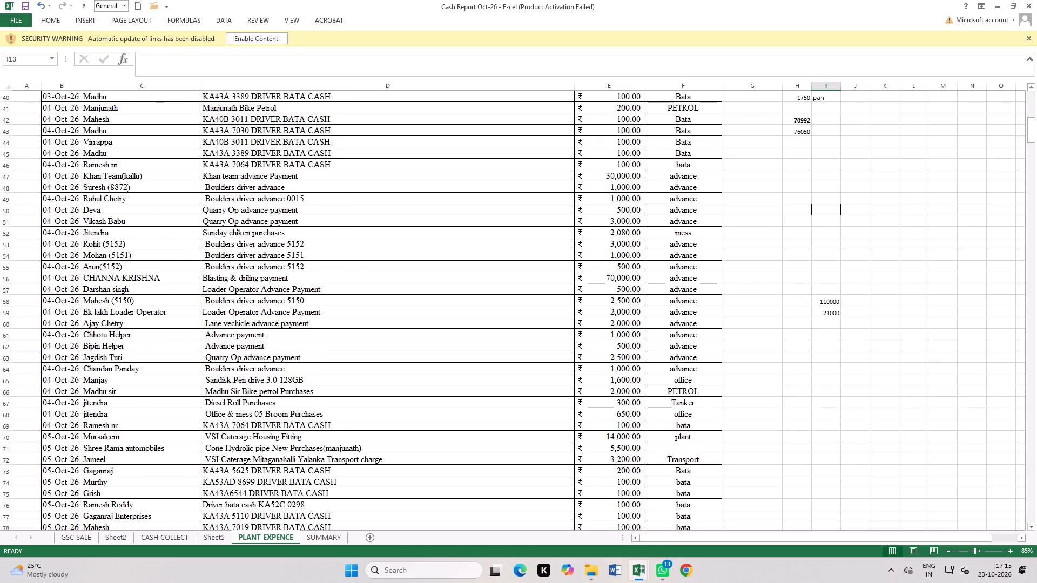
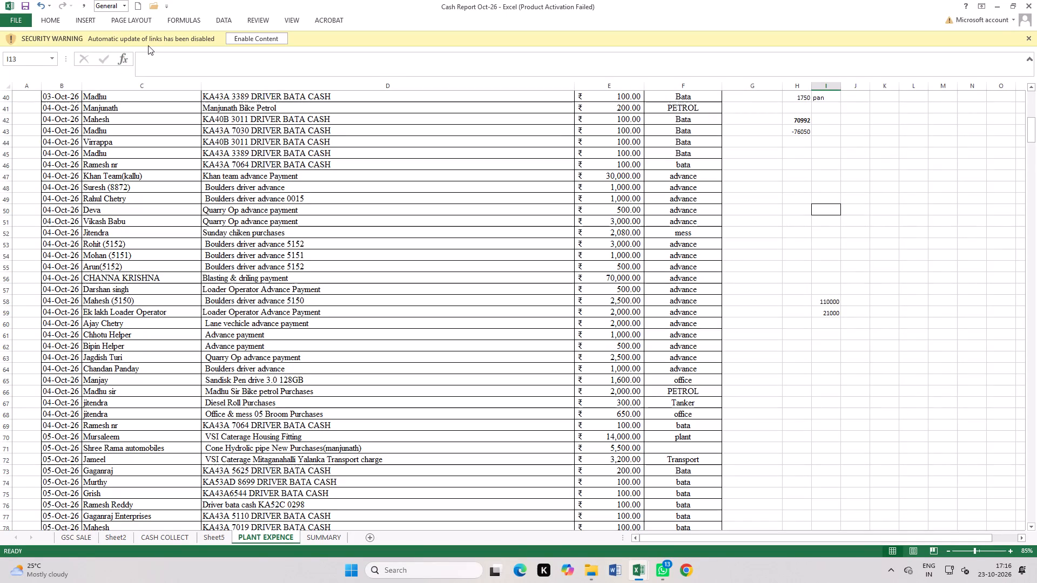
Enable the blocked content in the Cash Report Oct-26 workbook and continue without updating its unavailable links.
left_click(243, 38)
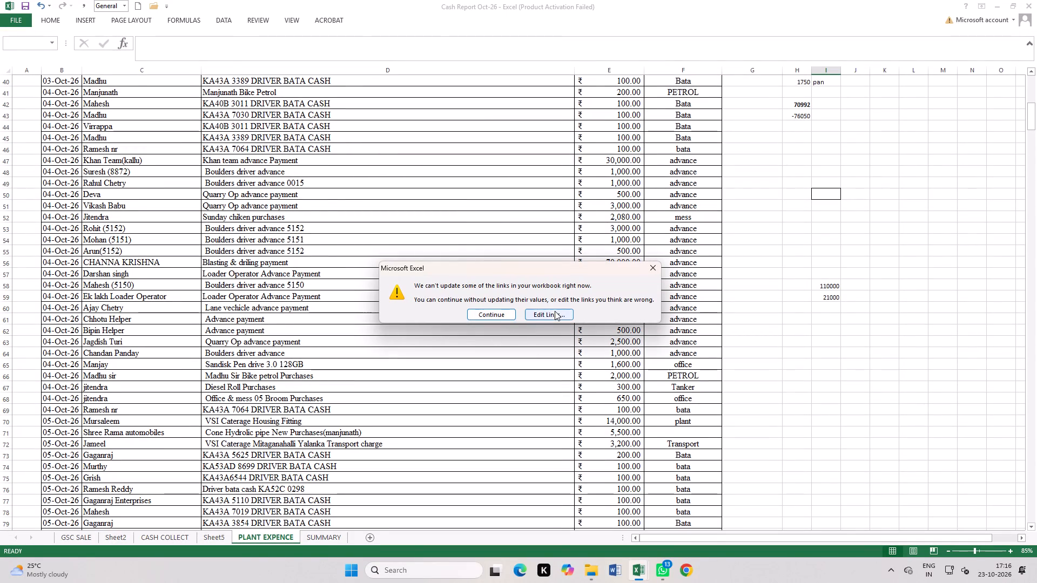
left_click(507, 314)
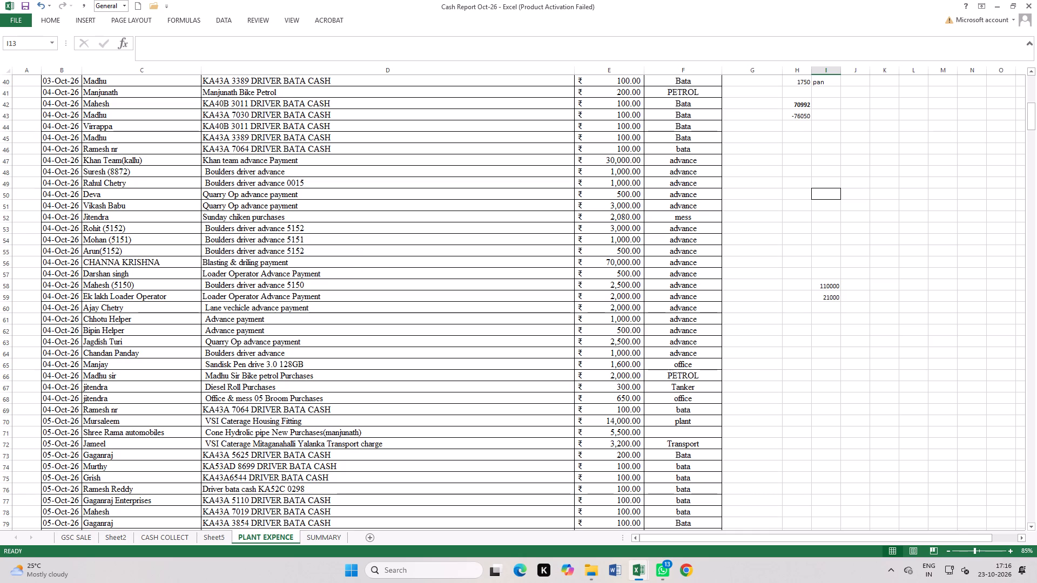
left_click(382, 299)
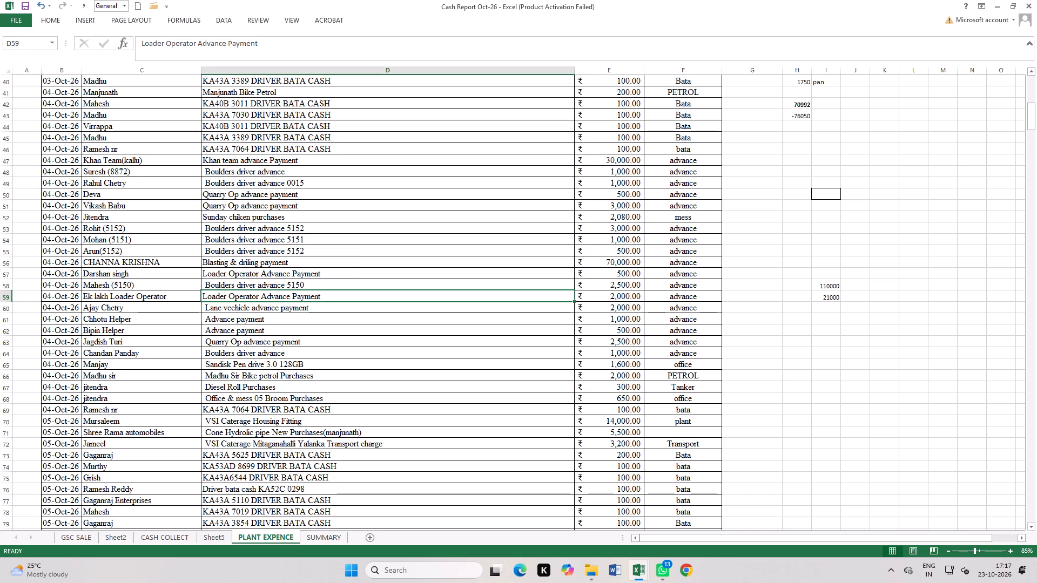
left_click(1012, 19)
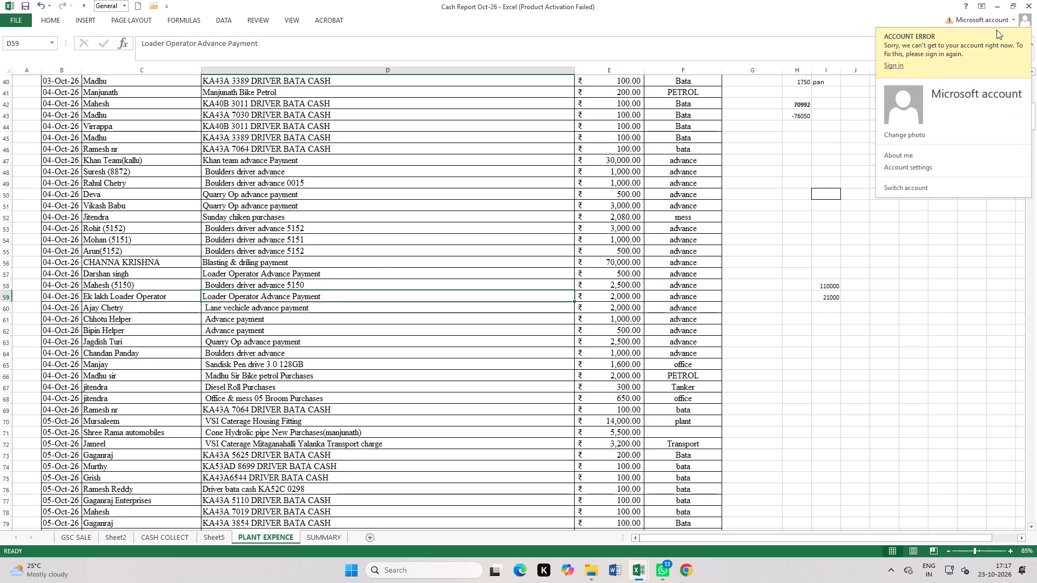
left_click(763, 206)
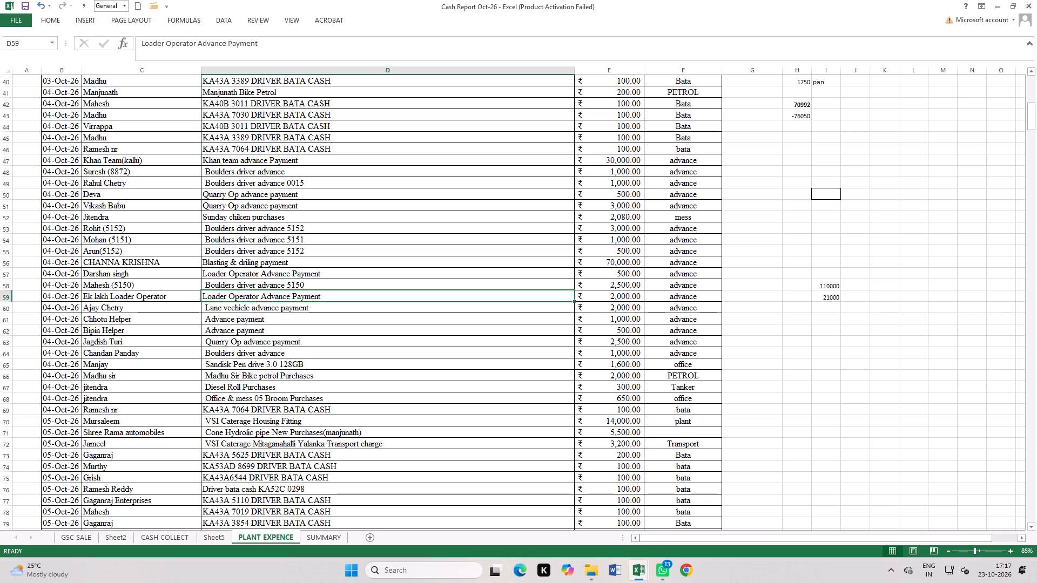
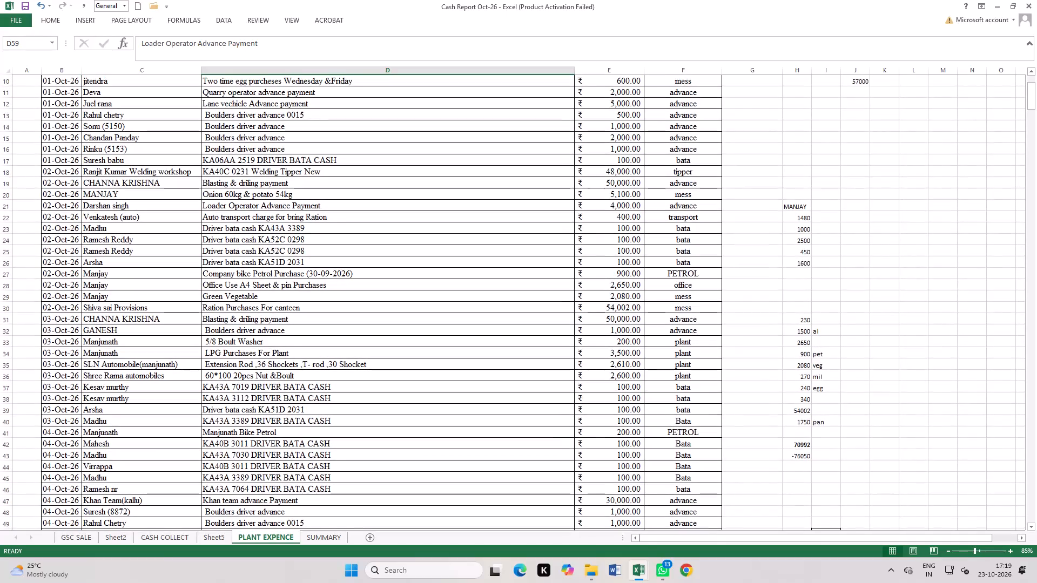
Open the SSS Plant Details workbook from the OCTOBER folder and bring it to the front.
left_click(587, 570)
double_click(149, 150)
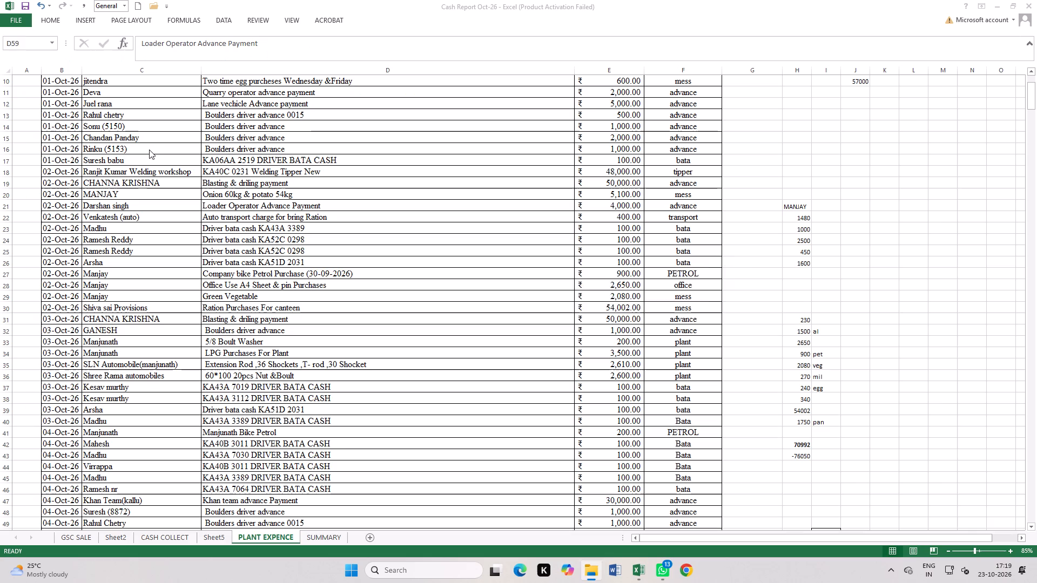
left_click(549, 315)
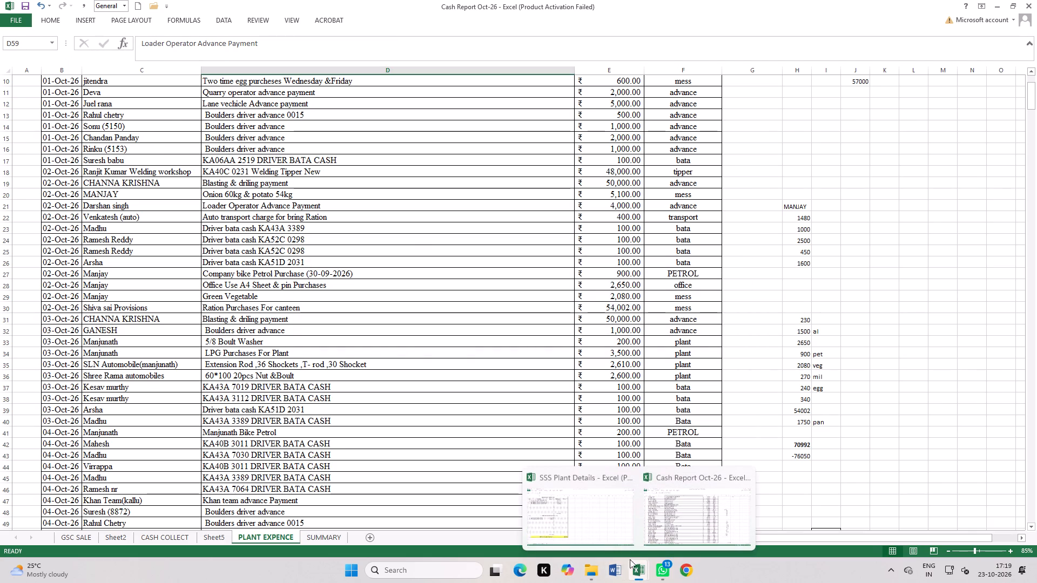
left_click(590, 517)
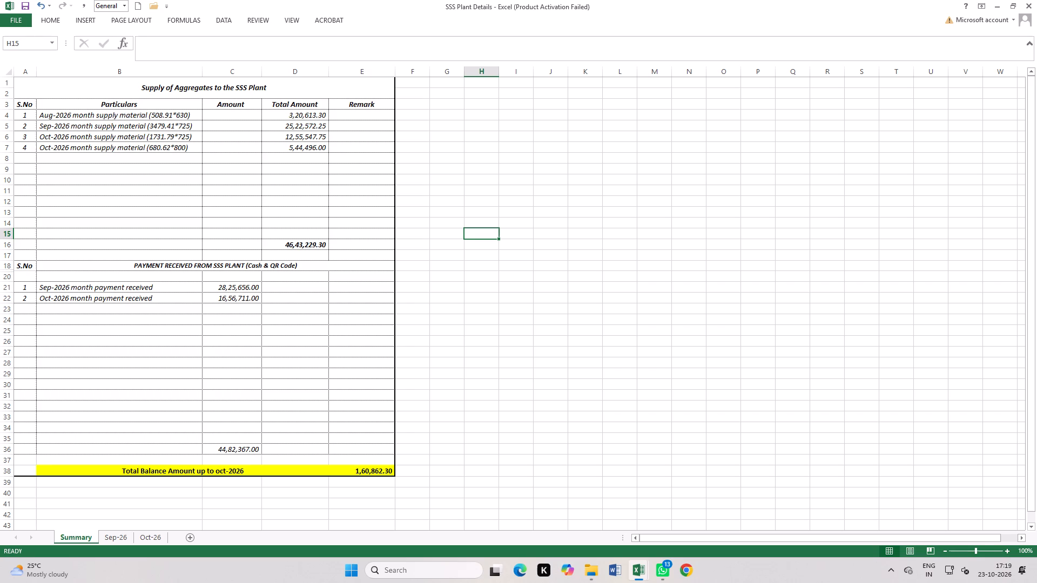
Examine the total balance row on the Summary sheet and the daily payment entries on the Sep-26 sheet.
double_click(223, 471)
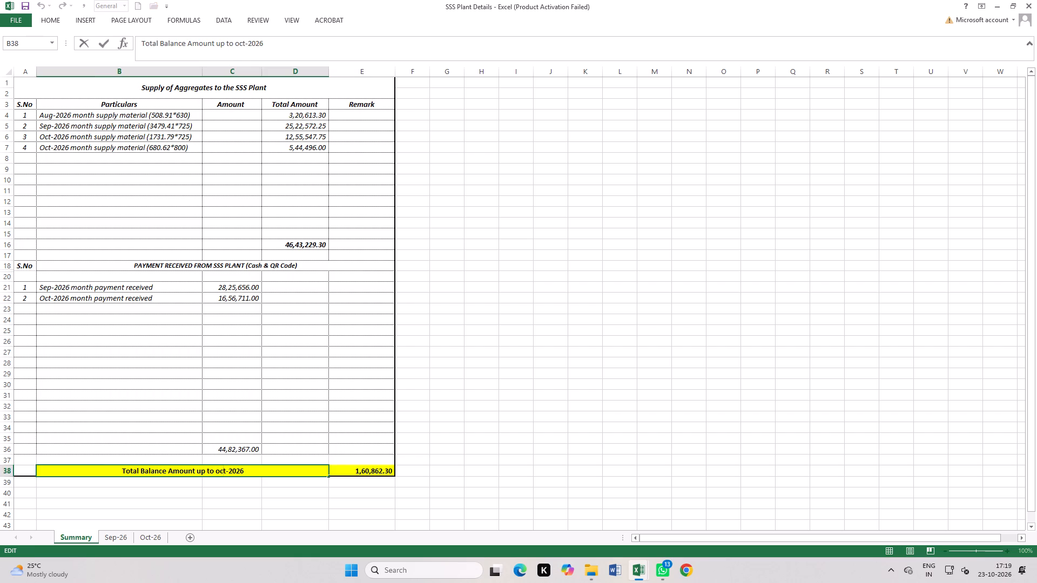
left_click(616, 395)
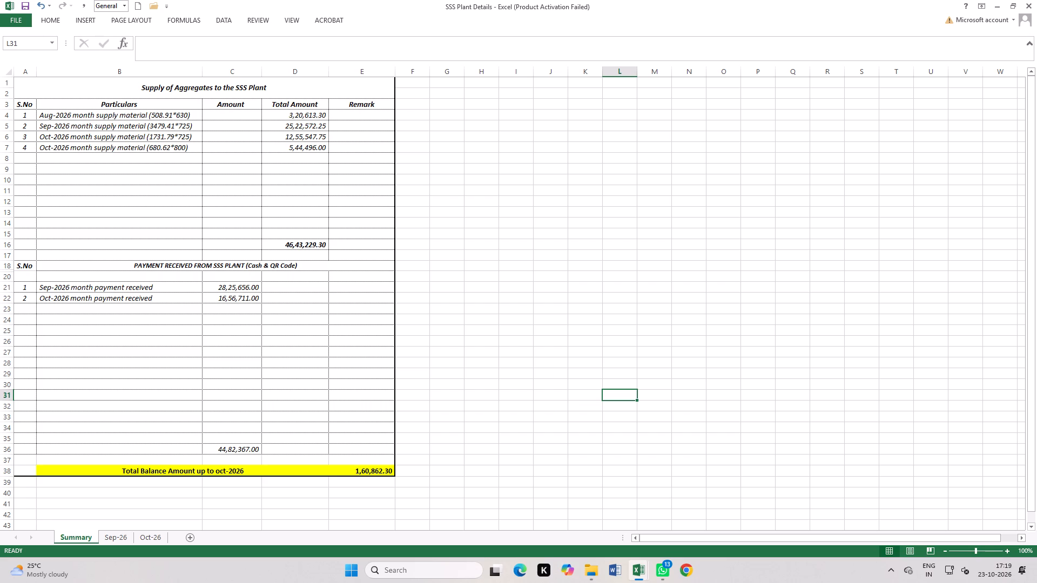
left_click(120, 537)
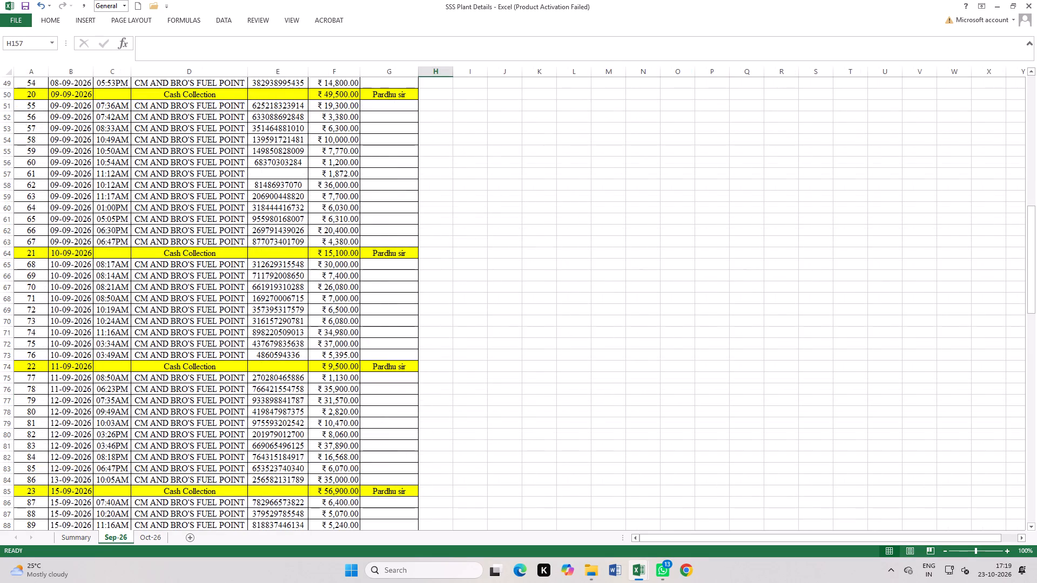
scroll(456, 351, "up", 18)
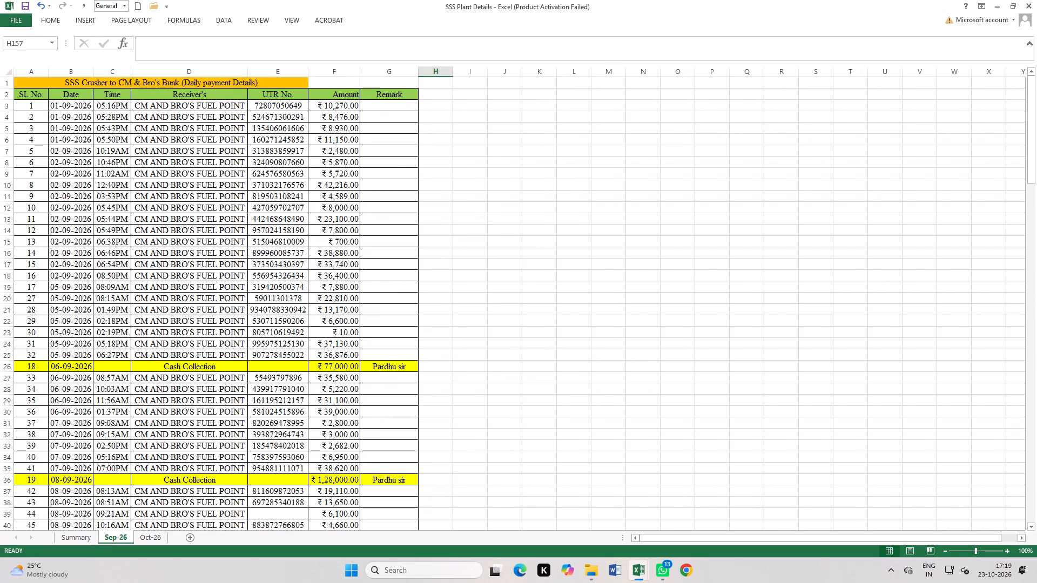
scroll(456, 351, "up", 6)
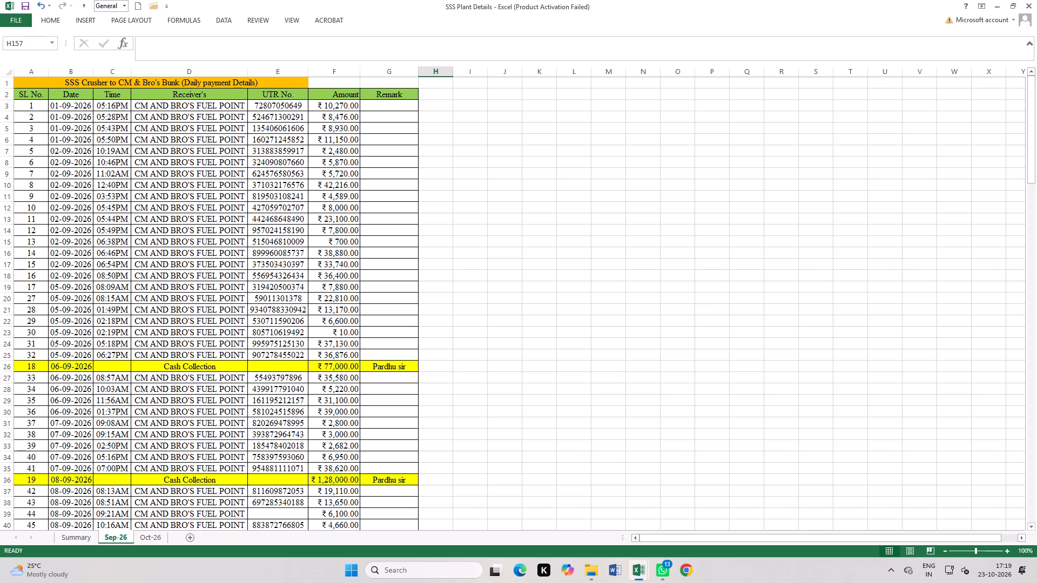
scroll(465, 228, "up", 1)
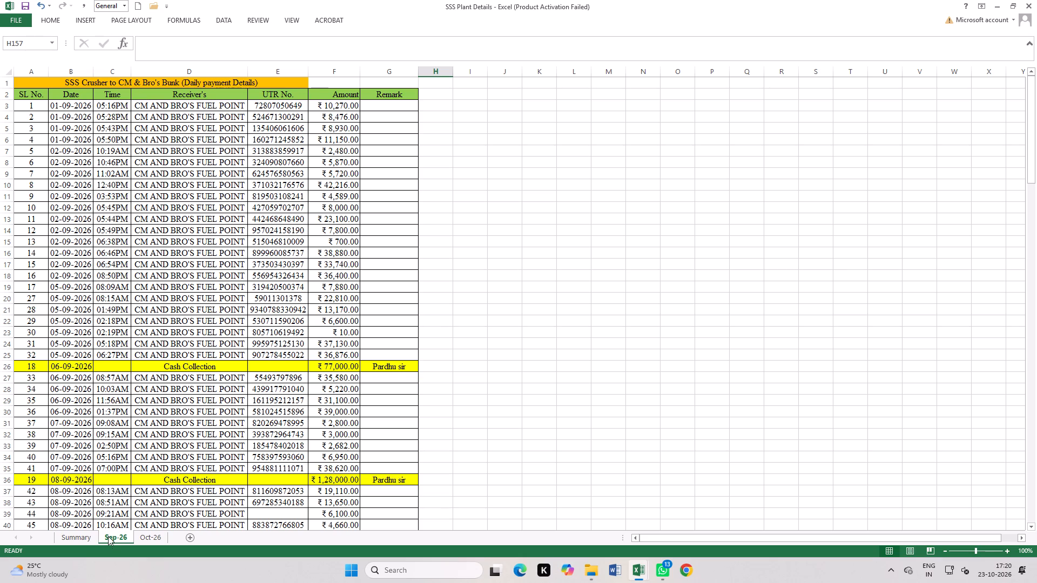
Open the DLM SALE REPORT workbook from the OCTOBER folder without updating its external links.
left_click(593, 573)
double_click(148, 132)
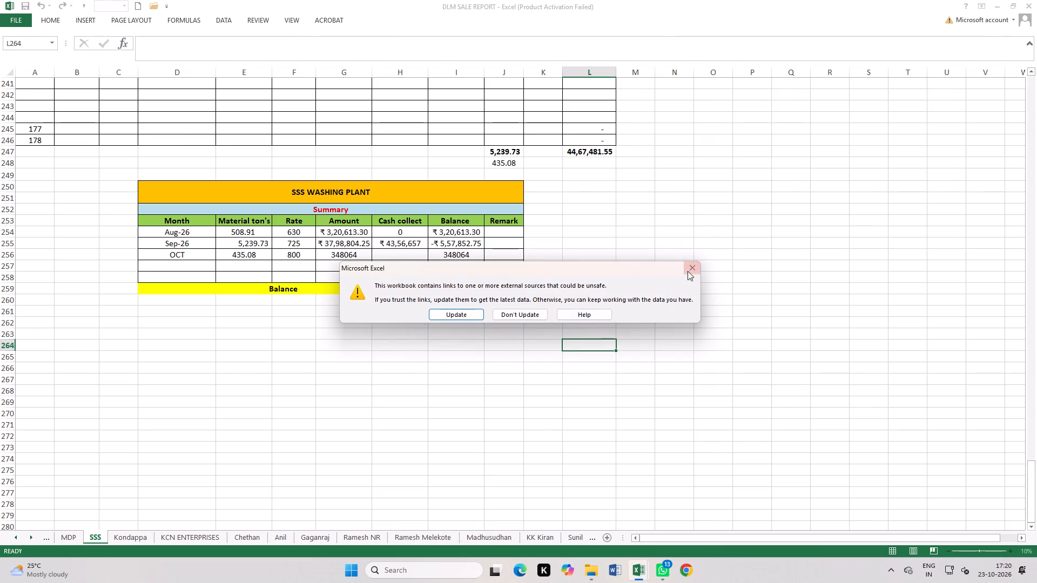
left_click(689, 272)
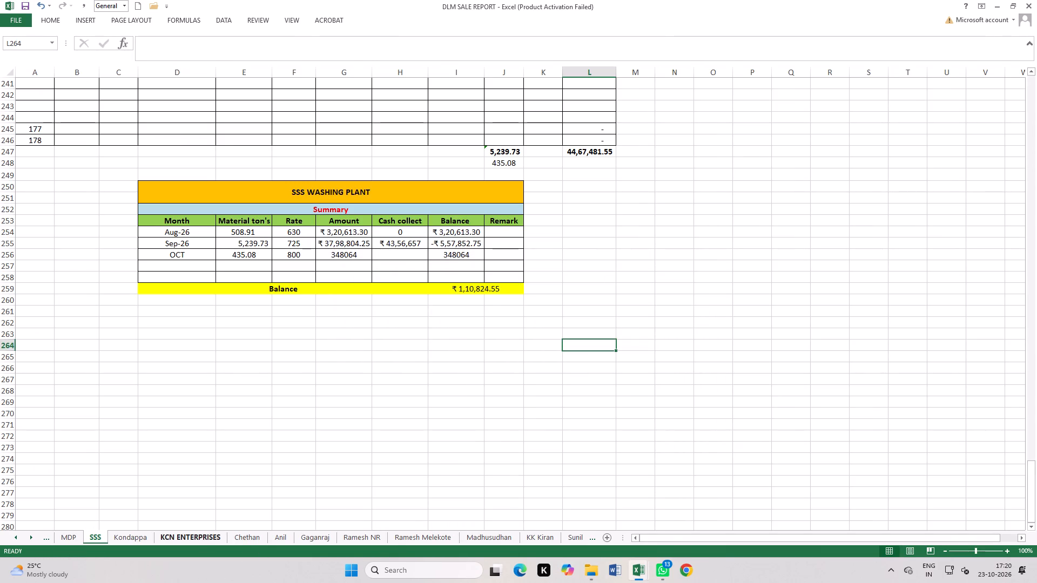
Review the SSS washing plant delivery records on the SSS sheet, from the latest entries back to the header.
scroll(202, 381, "up", 3)
scroll(202, 381, "up", 20)
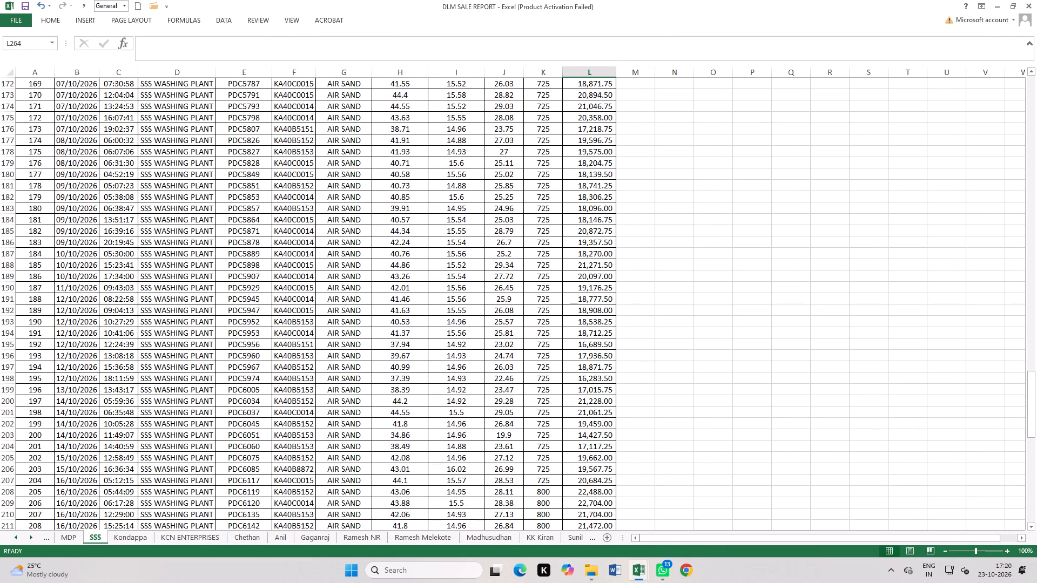
scroll(207, 385, "down", 6)
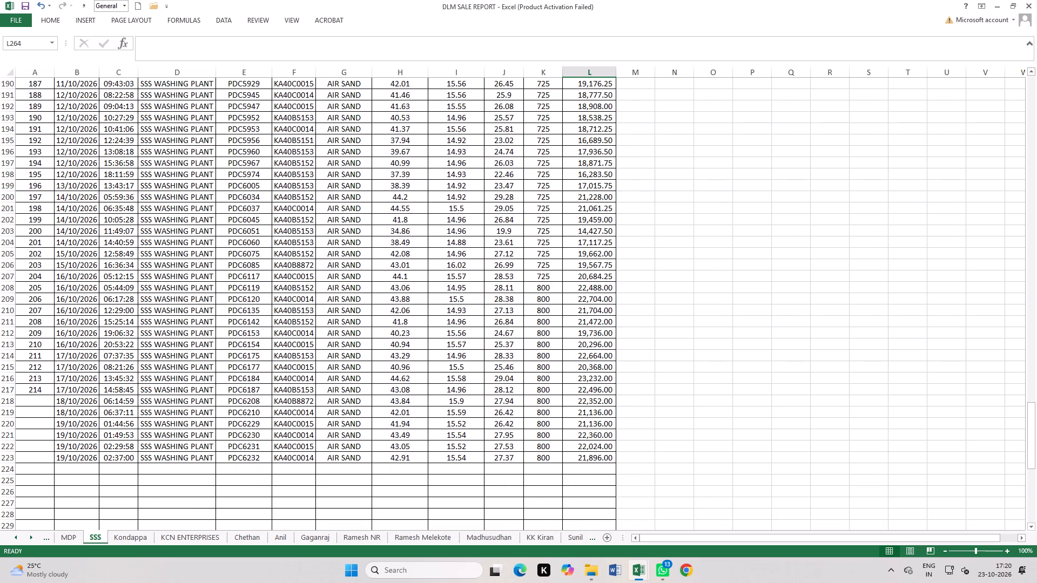
scroll(207, 386, "up", 17)
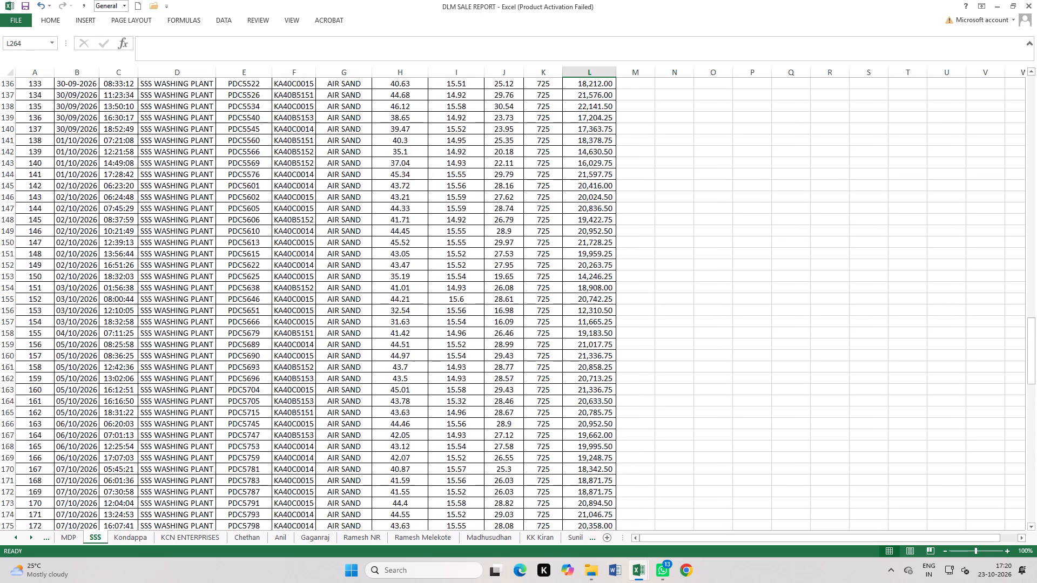
scroll(207, 386, "up", 20)
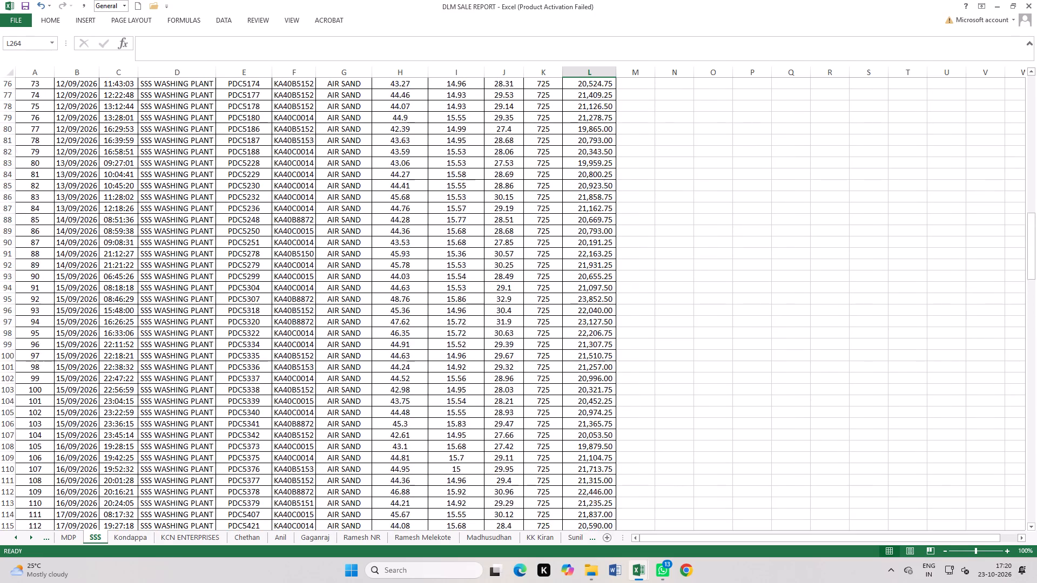
scroll(207, 386, "up", 20)
scroll(207, 386, "up", 1)
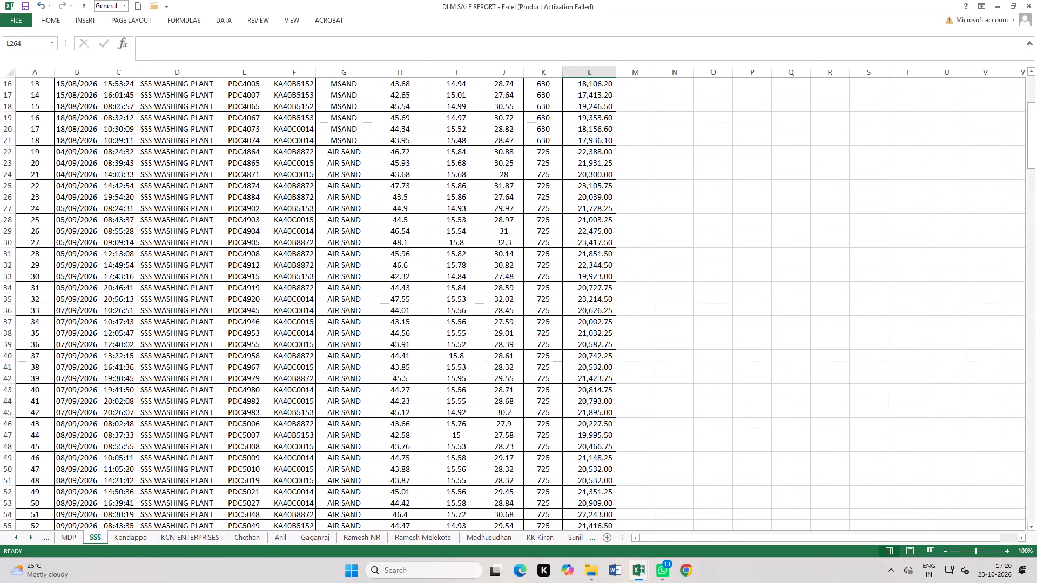
scroll(207, 386, "up", 10)
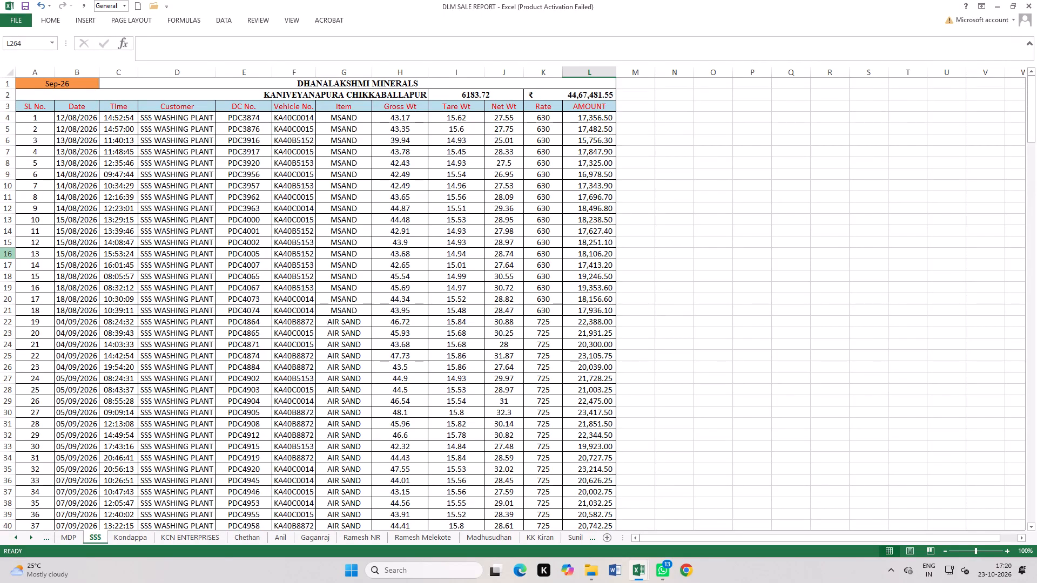
Clear the month date from the orange merged cell A1 above the SSS delivery table.
double_click(60, 85)
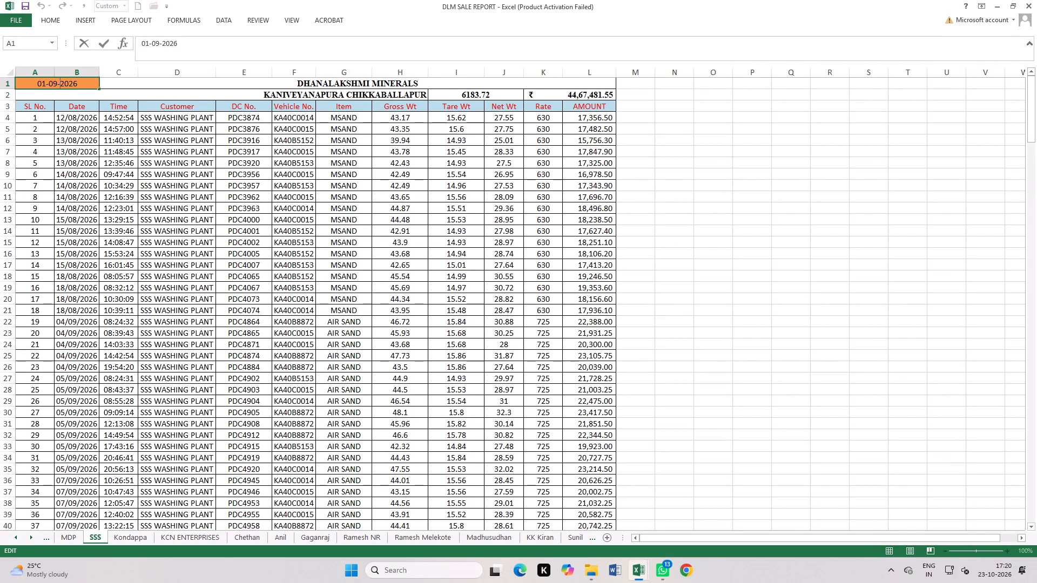
left_click(81, 85)
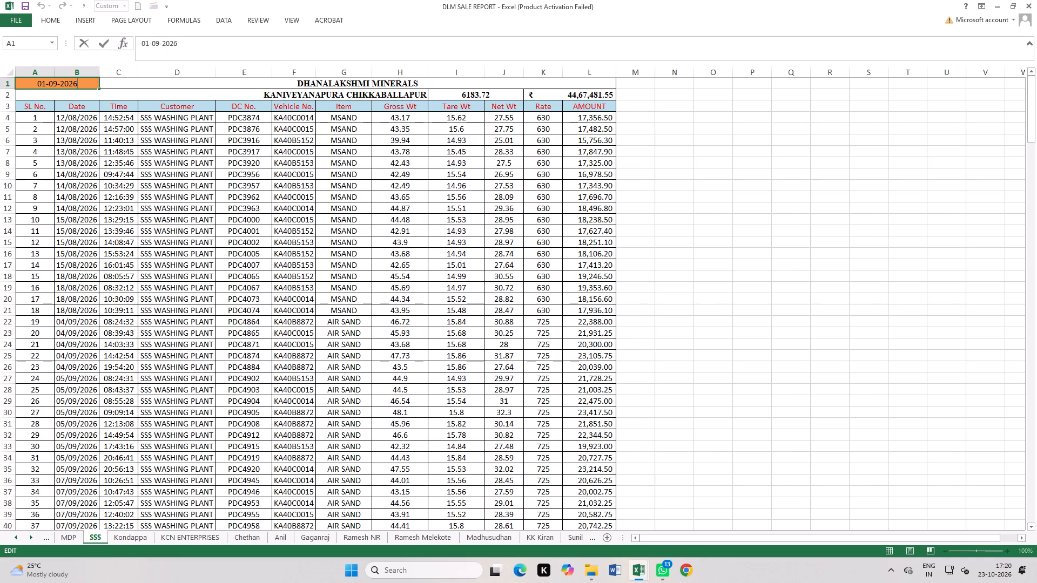
key("BackSpace")
key("BackSpace")
key("BackSpace")
key("BackSpace")
key("BackSpace")
key("BackSpace")
key("BackSpace")
key("BackSpace")
key("BackSpace")
key("BackSpace")
key("BackSpace")
key("BackSpace")
key("BackSpace")
key("BackSpace")
key("BackSpace")
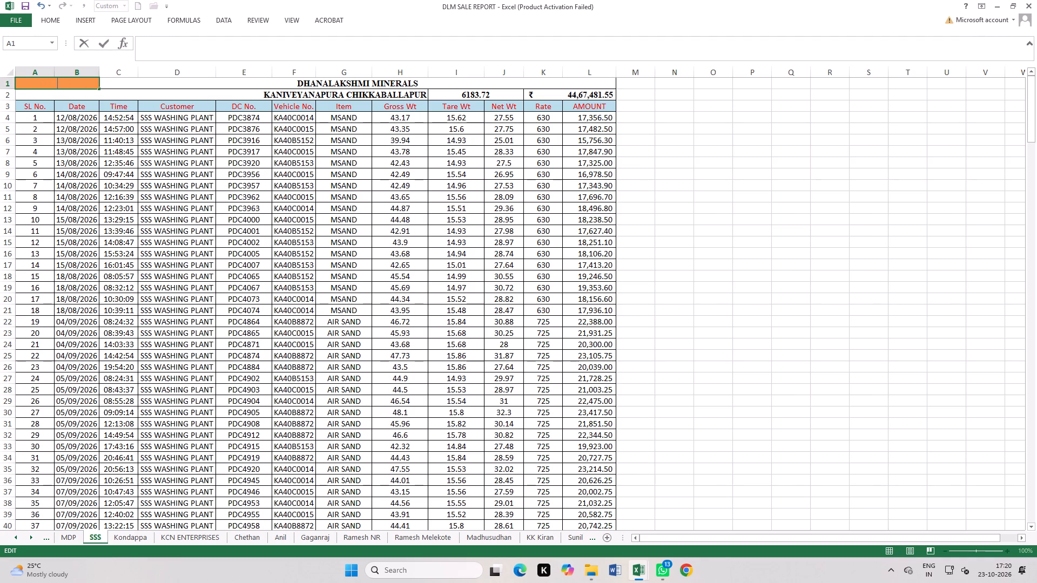
left_click(151, 218)
Remove the orange fill from the merged header cell A1 on the SSS sheet, setting it to No Fill.
left_click(72, 86)
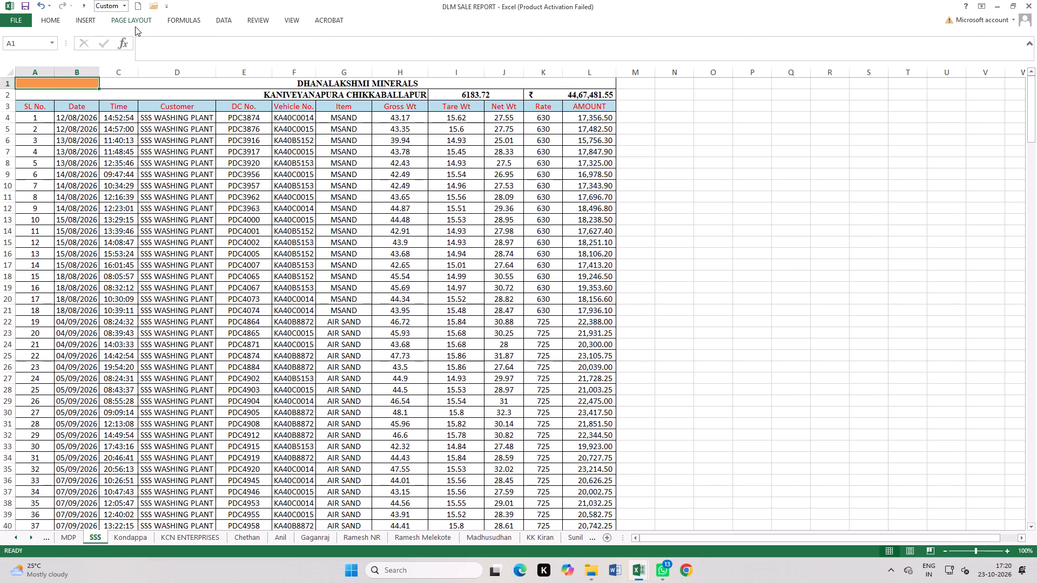
left_click(58, 20)
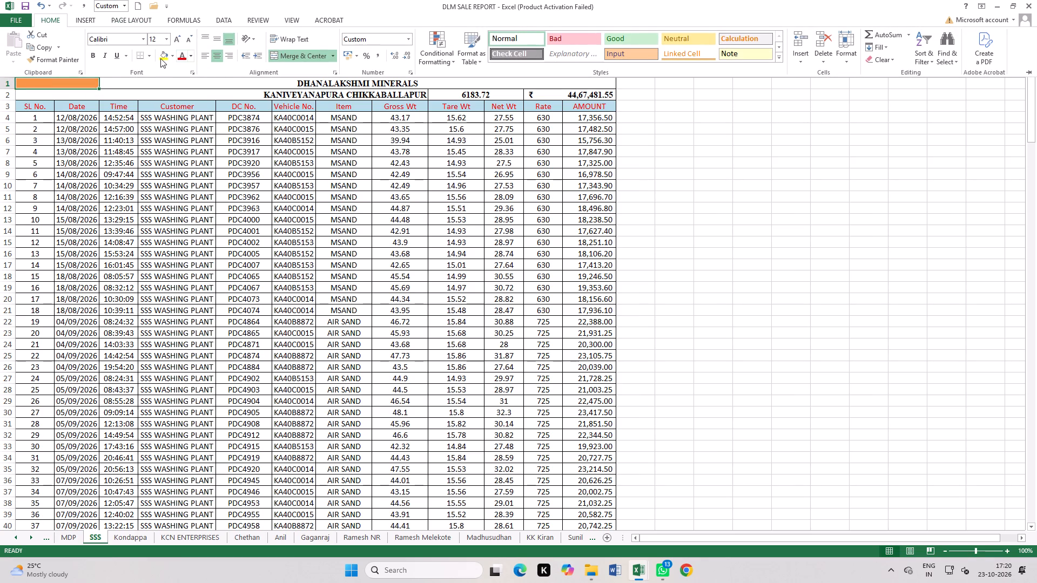
left_click(174, 57)
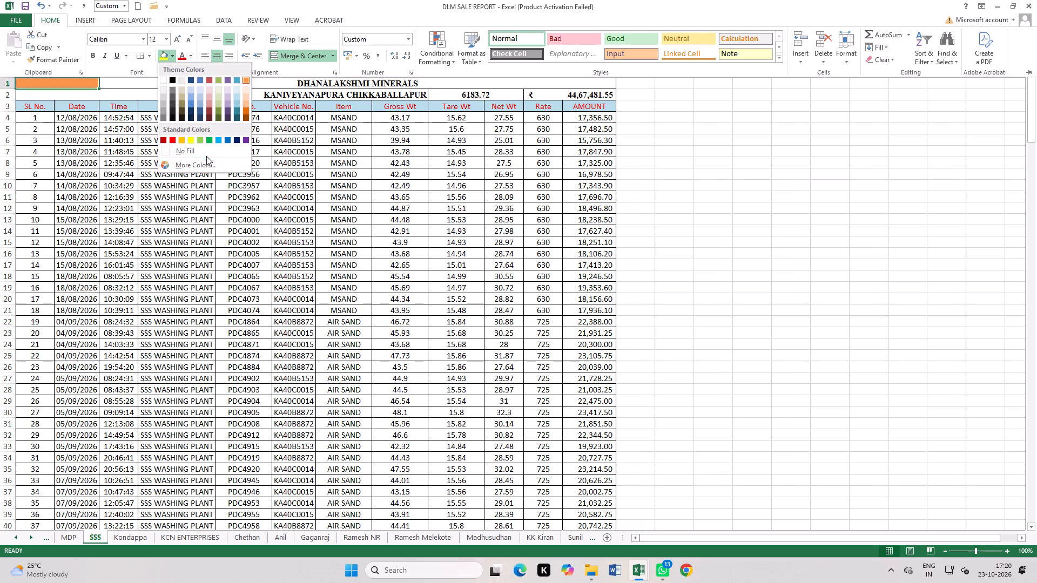
left_click(205, 152)
left_click(463, 300)
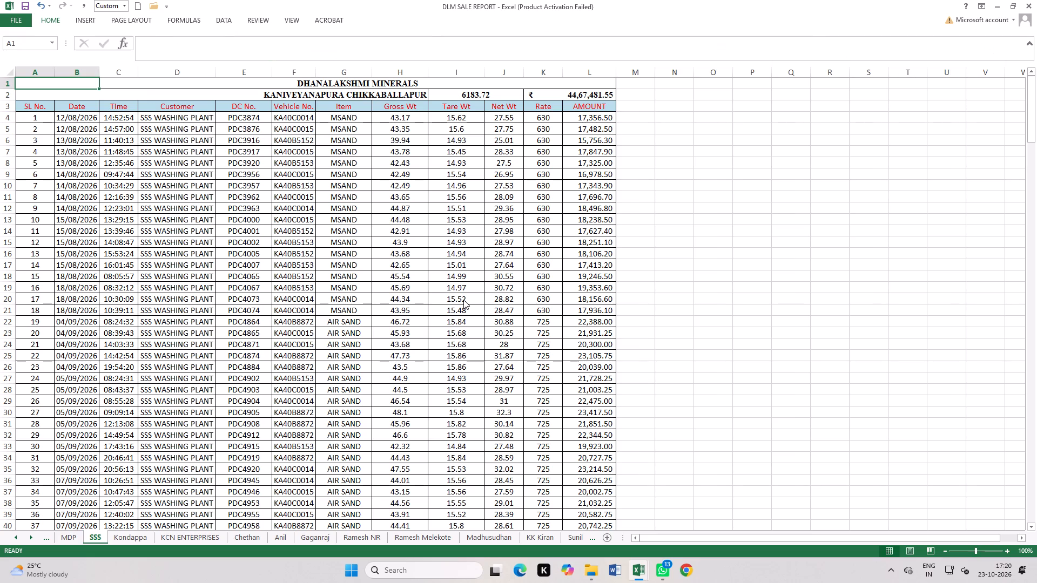
scroll(728, 242, "up", 2)
left_click(649, 318)
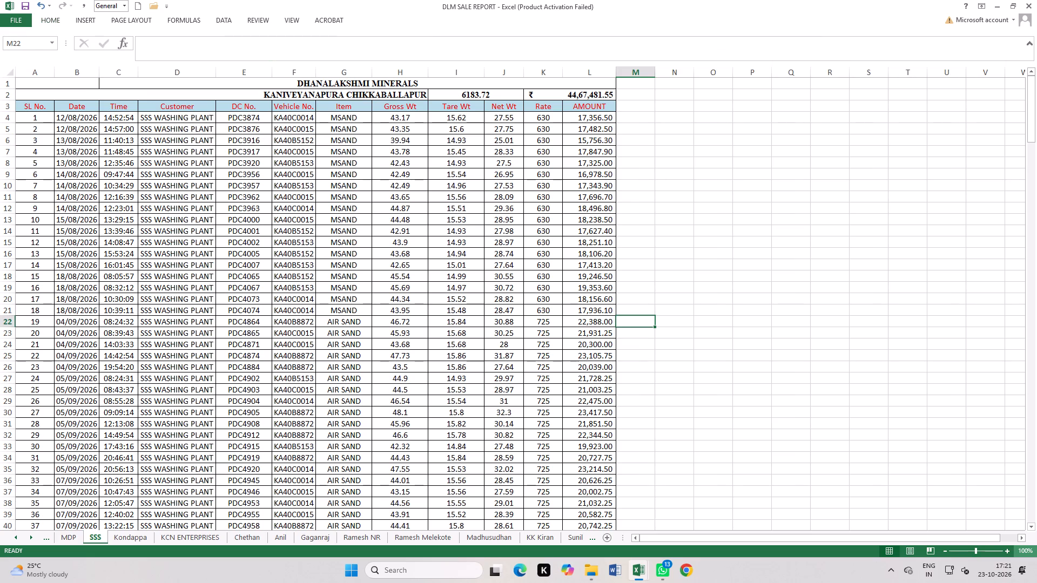
Check which rows the total amount formula in the SSS sheet's header covers, leaving the formula as it is.
double_click(583, 95)
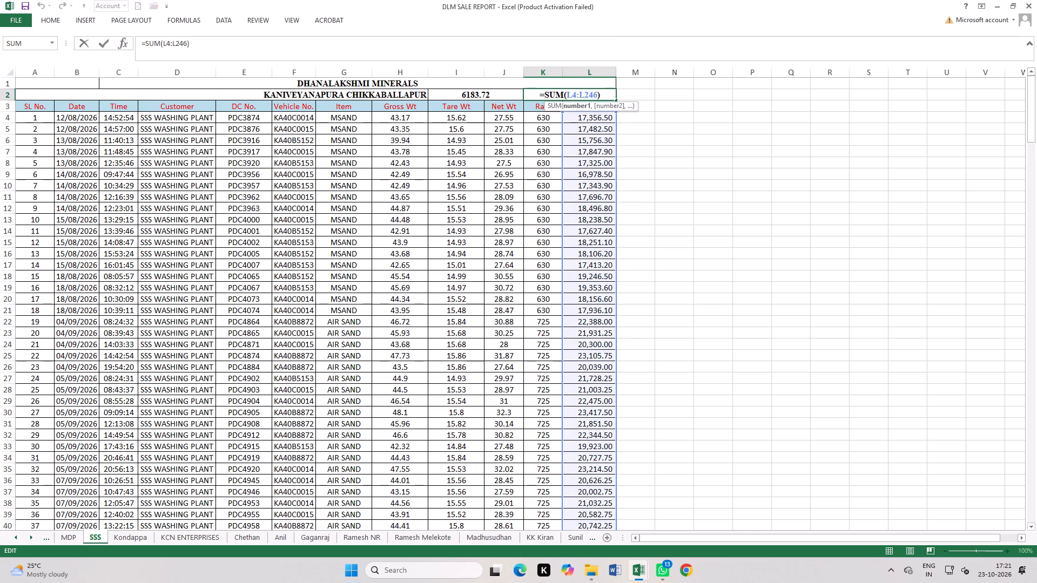
scroll(576, 351, "down", 20)
scroll(576, 351, "down", 17)
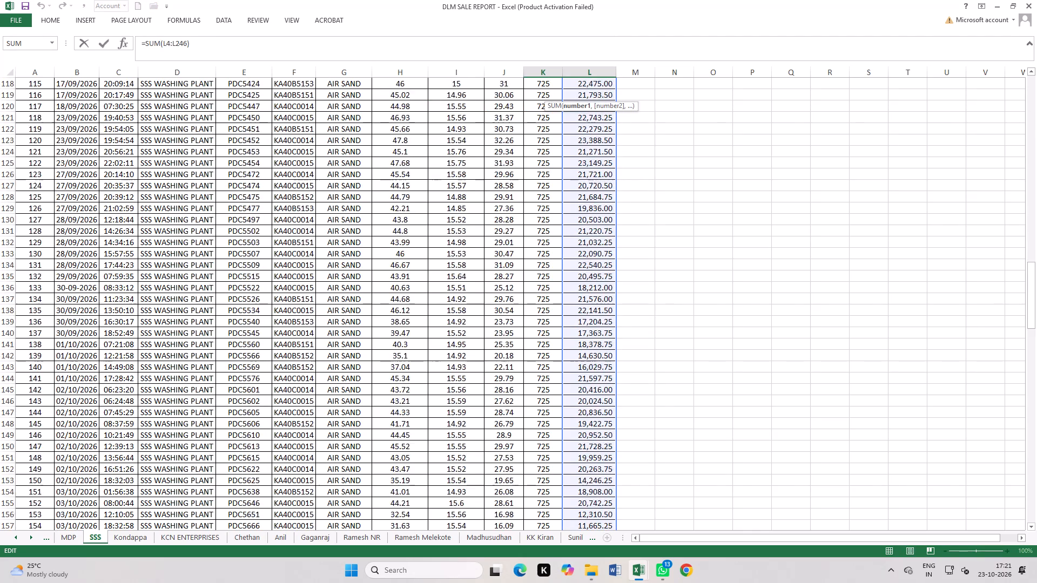
scroll(586, 359, "down", 20)
scroll(586, 359, "down", 8)
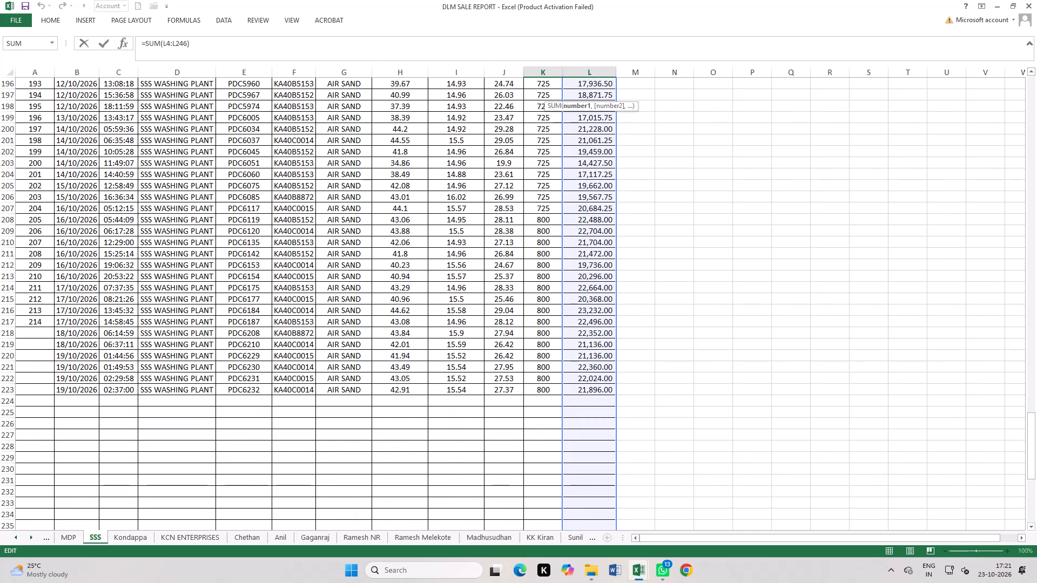
key("Return")
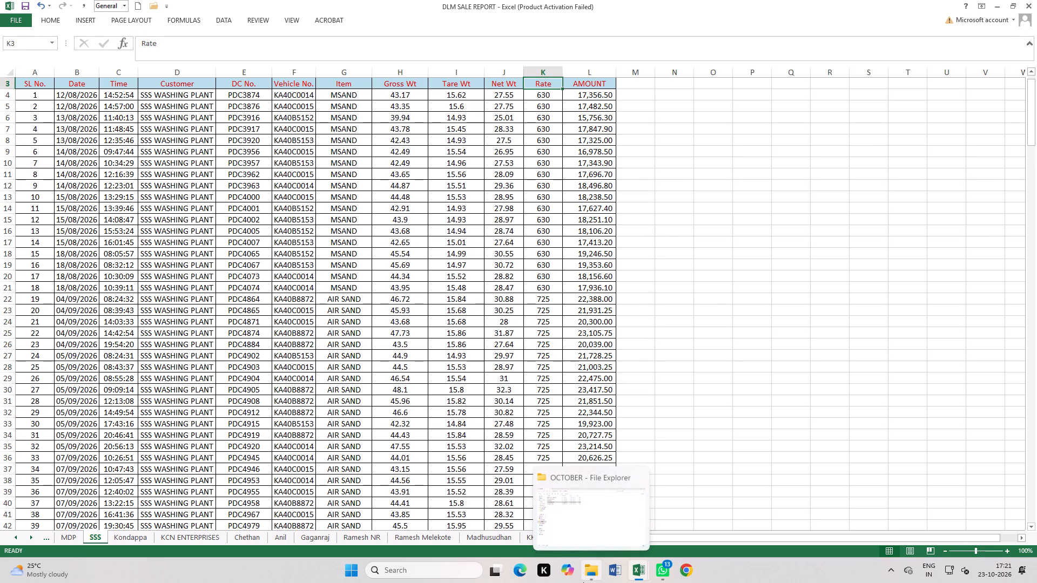
Switch back to the SSS Plant Details workbook and show its Summary sheet.
key("ctrl+Tab")
scroll(371, 375, "up", 5)
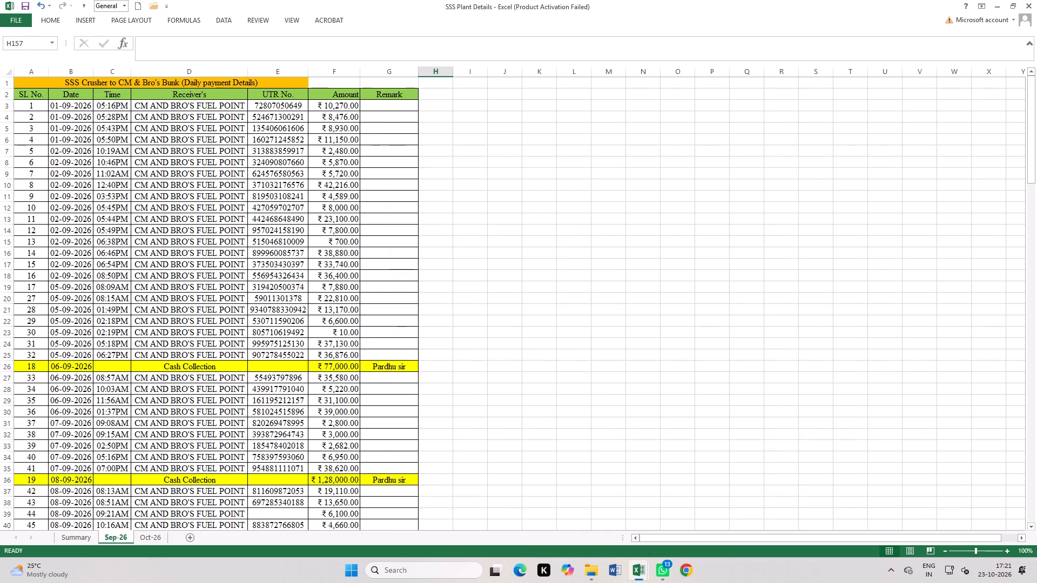
left_click(70, 537)
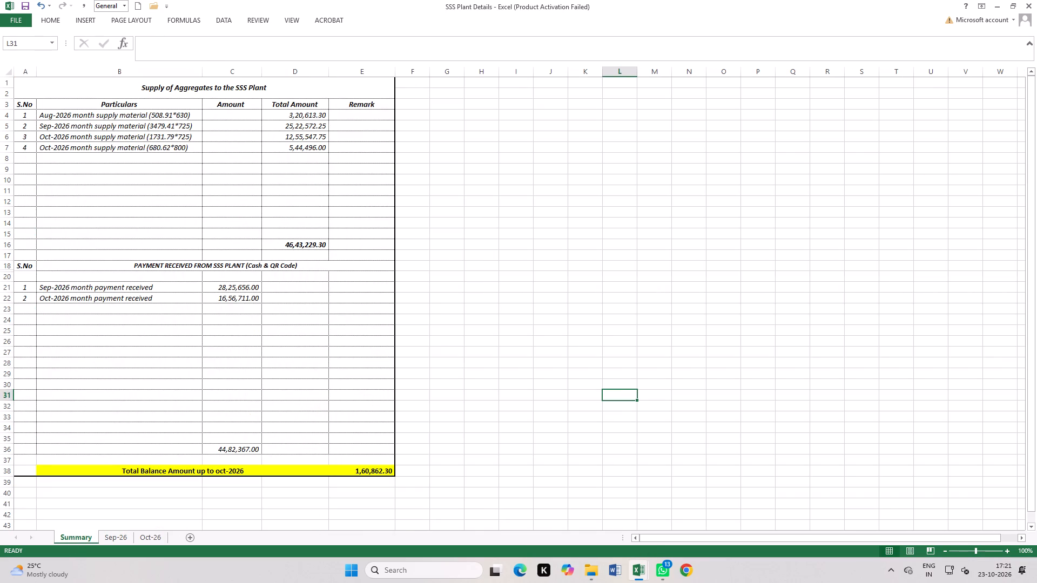